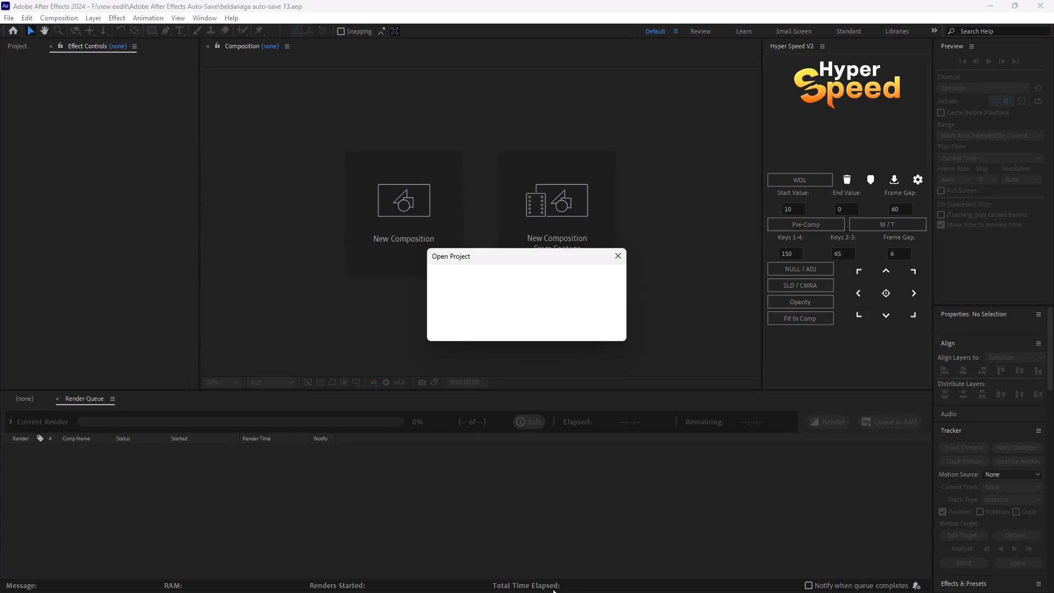
Open the Windows %temp% folder, delete all its contents while skipping every item in use, and close the folder.
key(super+r)
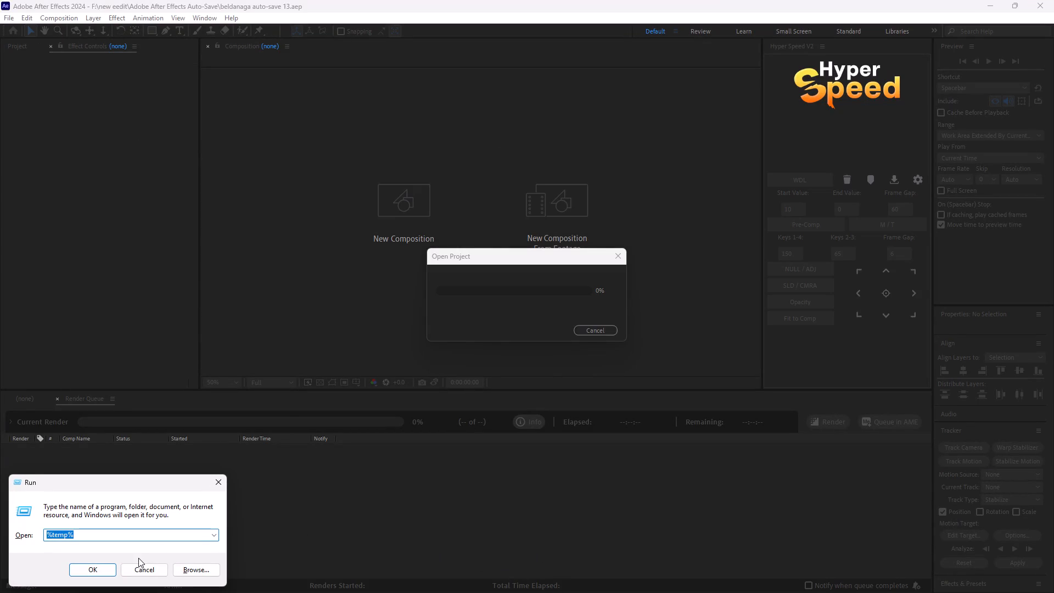
click(103, 568)
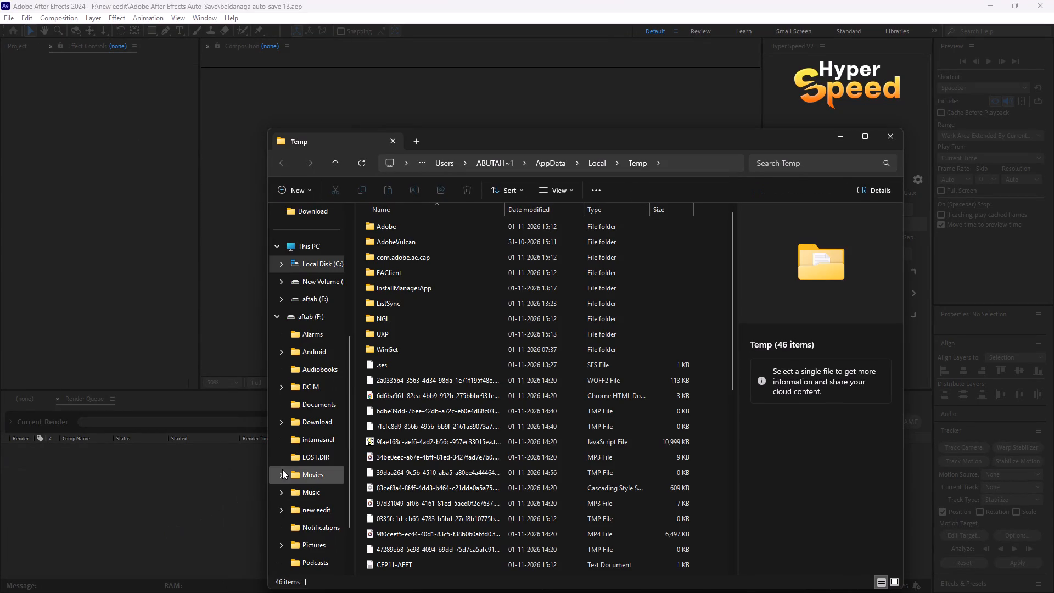
key(ctrl+a)
key(Delete)
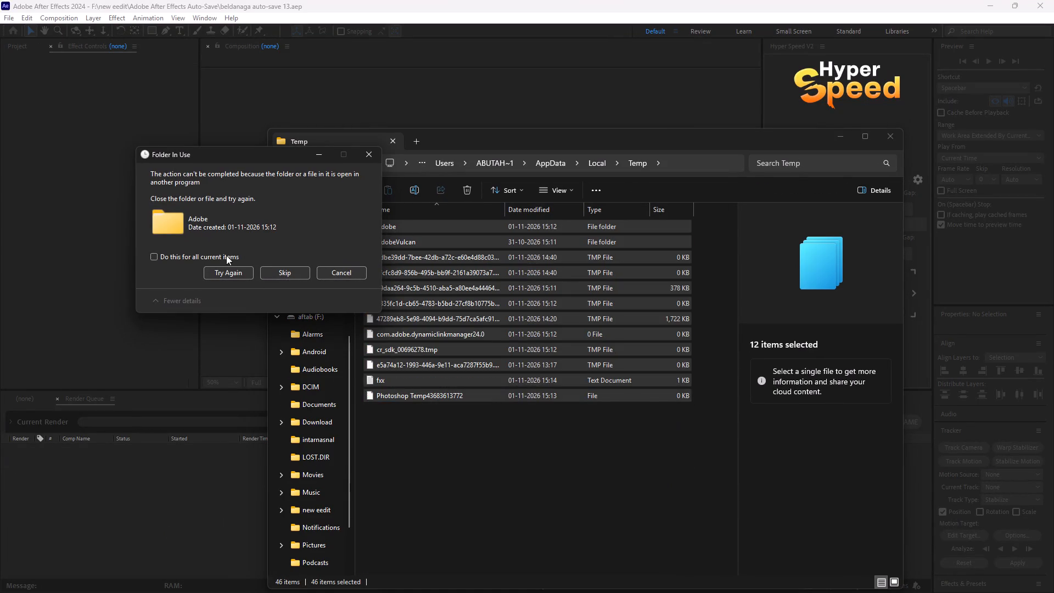
click(226, 255)
click(273, 268)
click(366, 159)
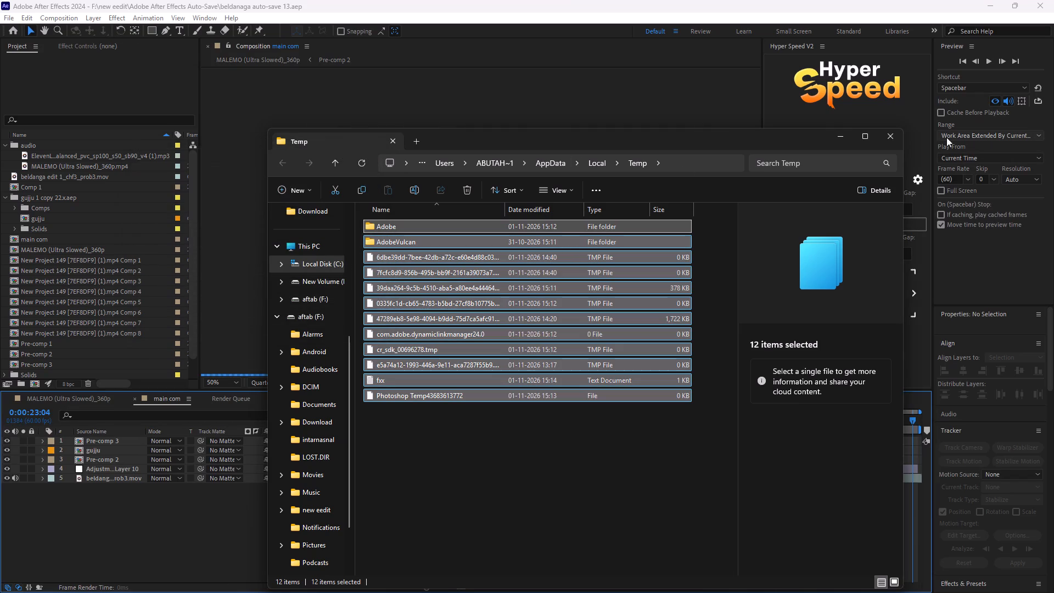
click(897, 137)
Run the tree command from the Windows Run dialog.
key(super+r)
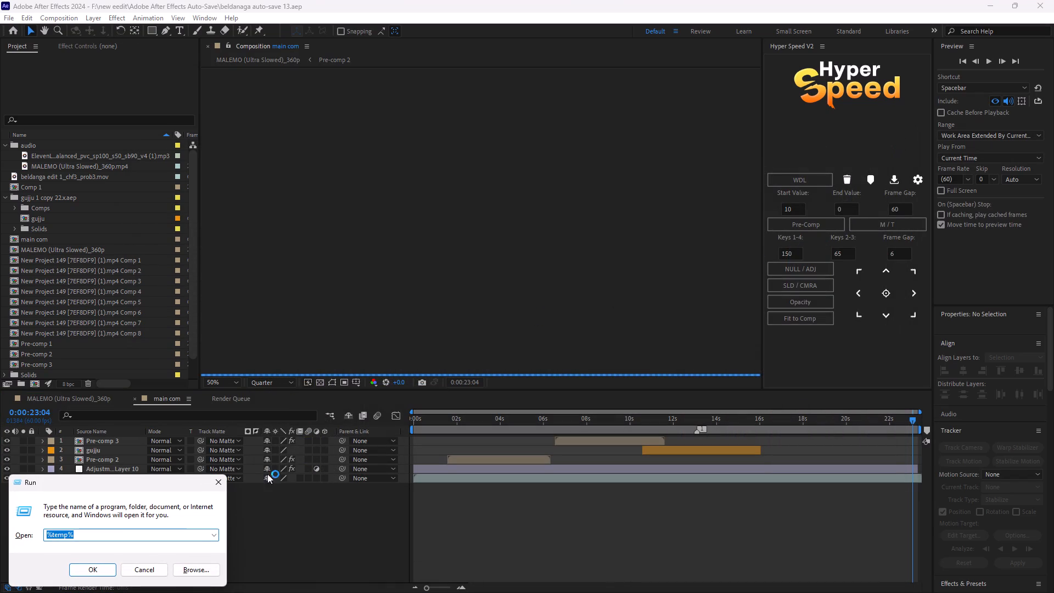
click(214, 539)
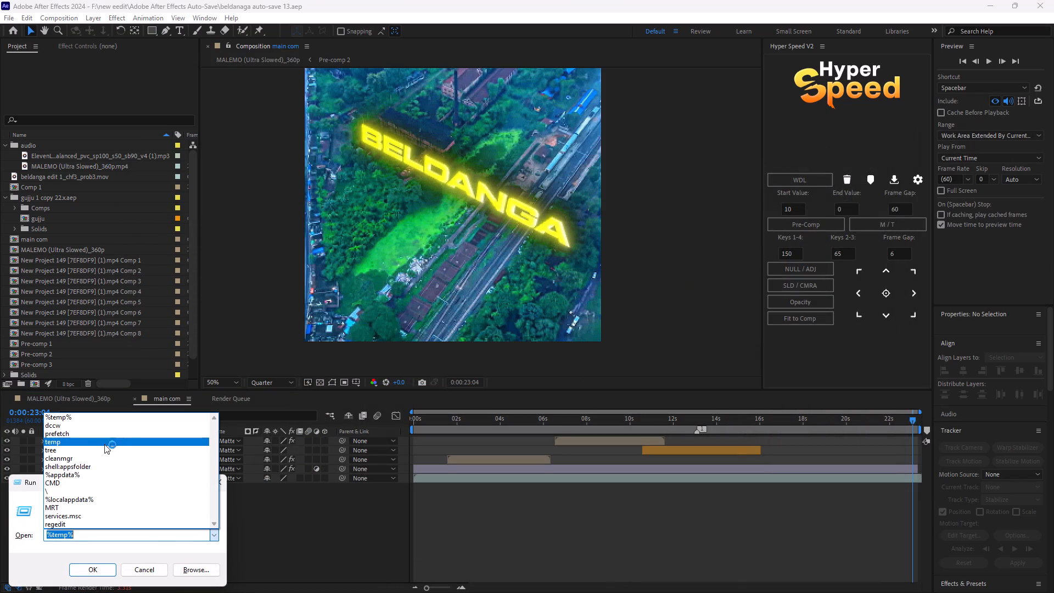
click(104, 444)
click(215, 538)
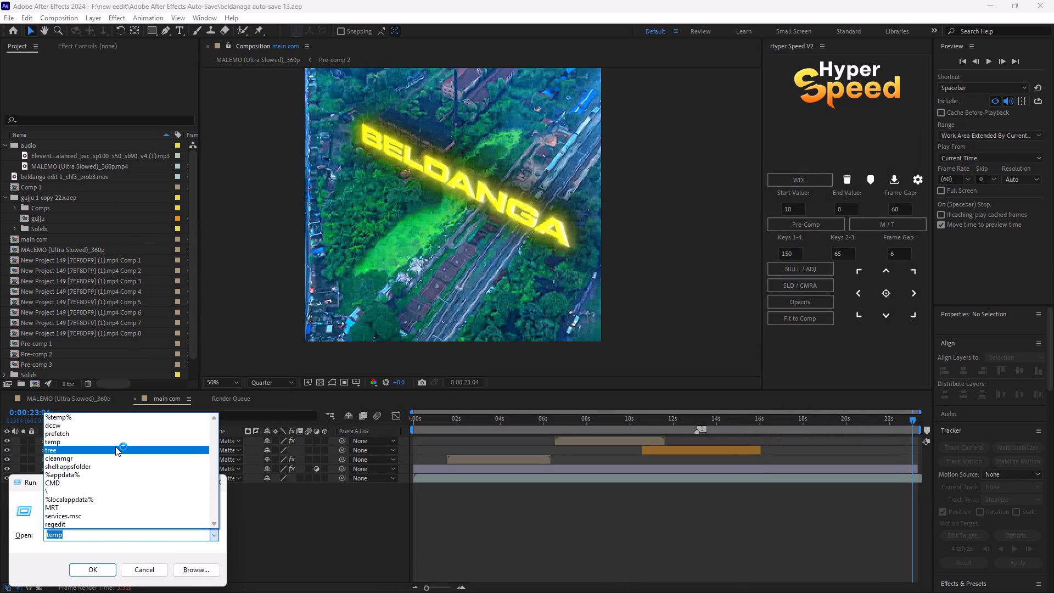
click(115, 447)
key(Return)
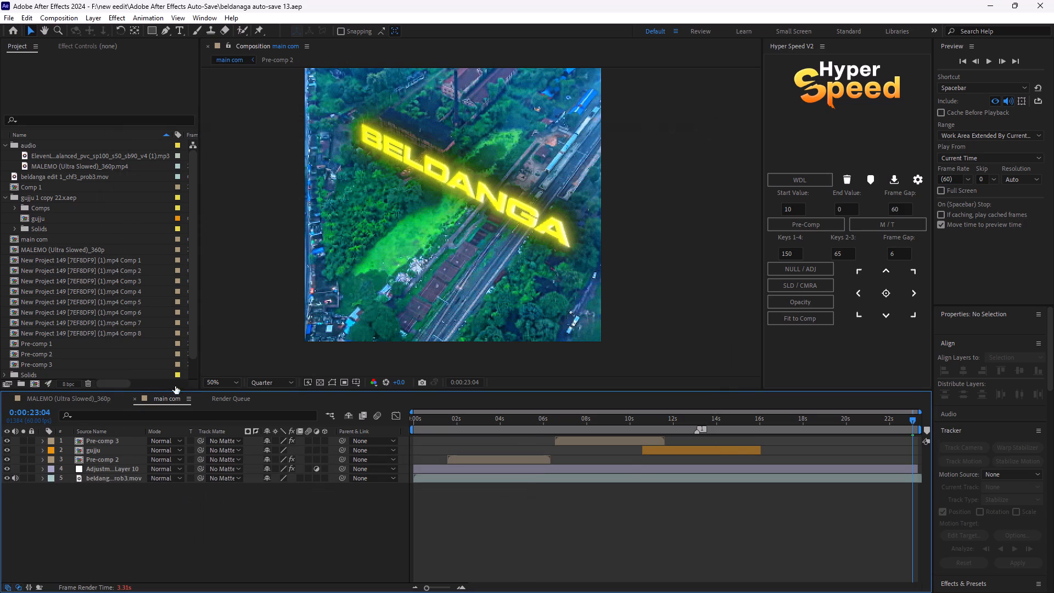
Switch to the YouTube window to check the MediaFire folder of vepex editz outo preset!, and minimize it.
scroll(128, 301, down, 6)
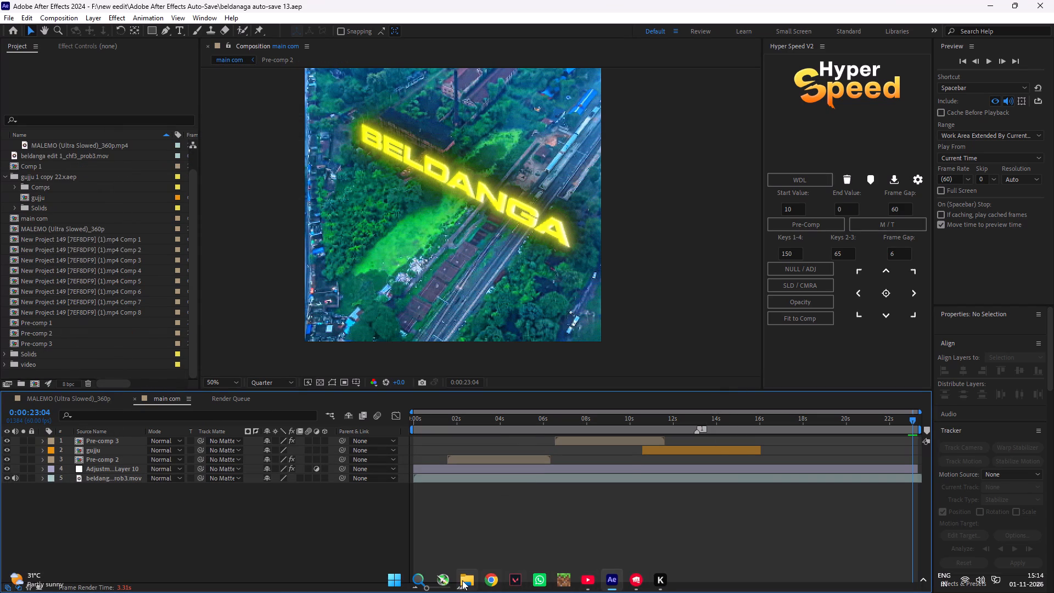
click(581, 586)
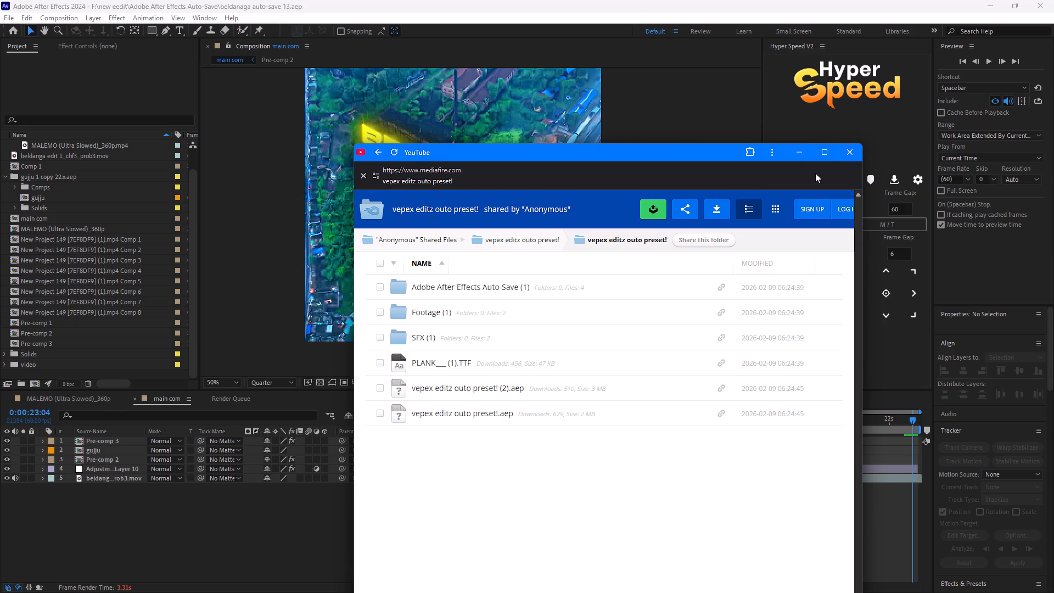
click(829, 153)
click(1023, 1)
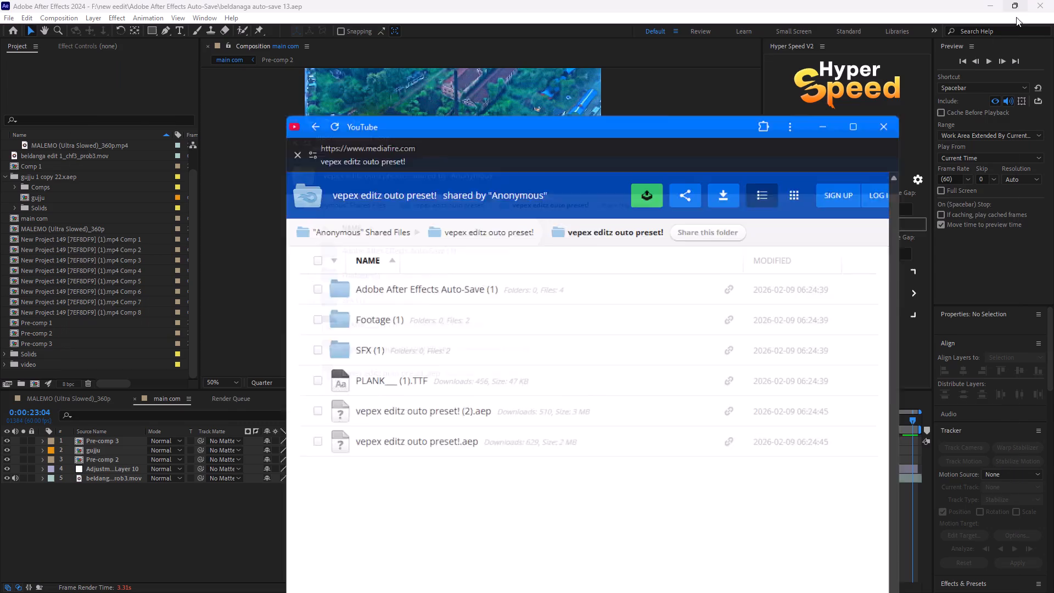
click(804, 152)
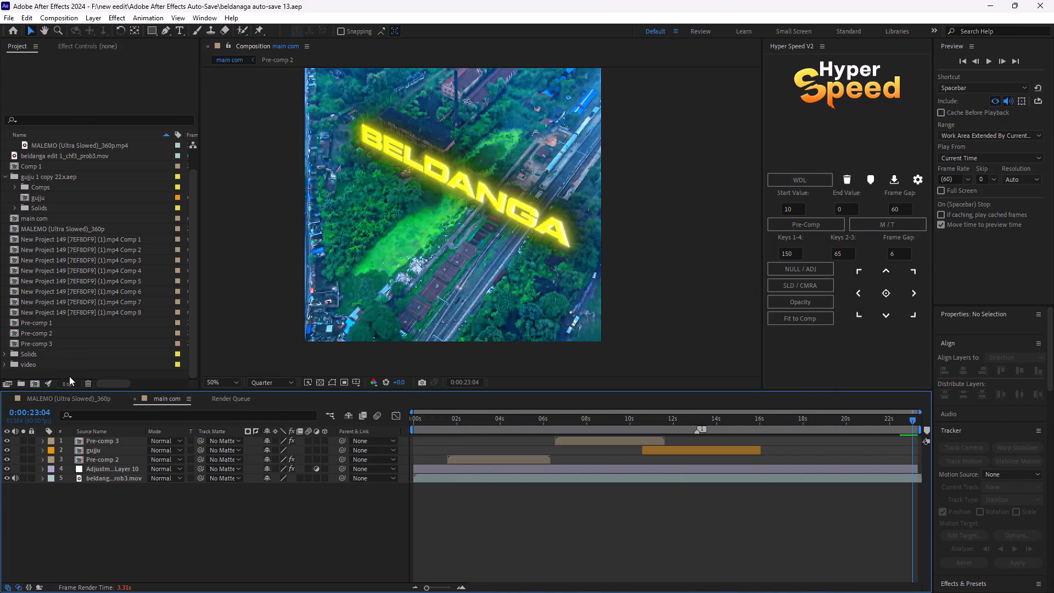
Start a file import and browse the new eedit folder and its Adobe After Effects Auto-Save subfolder for the preset project.
scroll(84, 338, down, 6)
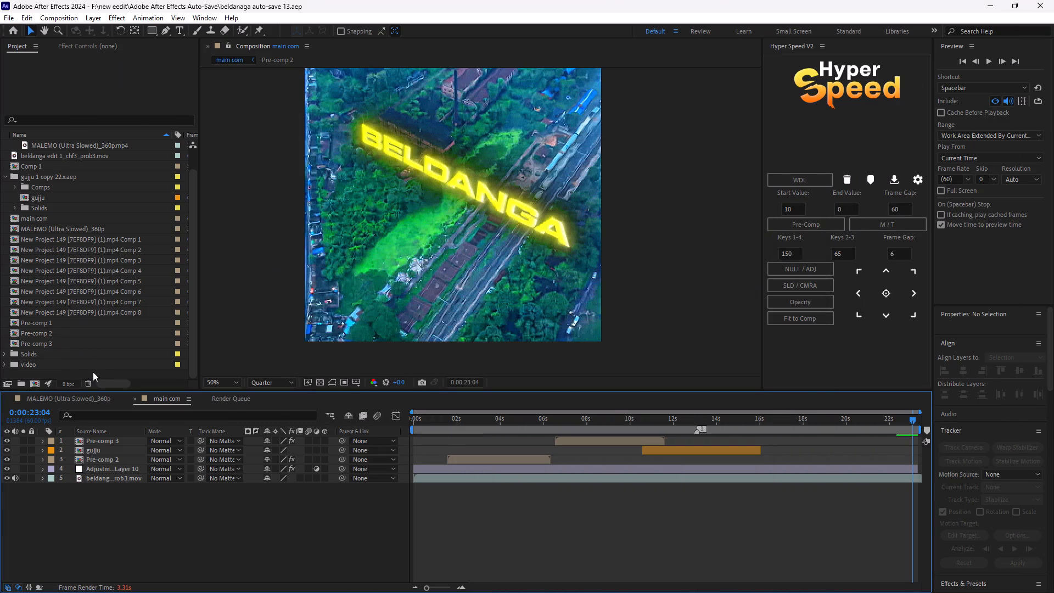
click(93, 372)
click(93, 372)
scroll(58, 155, down, 3)
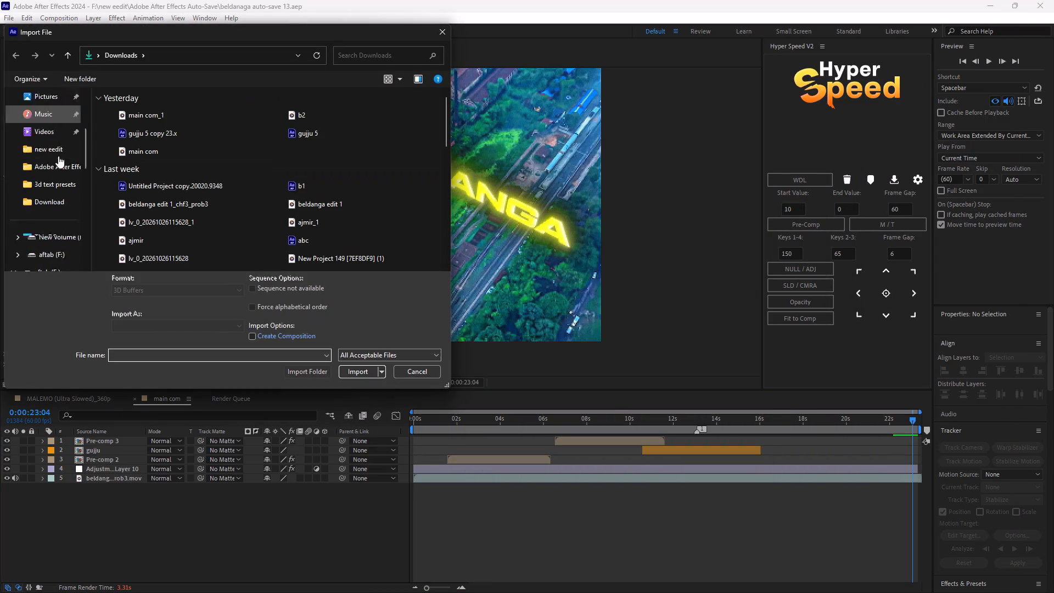
scroll(58, 156, down, 3)
scroll(56, 244, down, 4)
click(54, 210)
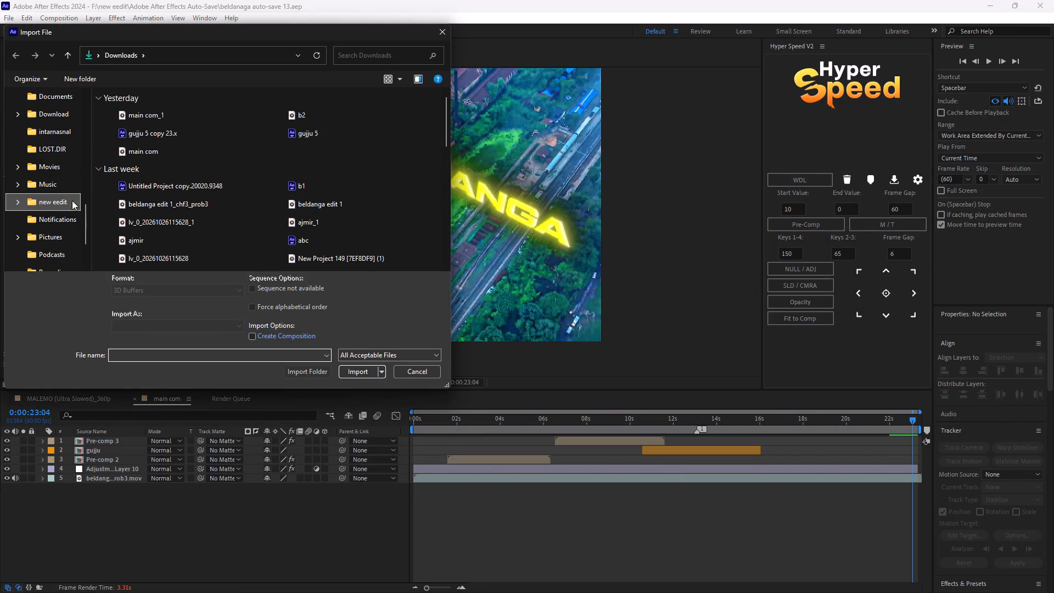
scroll(150, 164, down, 6)
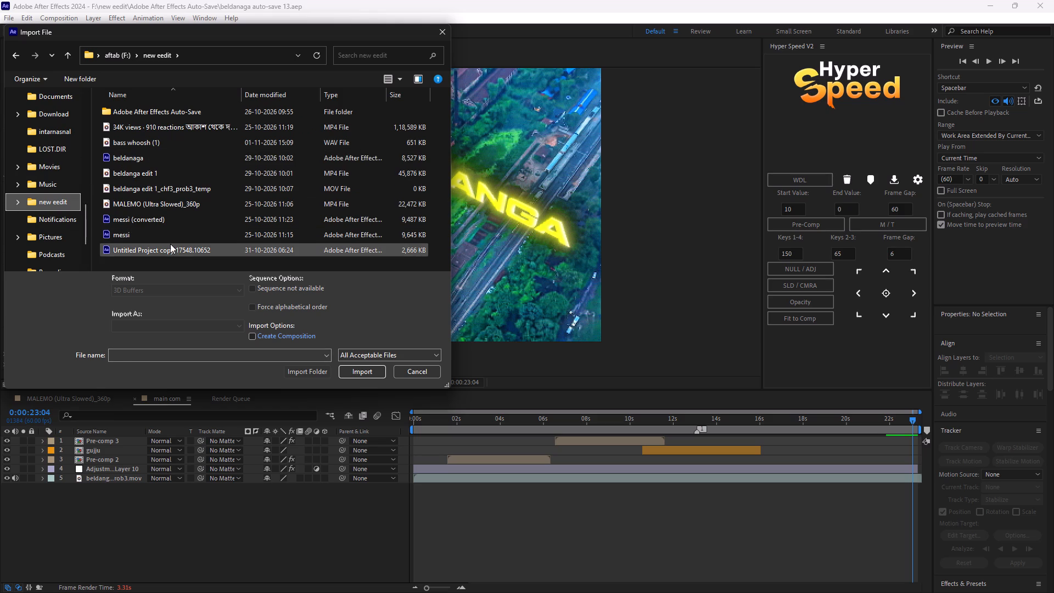
click(154, 118)
double_click(154, 118)
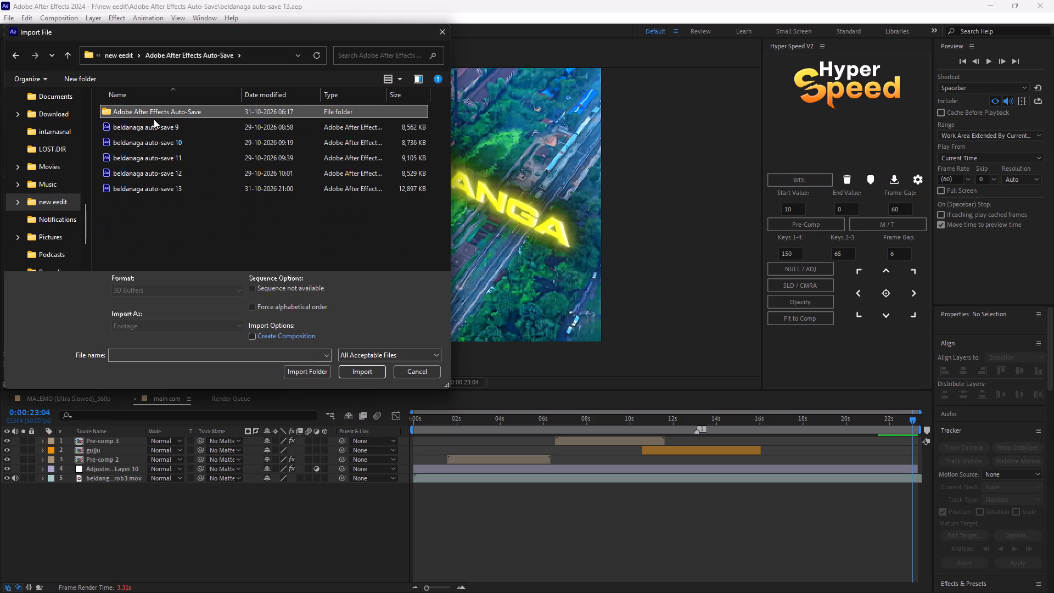
click(169, 241)
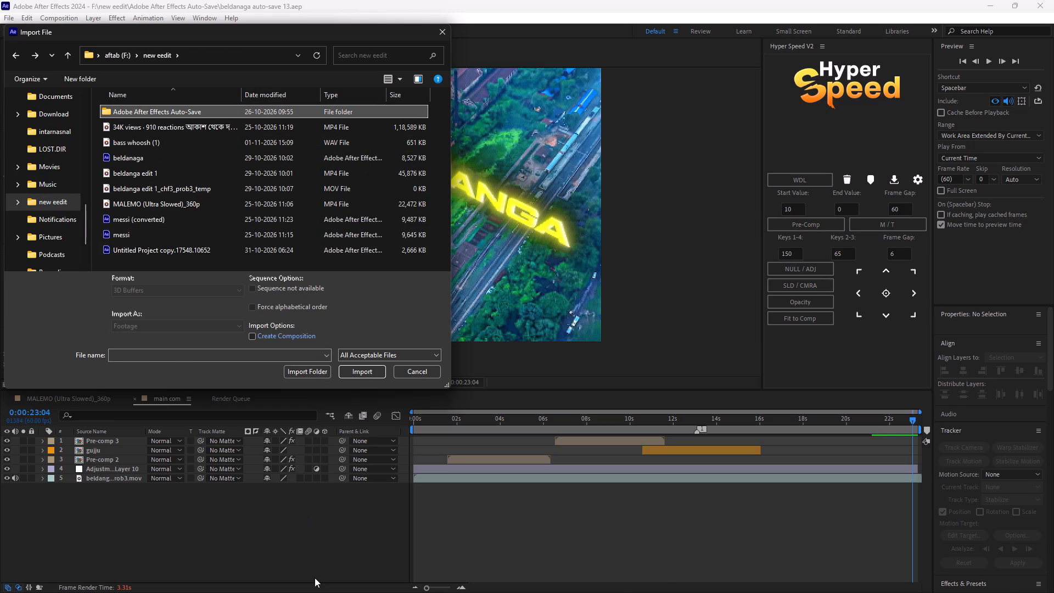
In File Explorer, look through new eedit, Downloads and the F: drive's Download folder for the preset files.
click(457, 578)
scroll(363, 432, down, 1)
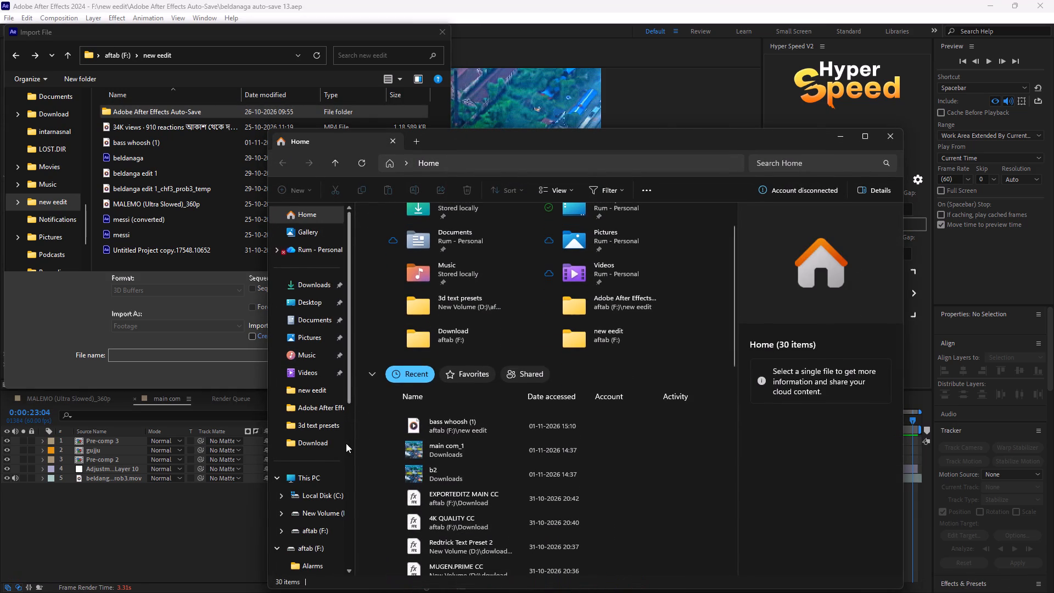
scroll(335, 449, down, 4)
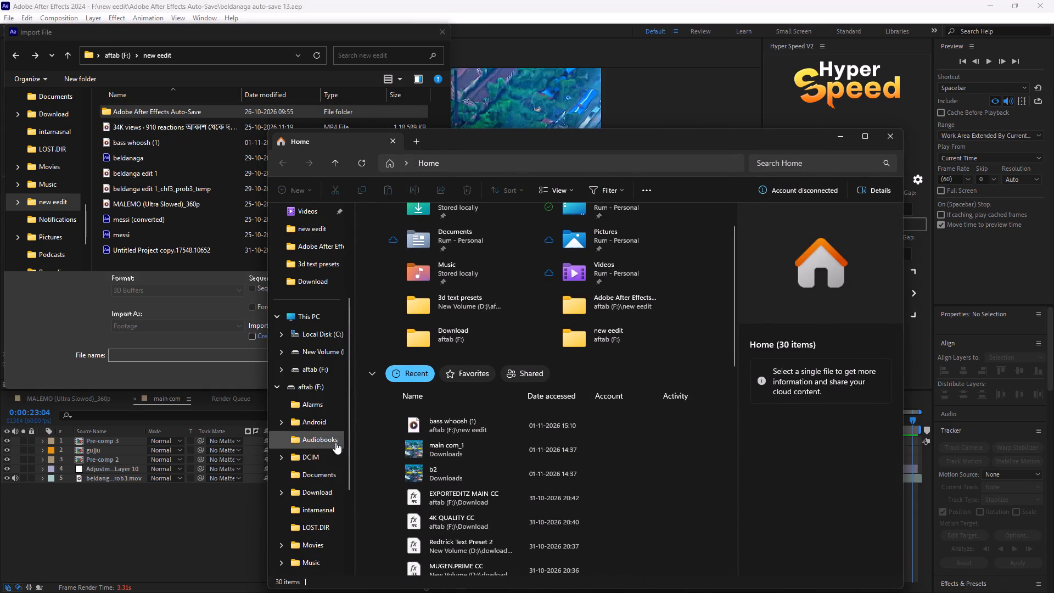
drag(318, 374, 327, 502)
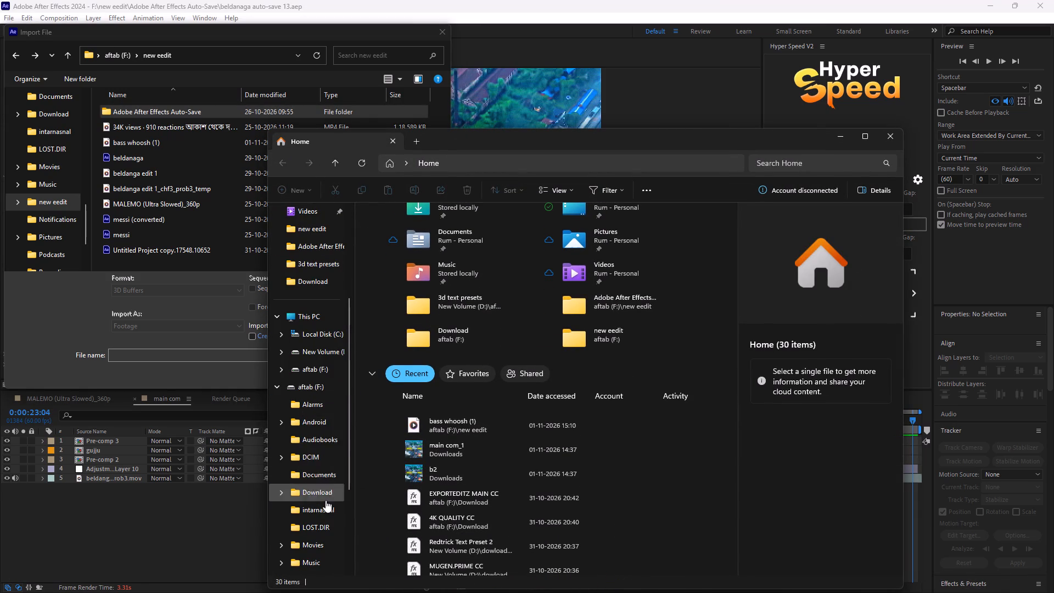
scroll(326, 500, down, 4)
click(322, 447)
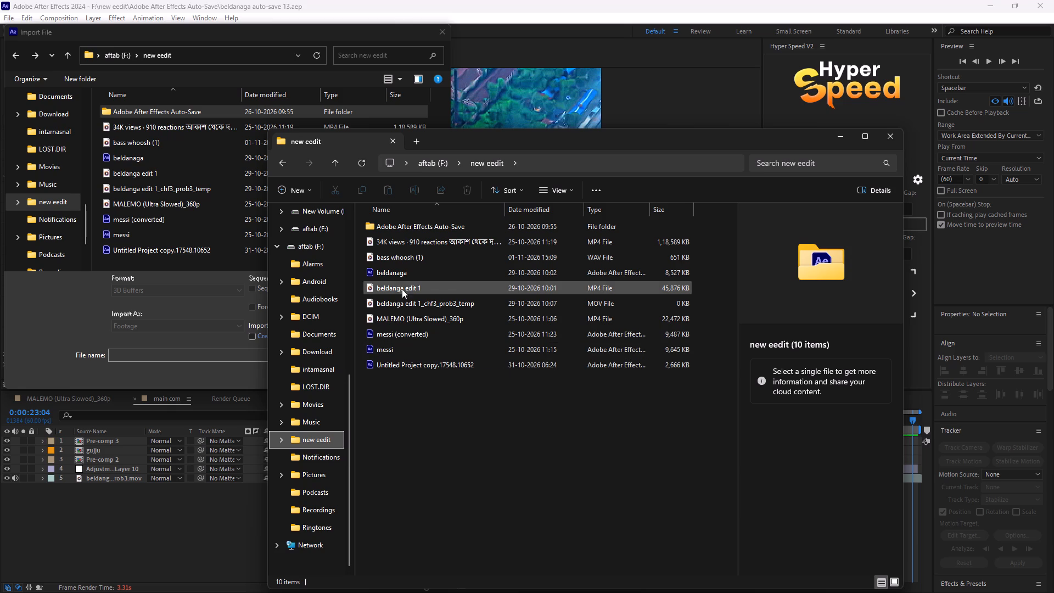
scroll(309, 258, up, 6)
click(316, 231)
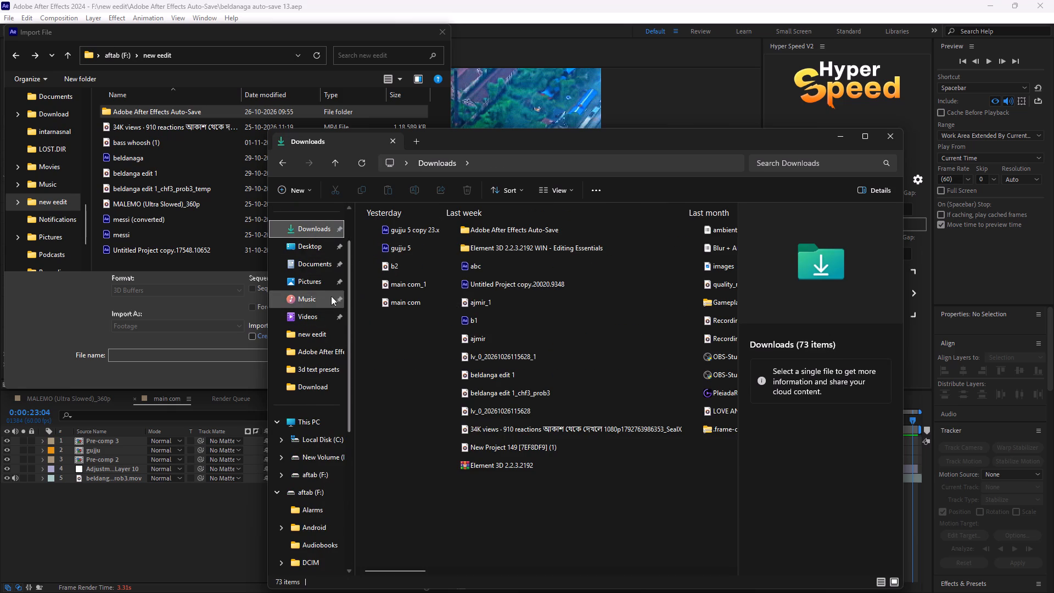
scroll(317, 309, down, 3)
scroll(327, 423, down, 1)
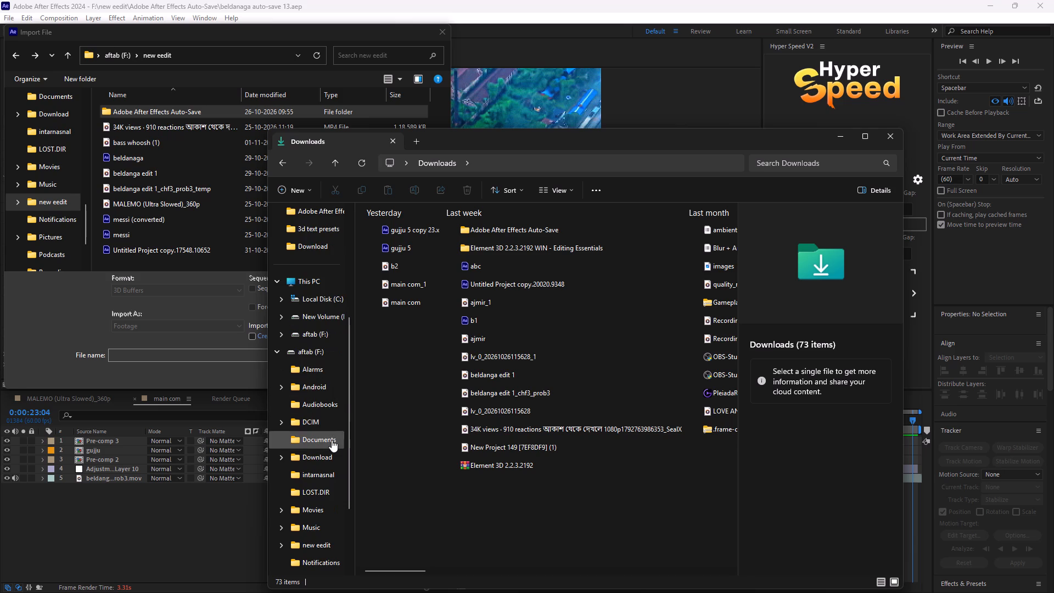
click(335, 450)
scroll(405, 287, down, 5)
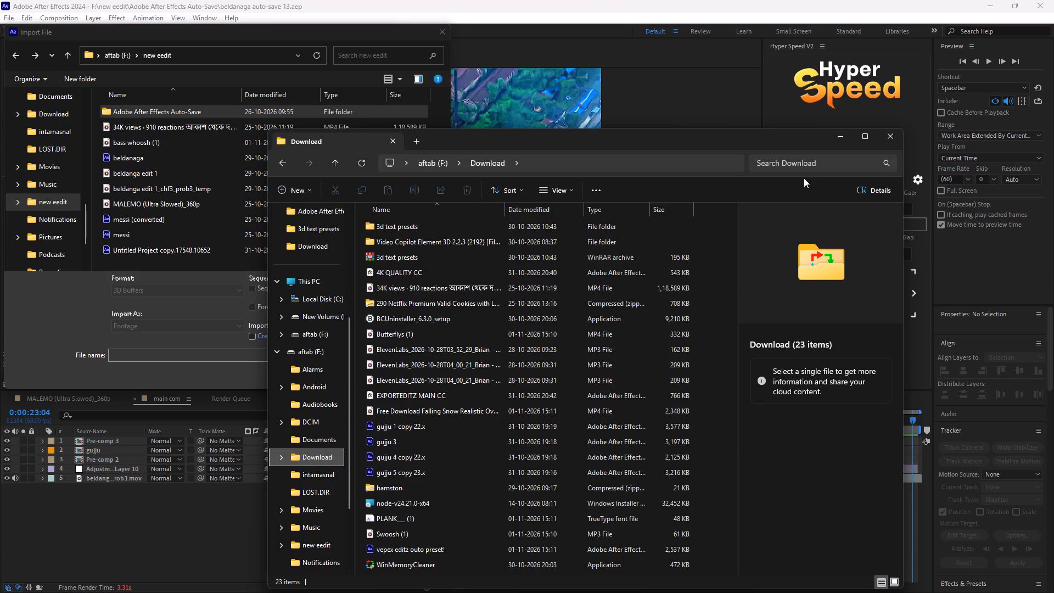
click(877, 138)
click(1043, 0)
Import the vepex editz outo preset! project from the F: drive's Download folder into the current project.
scroll(152, 216, down, 2)
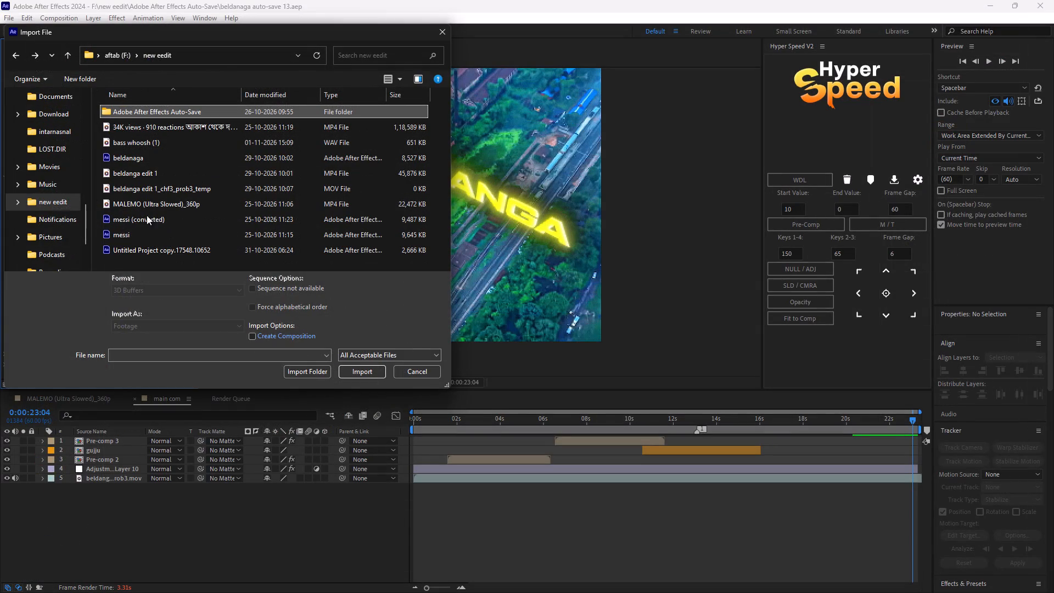
click(55, 119)
scroll(134, 146, down, 4)
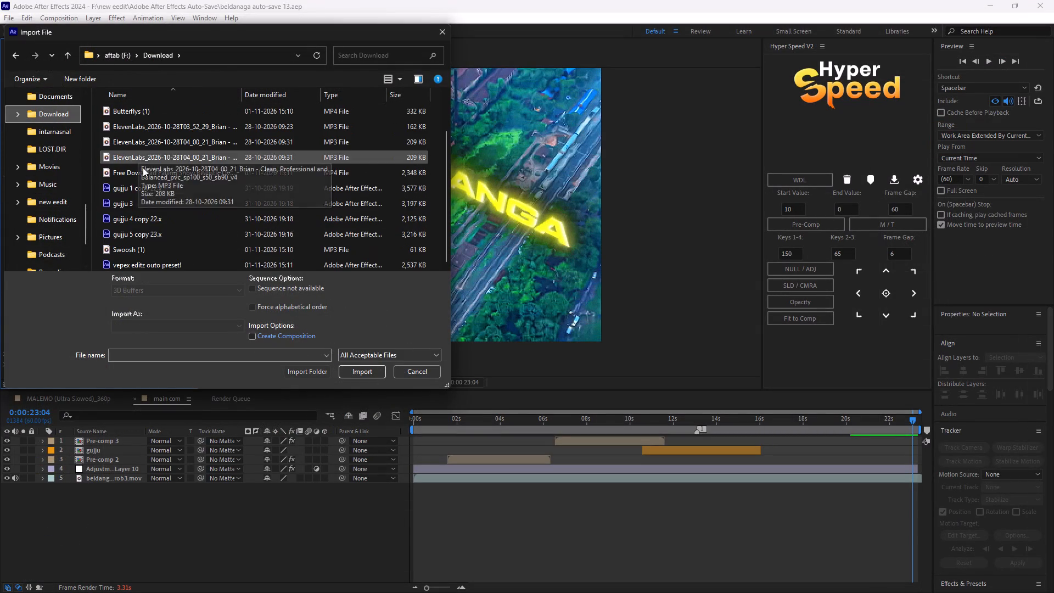
double_click(178, 267)
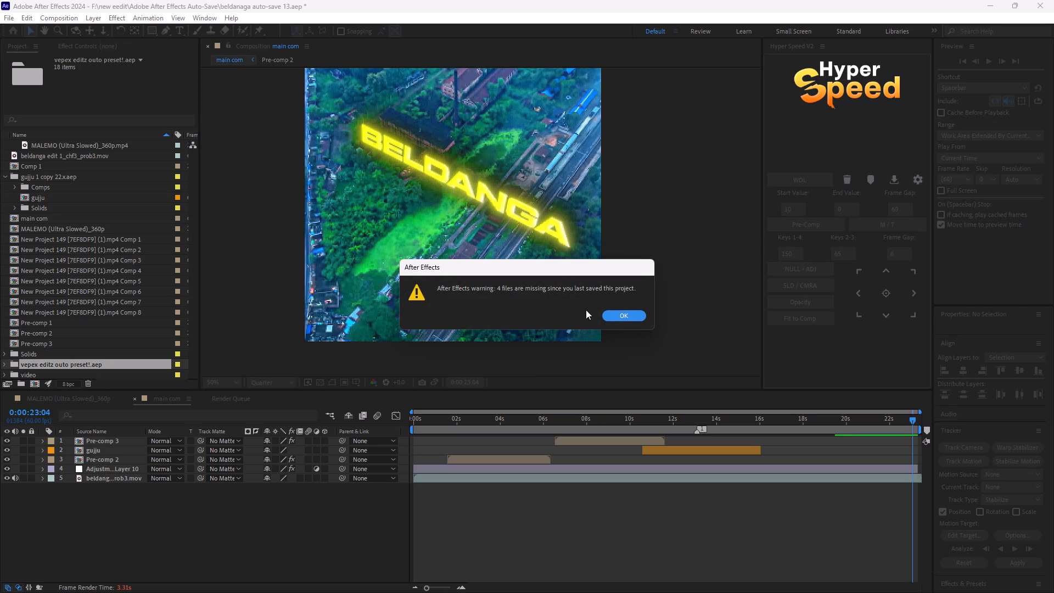
click(607, 315)
Expand the project's video folder and view the New Project 149 [7EF8DF9] (1).mp4 footage.
scroll(239, 362, down, 5)
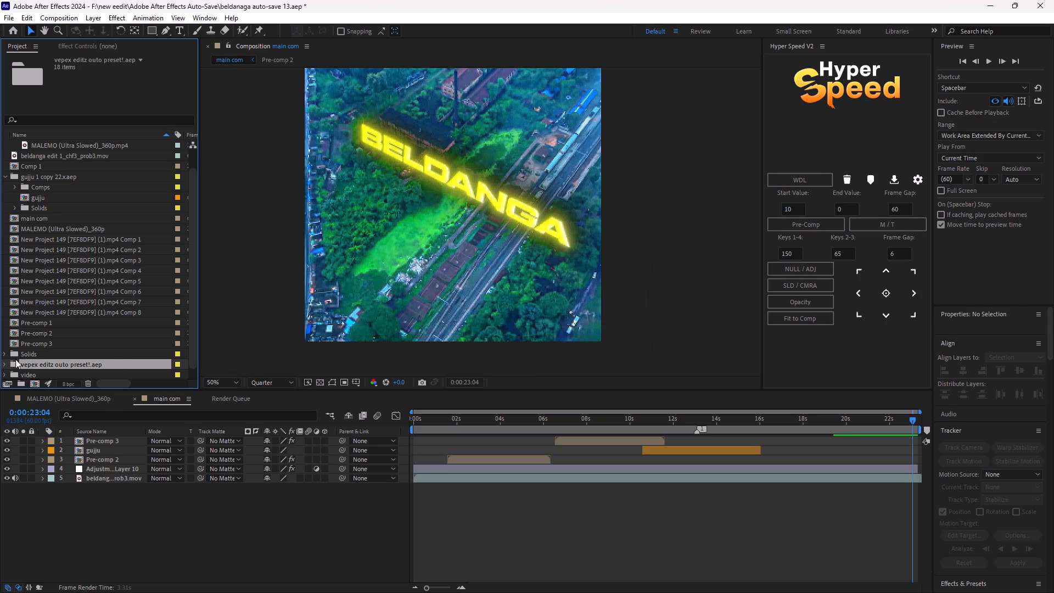
scroll(13, 363, down, 3)
click(6, 365)
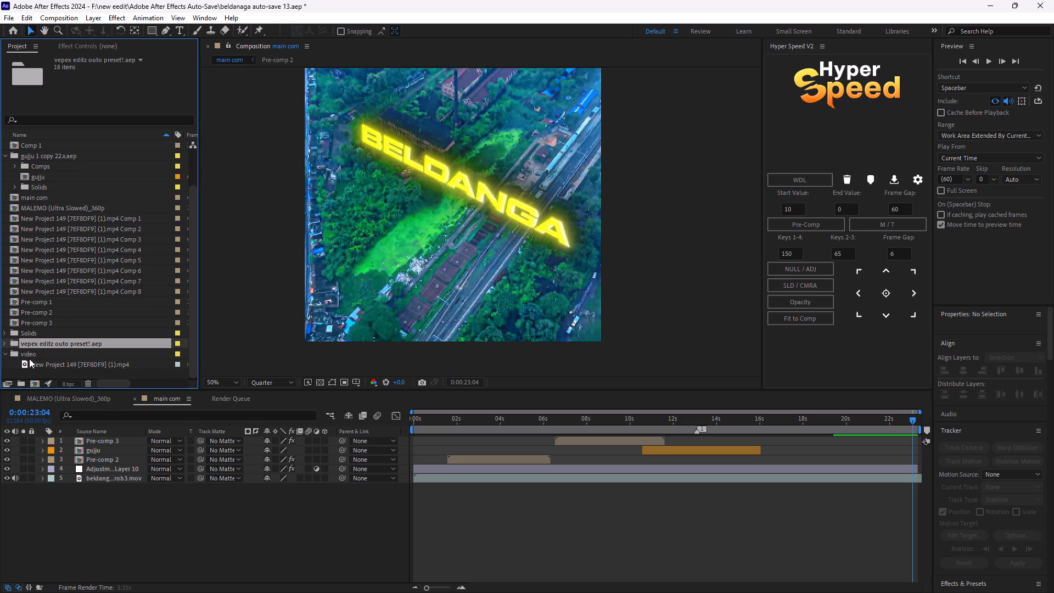
click(42, 364)
double_click(94, 363)
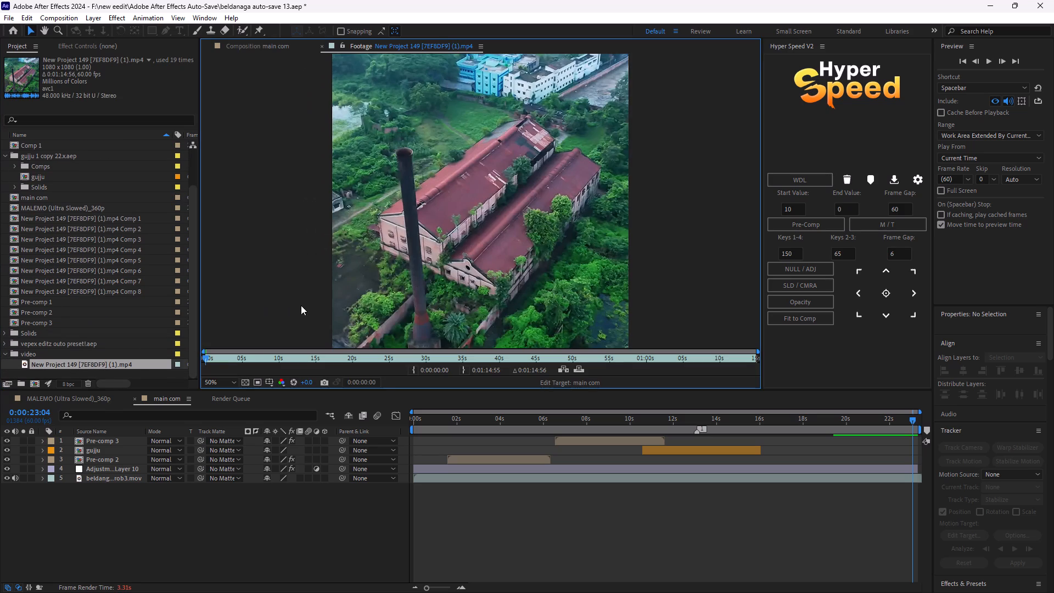
In the imported vepex editz outo preset!.aep folder, replace the missing Butterflys.mp4 footage with Butterflys (1) from the Download folder.
click(74, 348)
click(1, 345)
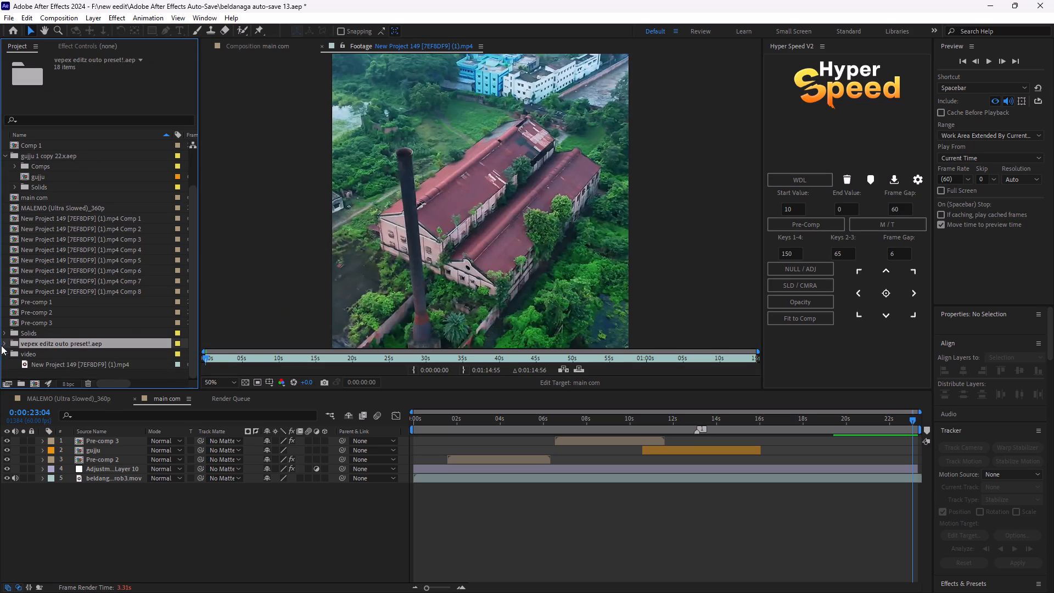
click(8, 344)
click(45, 287)
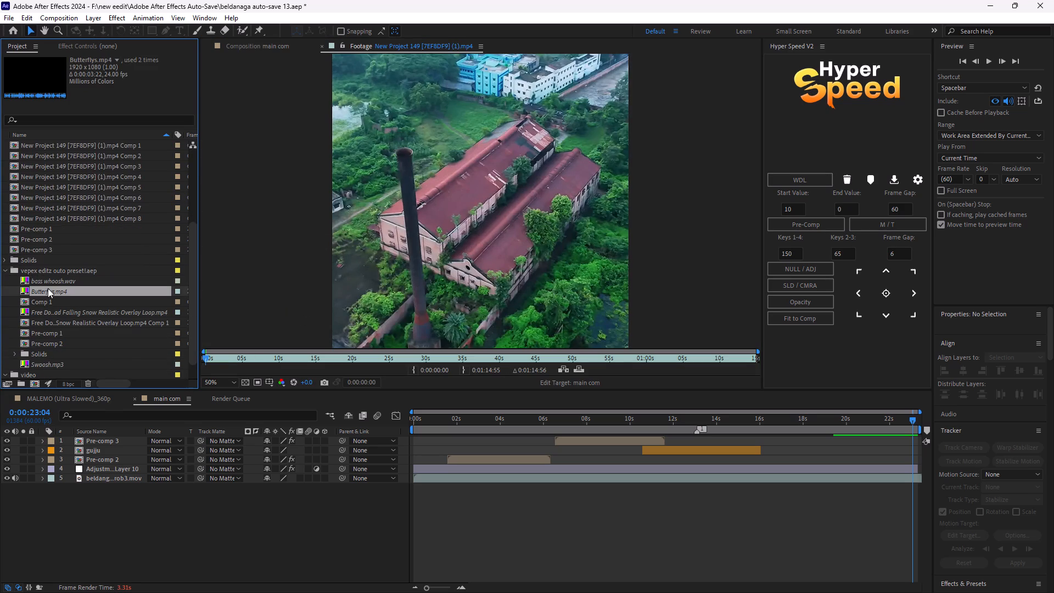
double_click(51, 290)
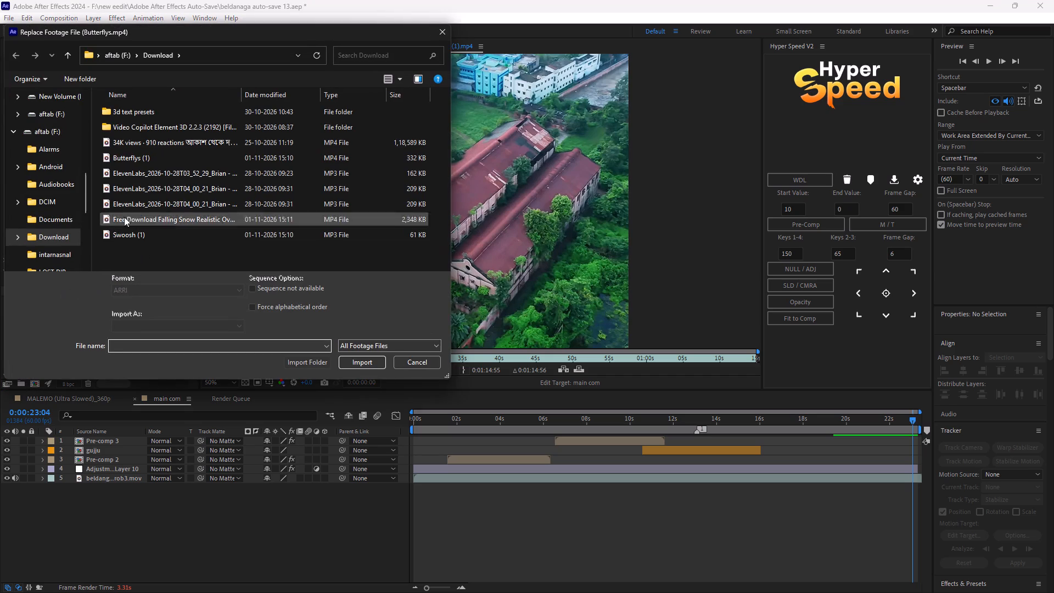
double_click(156, 151)
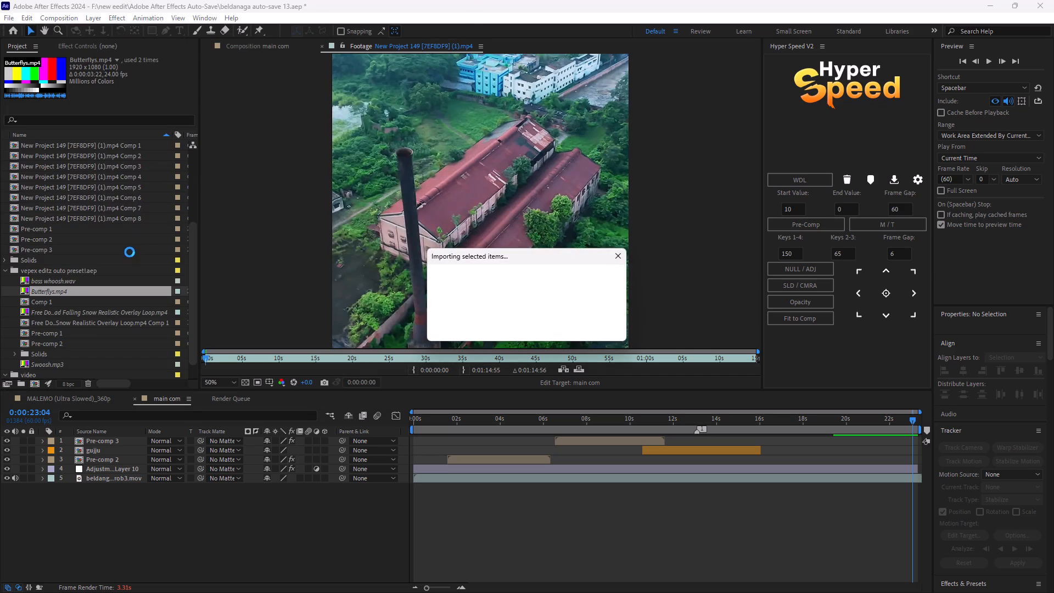
Replace the missing Free Download Falling Snow Realistic Overlay Loop.mp4 footage with its (1) copy from the F: drive's Download folder.
double_click(118, 285)
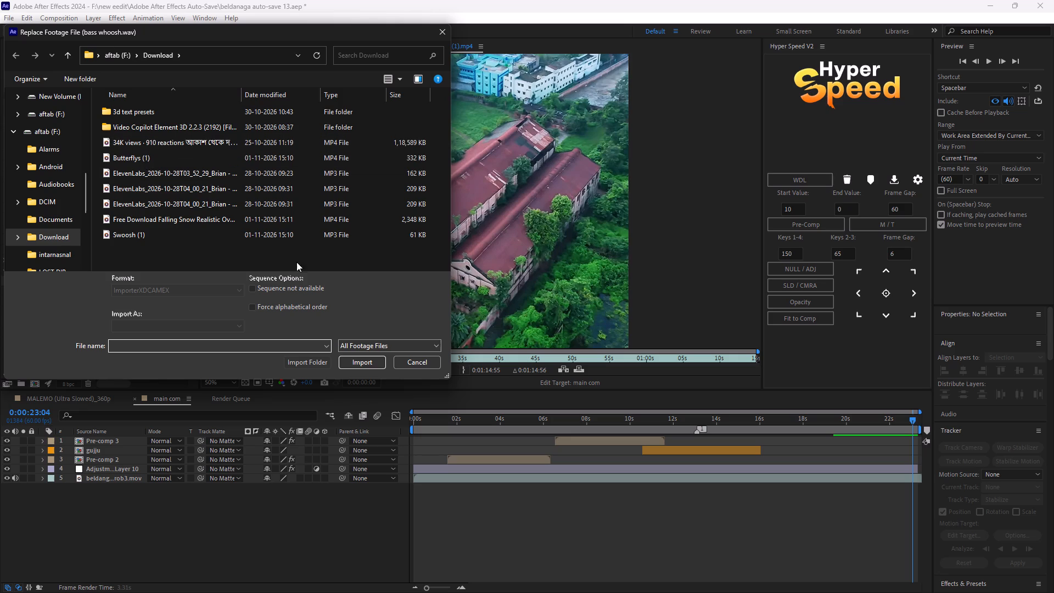
click(402, 359)
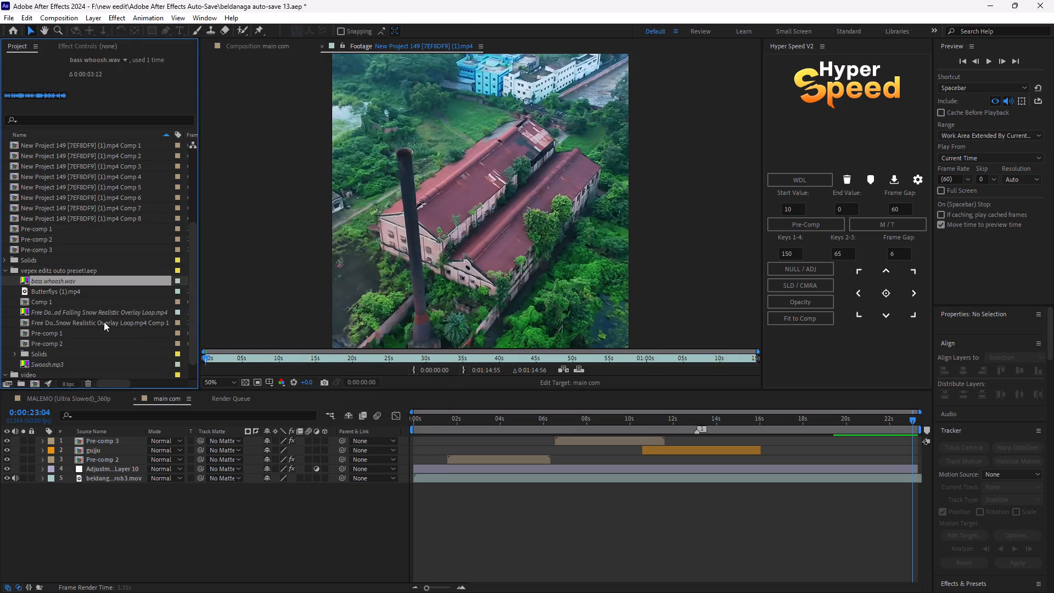
double_click(105, 314)
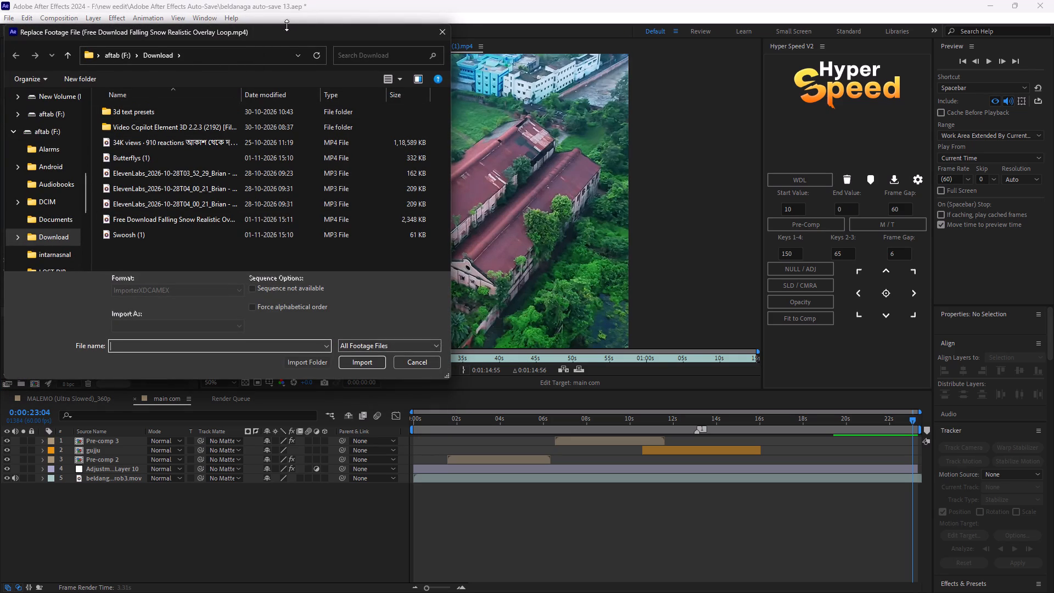
drag(288, 37, 615, 99)
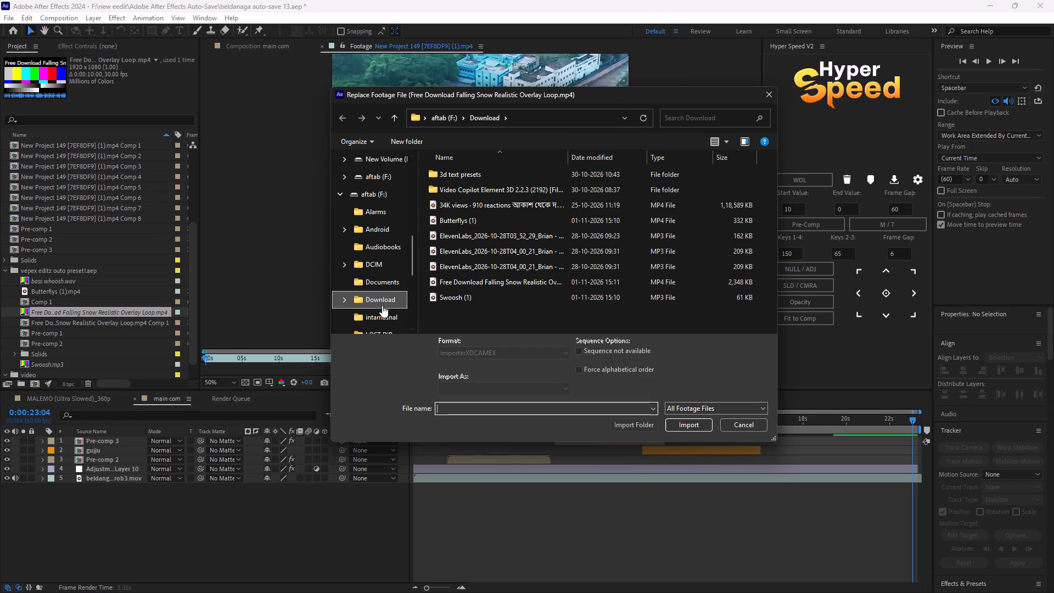
click(457, 287)
click(457, 287)
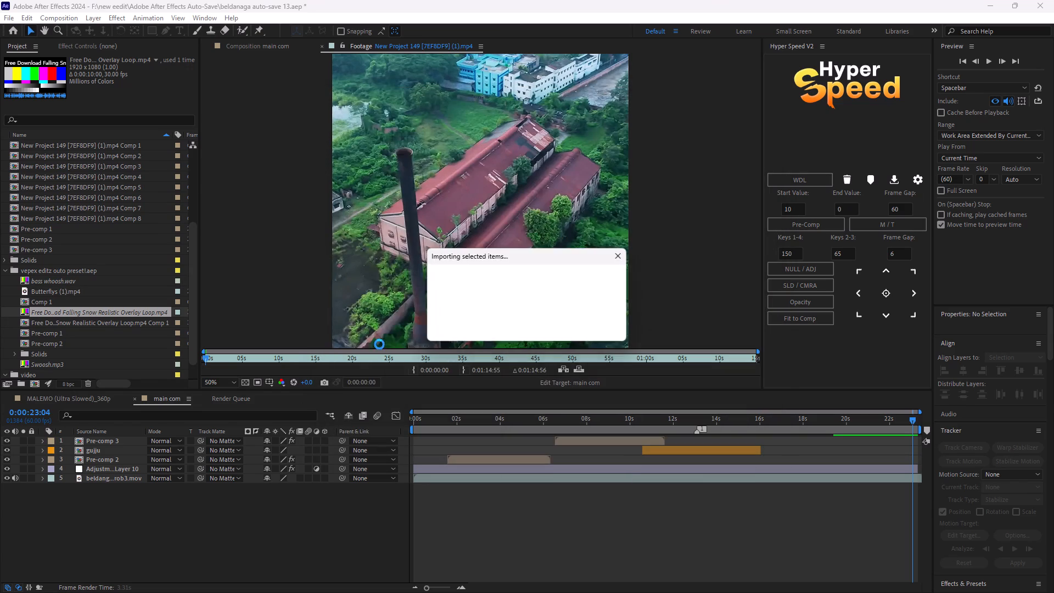
Open Pre-comp 1 in the imported preset folder and preview its 3D name text animation.
click(62, 347)
click(61, 334)
double_click(61, 334)
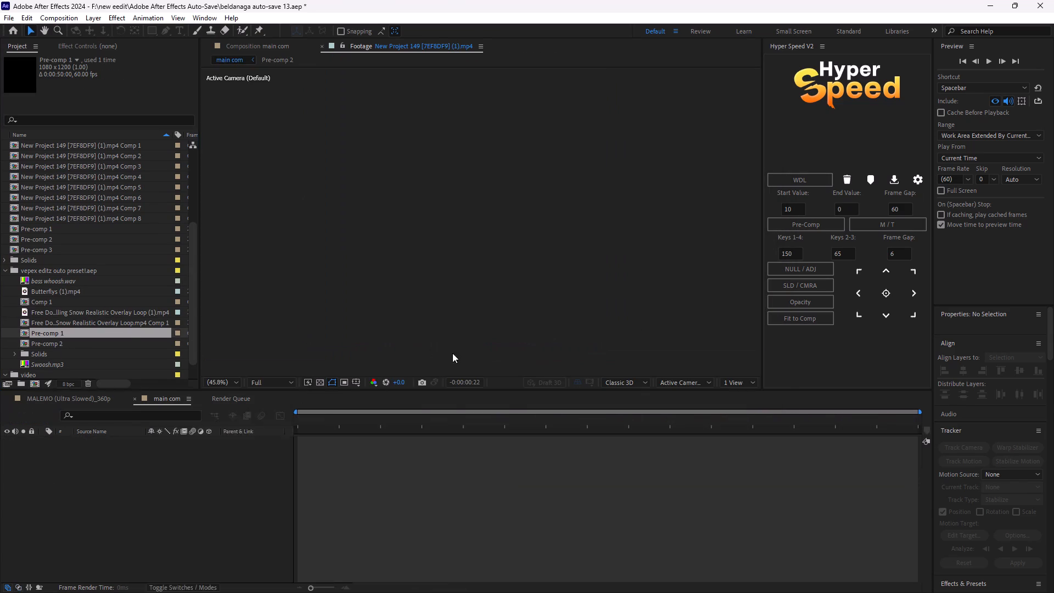
key(space)
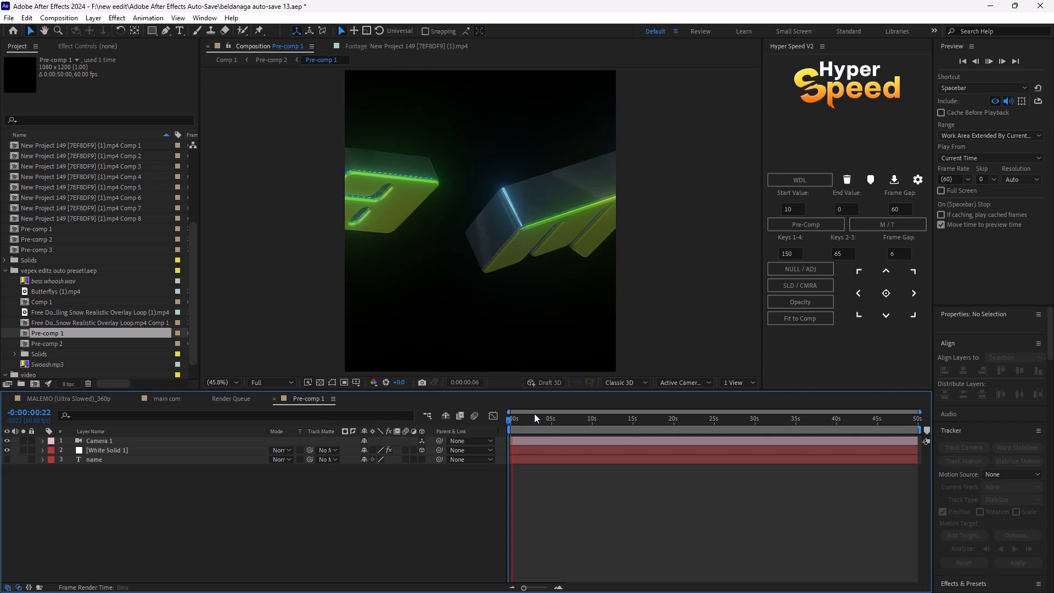
key(space)
drag(523, 417, 538, 420)
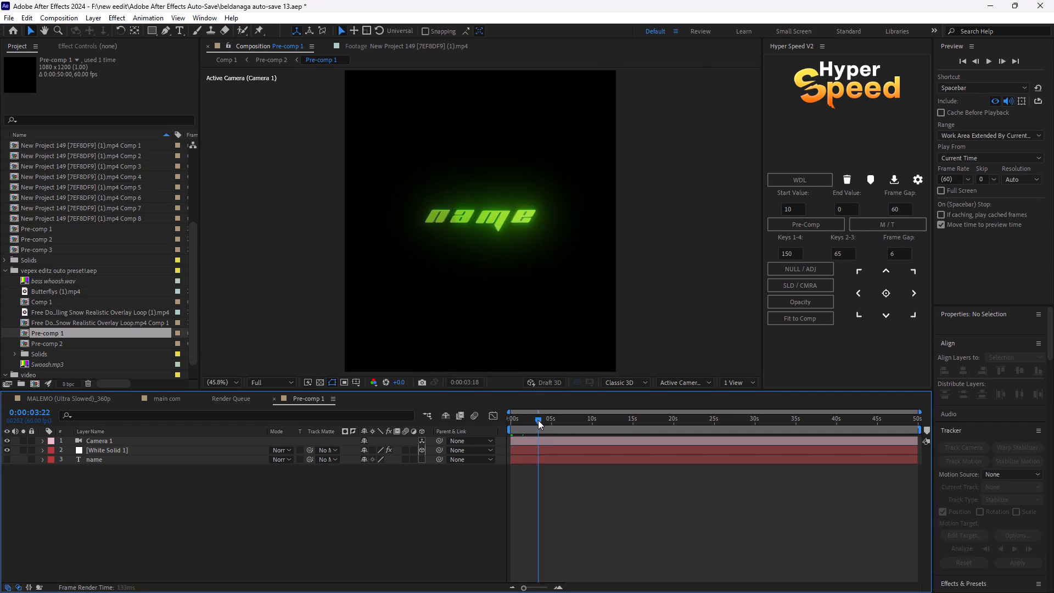
drag(538, 420, 518, 425)
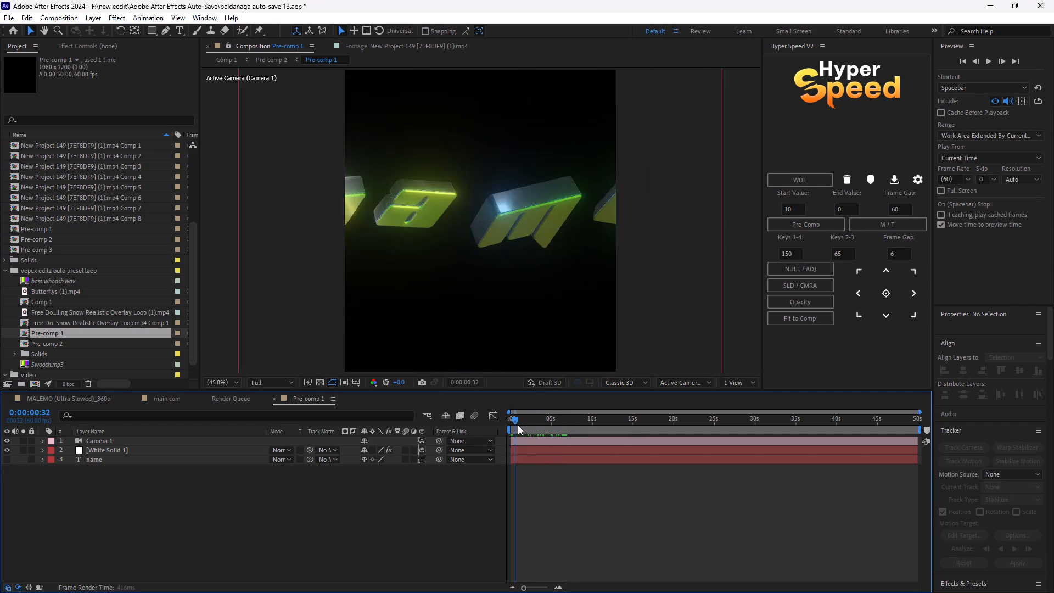
drag(518, 425, 535, 433)
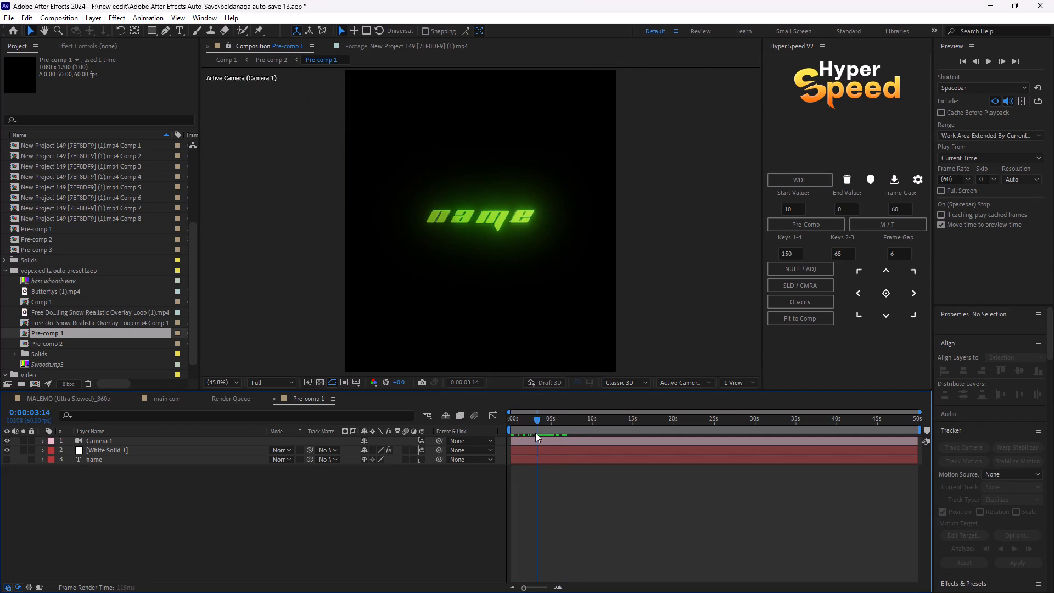
drag(535, 433, 532, 433)
In Pre-comp 1, replace the text of the name layer with the_zuim.
click(546, 452)
click(548, 456)
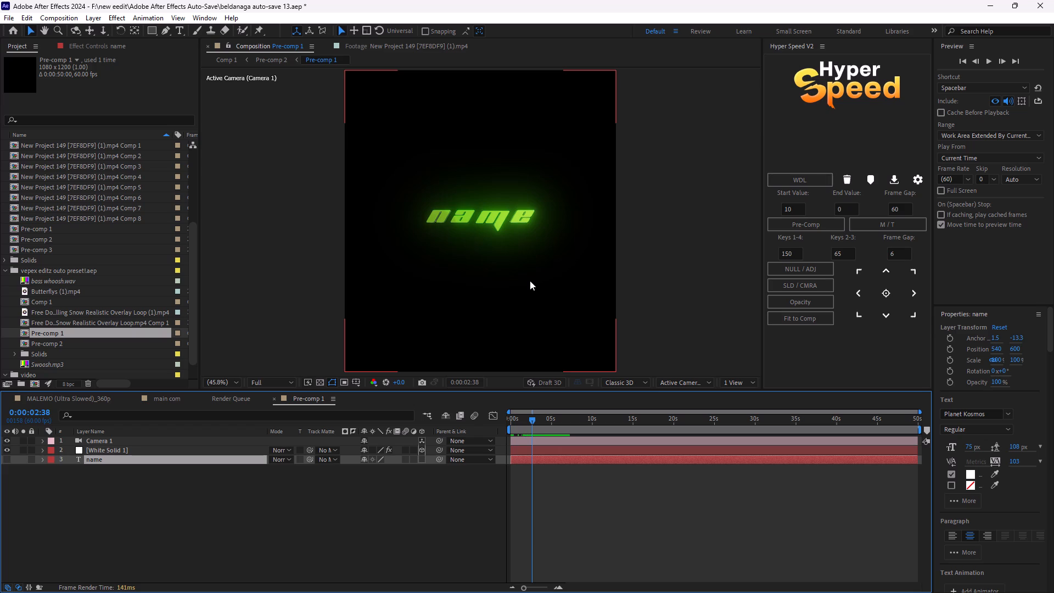
double_click(547, 461)
key(BackSpace)
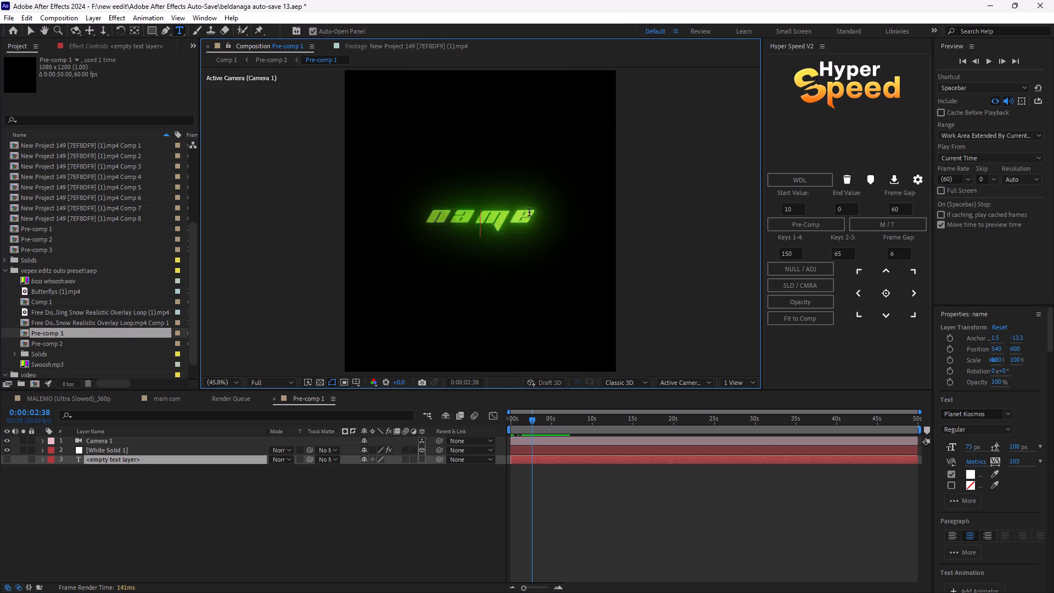
text(the)
key(space)
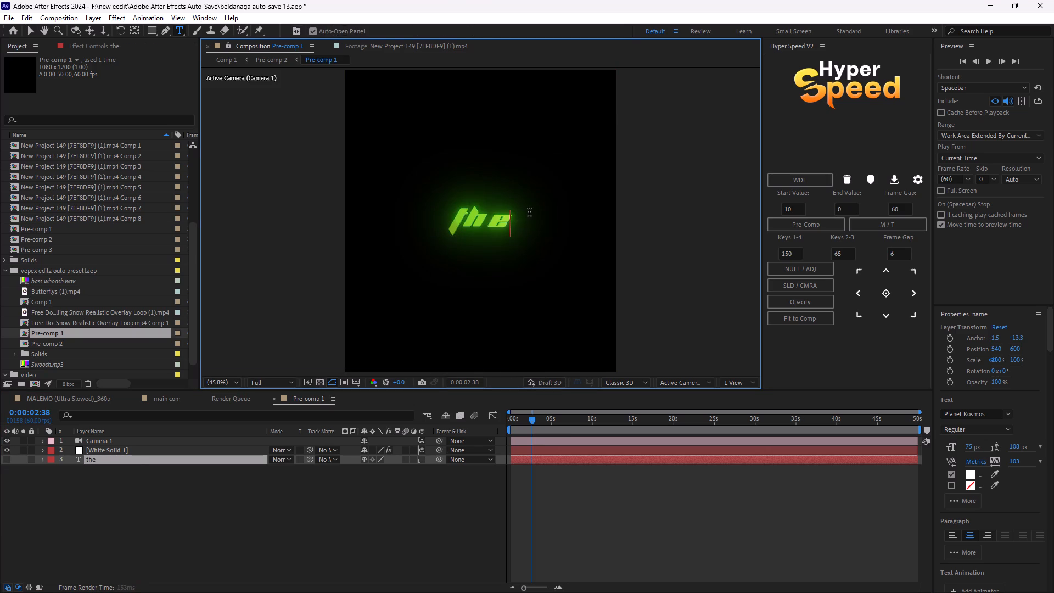
key(BackSpace)
key(shift+underscore)
key(z)
text(uim)
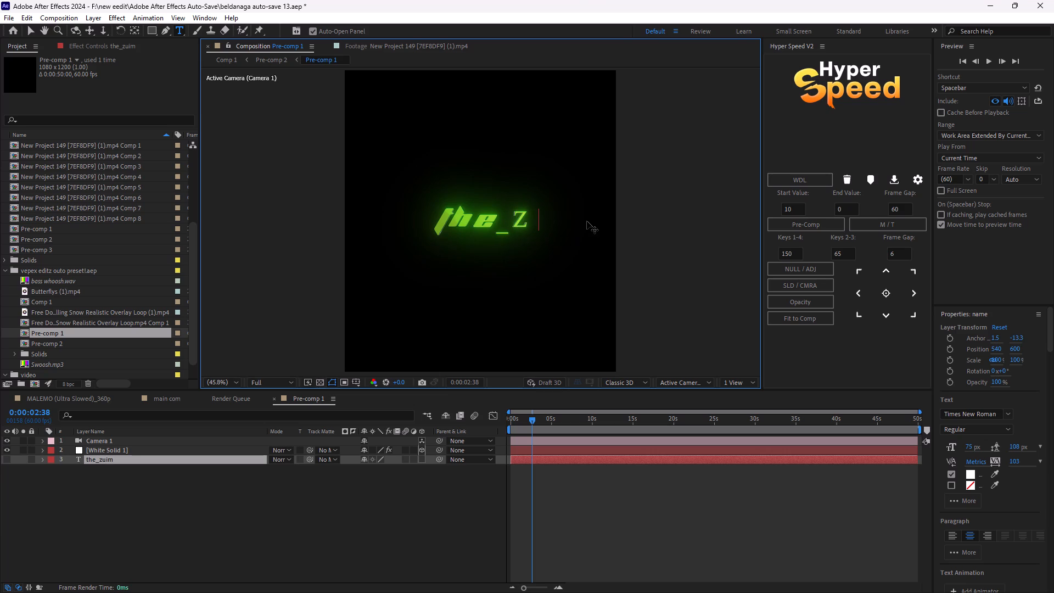
click(584, 482)
Scrub through the first seconds of Pre-comp 1 to review the edited text animation.
drag(532, 414, 522, 418)
drag(532, 421, 525, 423)
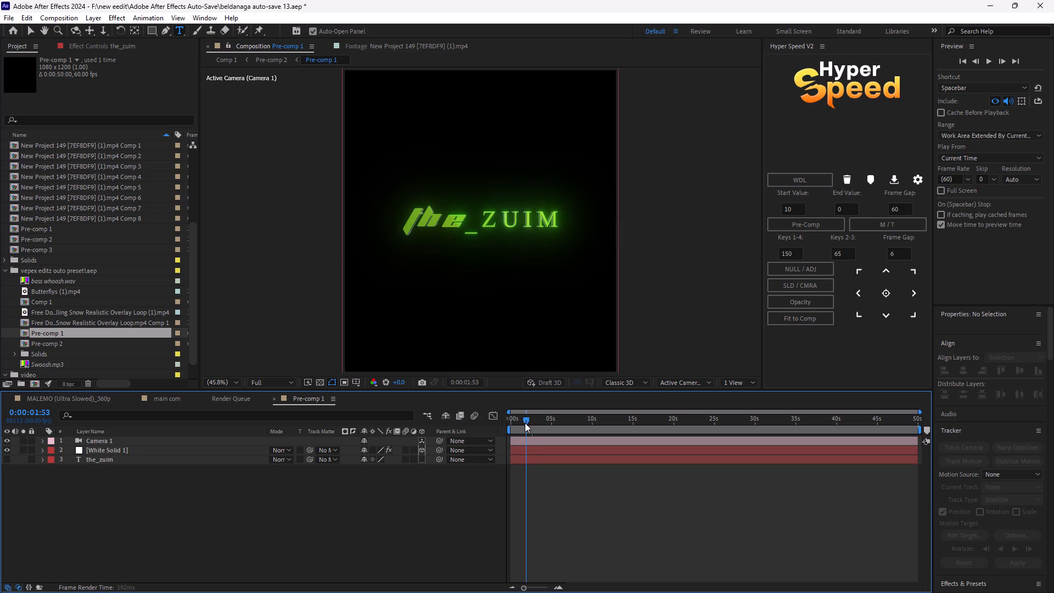
drag(525, 423, 536, 419)
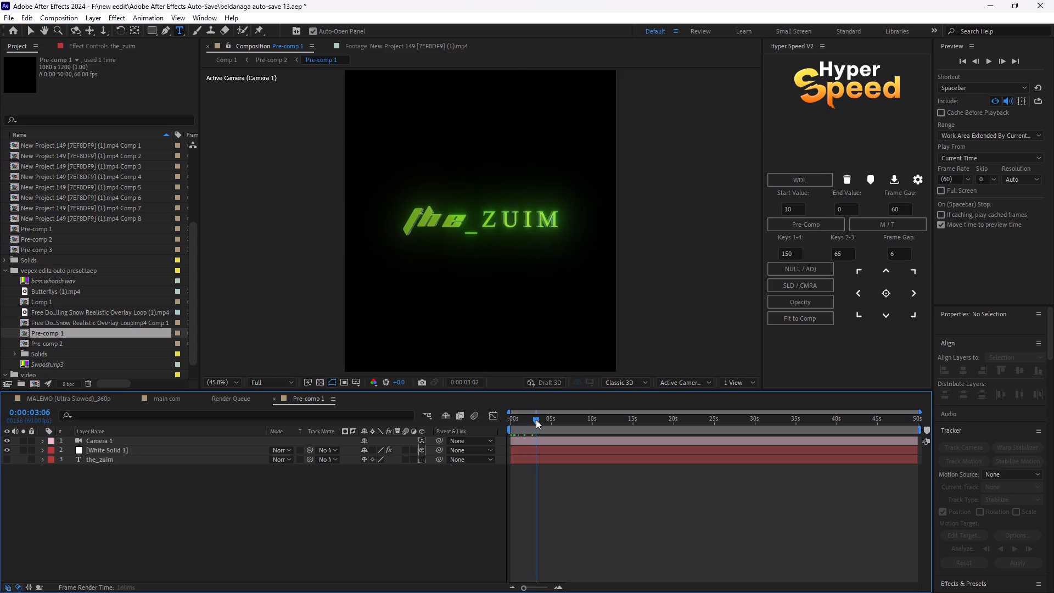
drag(536, 419, 548, 419)
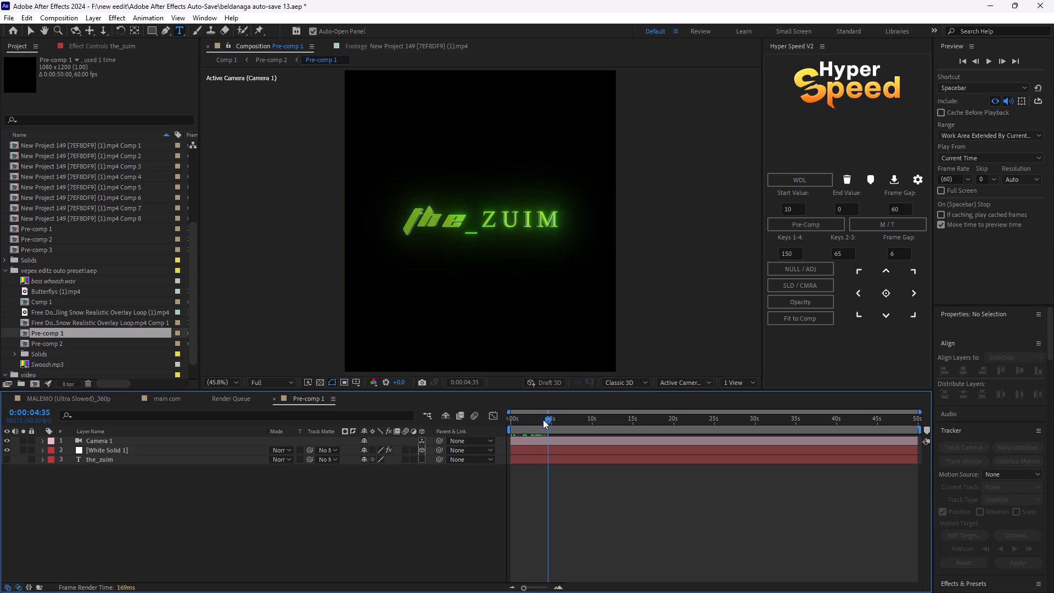
Open the preset's Pre-comp 2 and preview it from the start of its timeline.
click(100, 339)
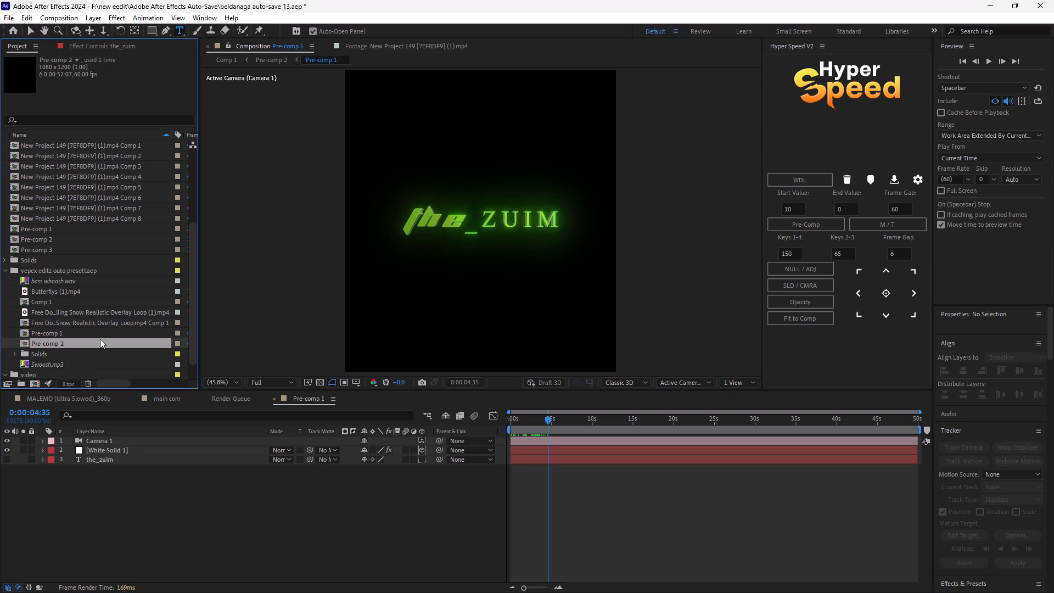
click(100, 339)
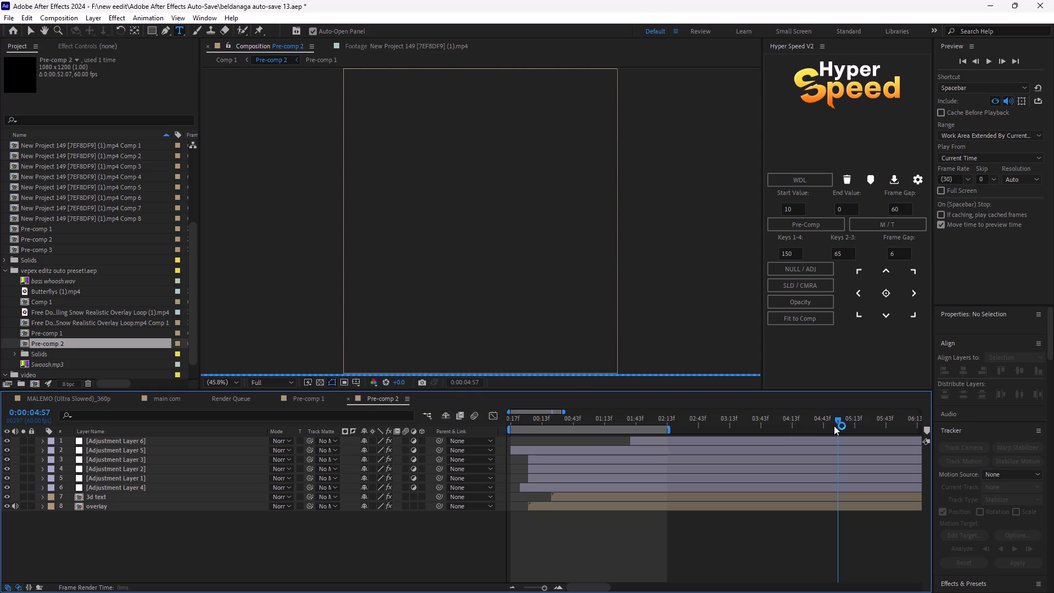
drag(834, 424, 508, 425)
key(space)
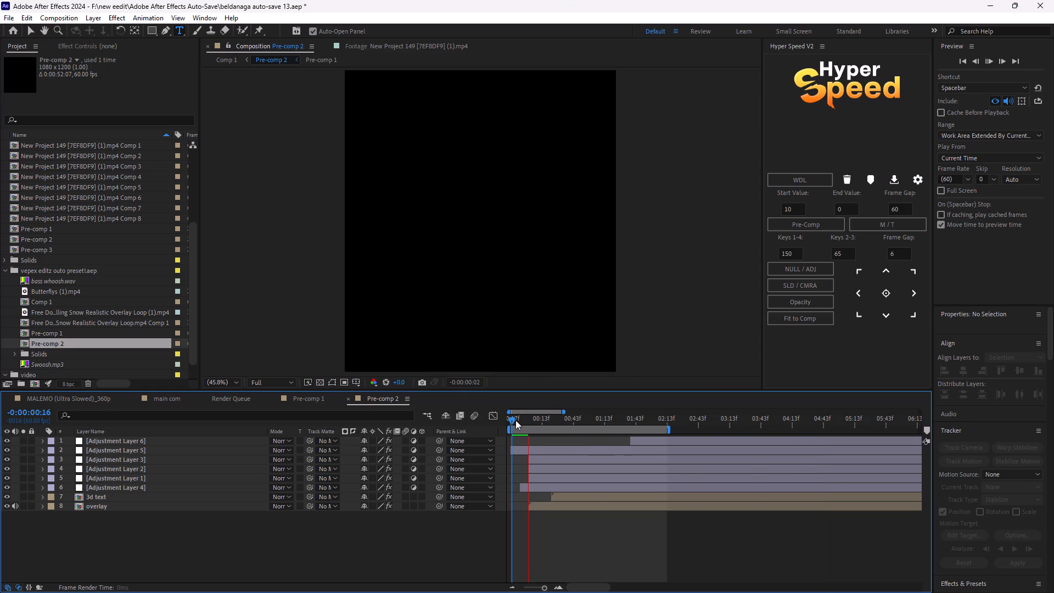
drag(514, 420, 534, 433)
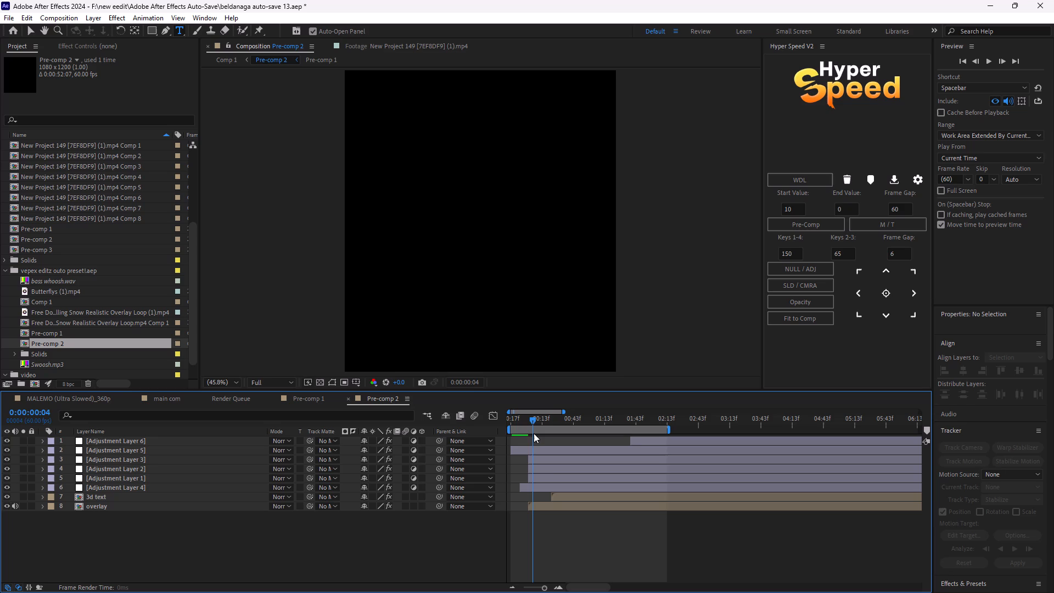
drag(534, 433, 533, 433)
Open the overlay composition nested in Pre-comp 2 and check its relinked snow and butterfly footage over the first two seconds.
click(551, 505)
click(551, 504)
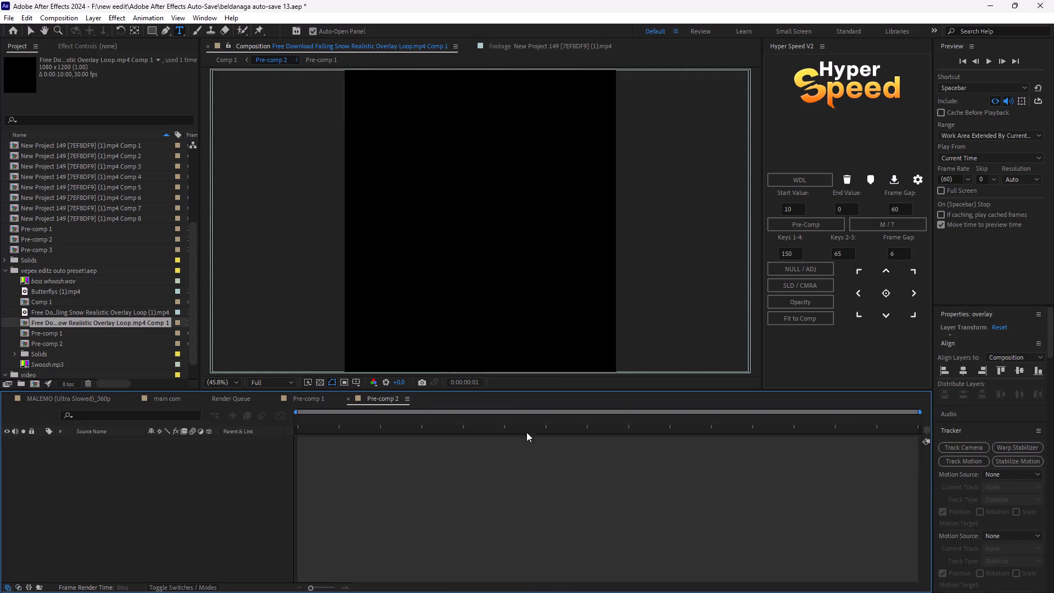
drag(515, 419, 517, 419)
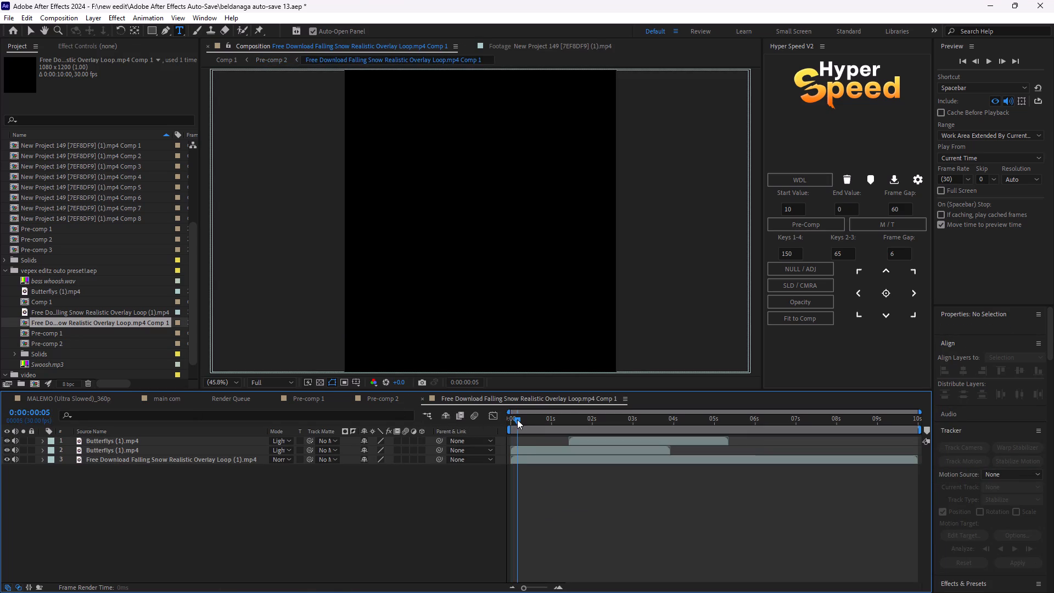
drag(517, 419, 531, 426)
click(538, 461)
drag(532, 427, 531, 427)
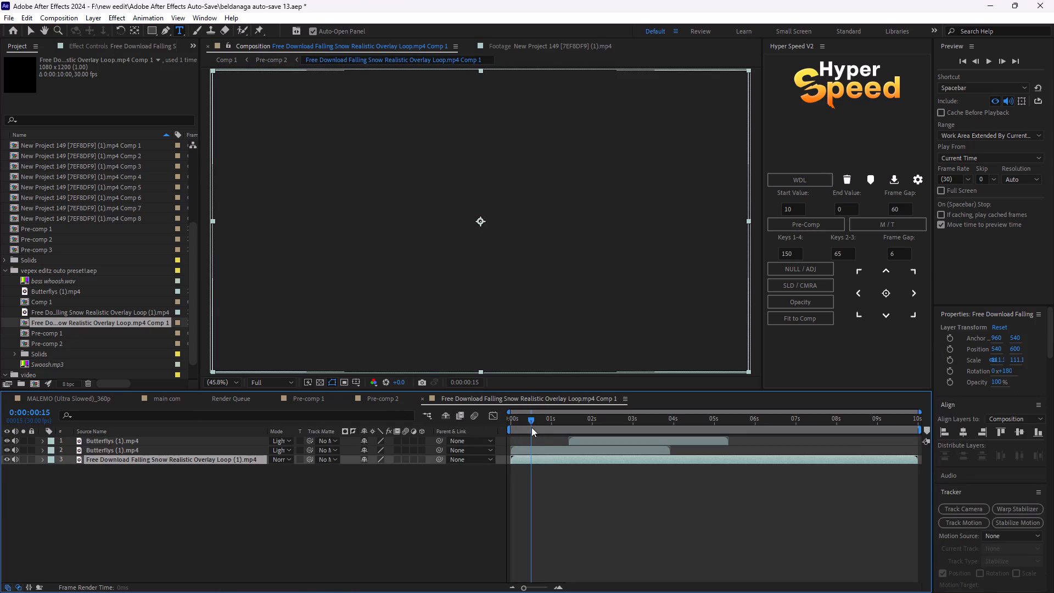
drag(531, 427, 508, 425)
drag(92, 325, 137, 346)
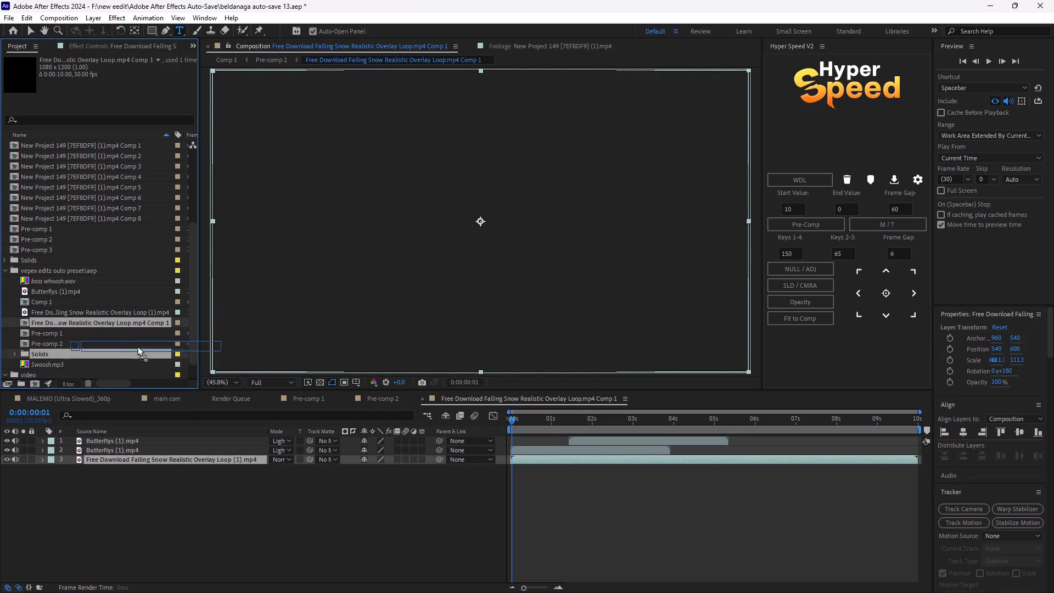
drag(137, 346, 115, 325)
double_click(542, 463)
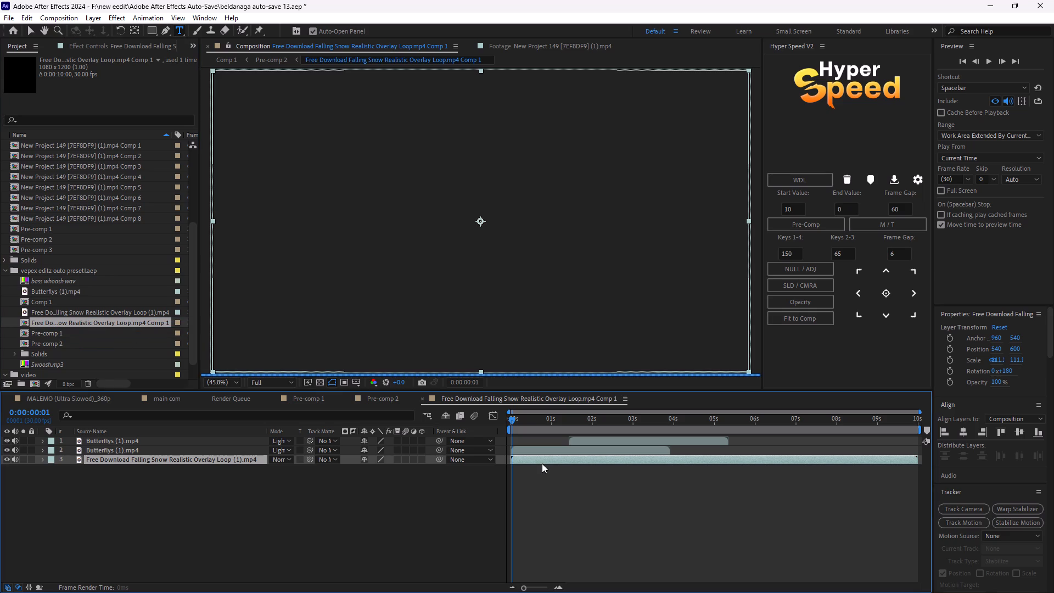
double_click(543, 460)
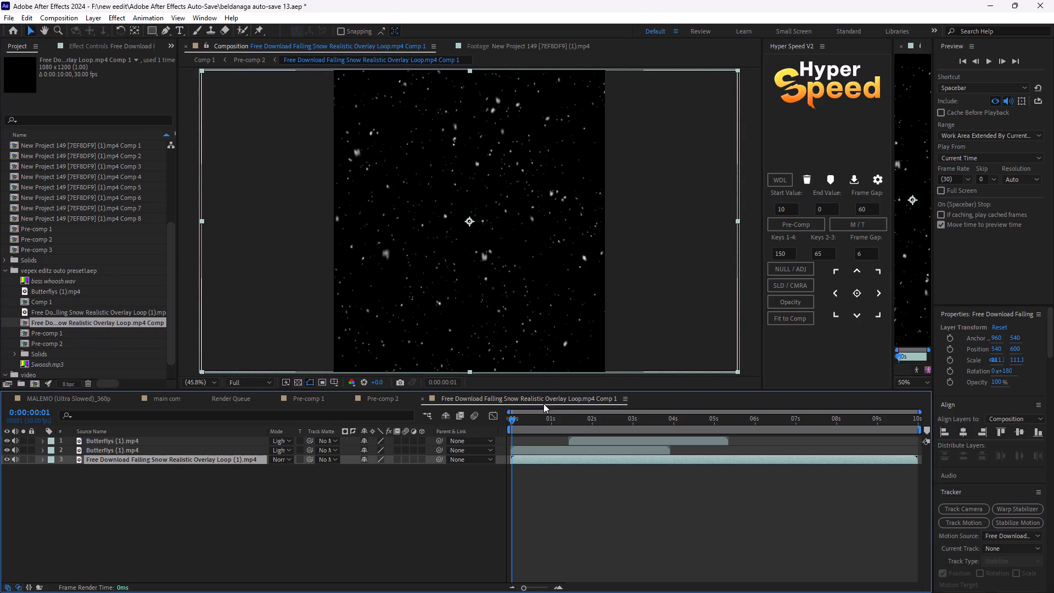
drag(520, 421, 568, 433)
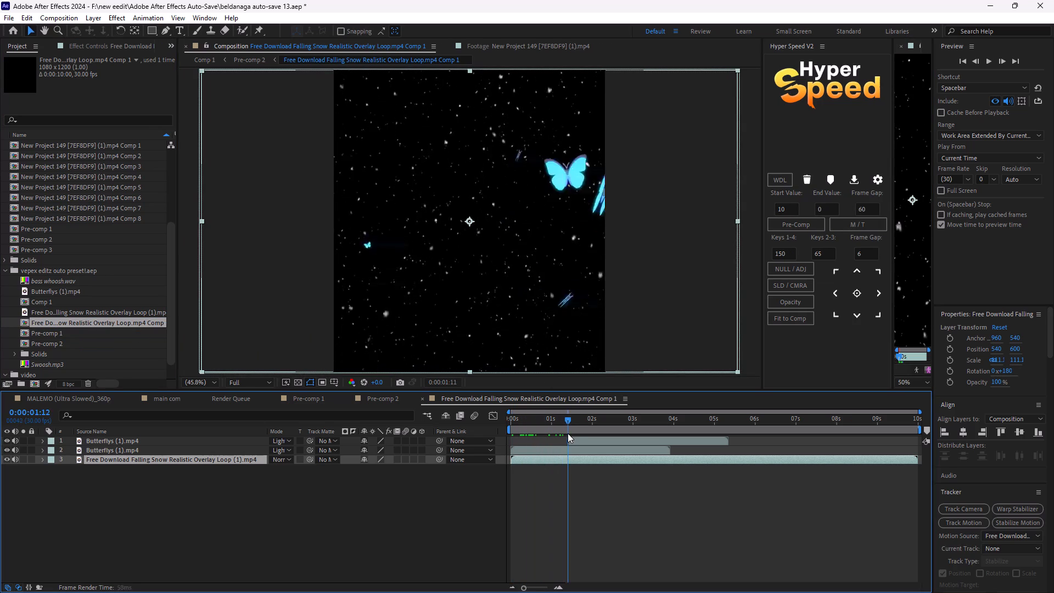
drag(568, 433, 593, 437)
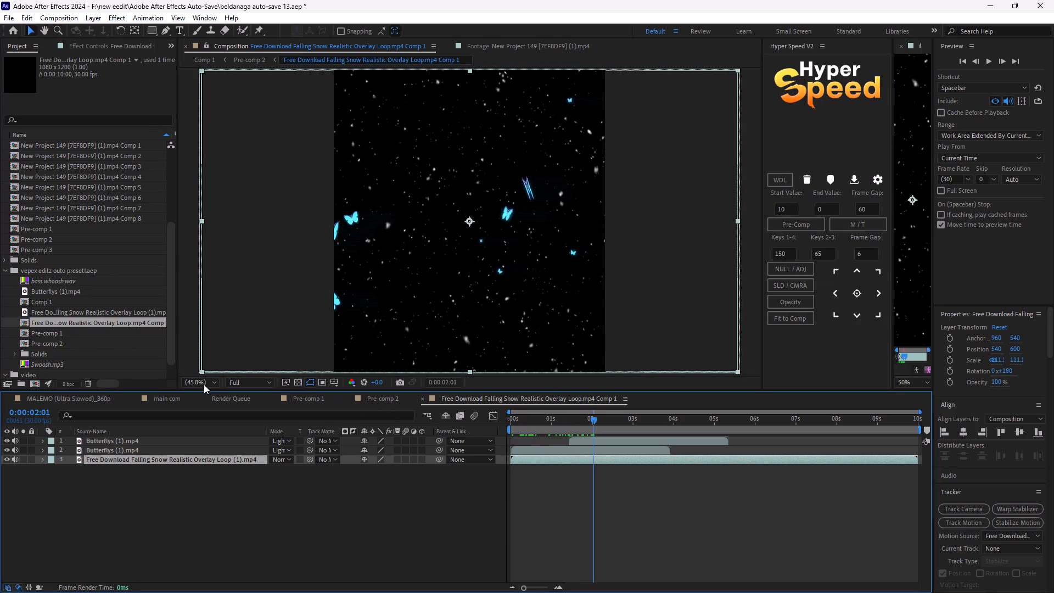
Open the preset's Comp 1 and play it from the beginning.
double_click(40, 305)
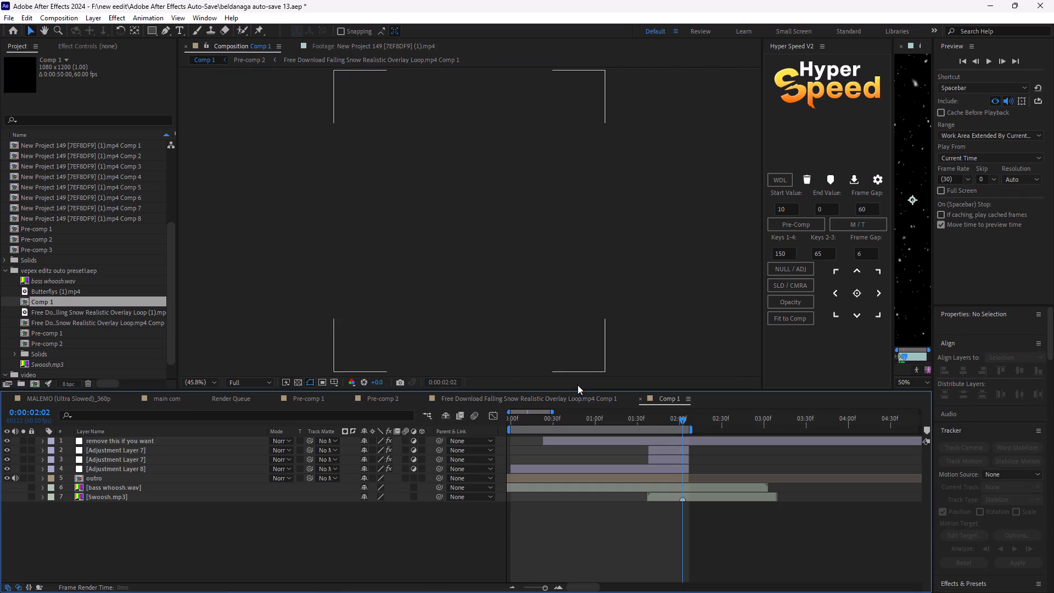
drag(689, 419, 514, 405)
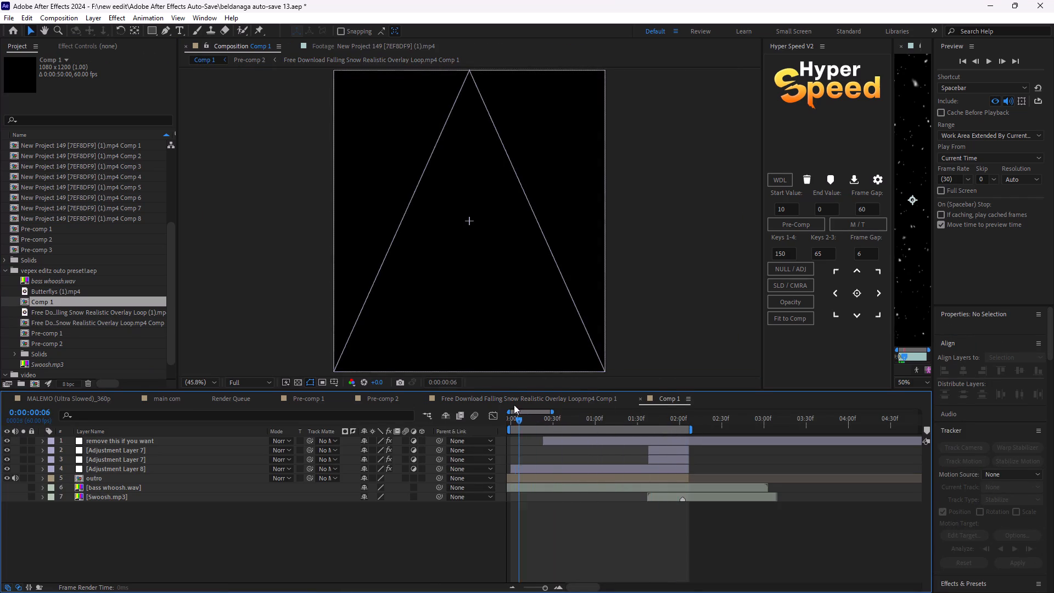
drag(514, 405, 500, 403)
key(space)
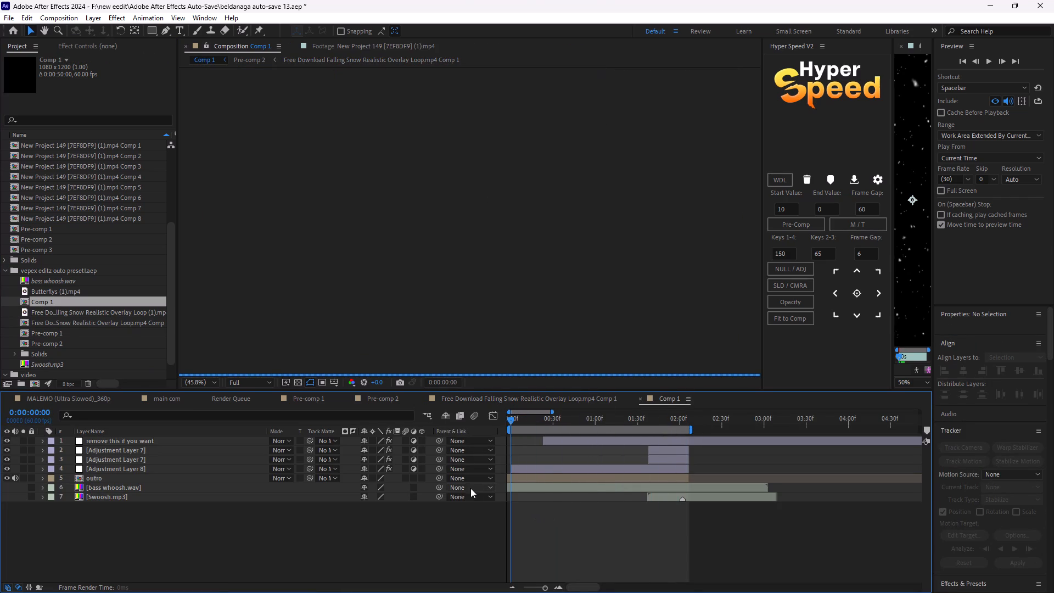
key(space)
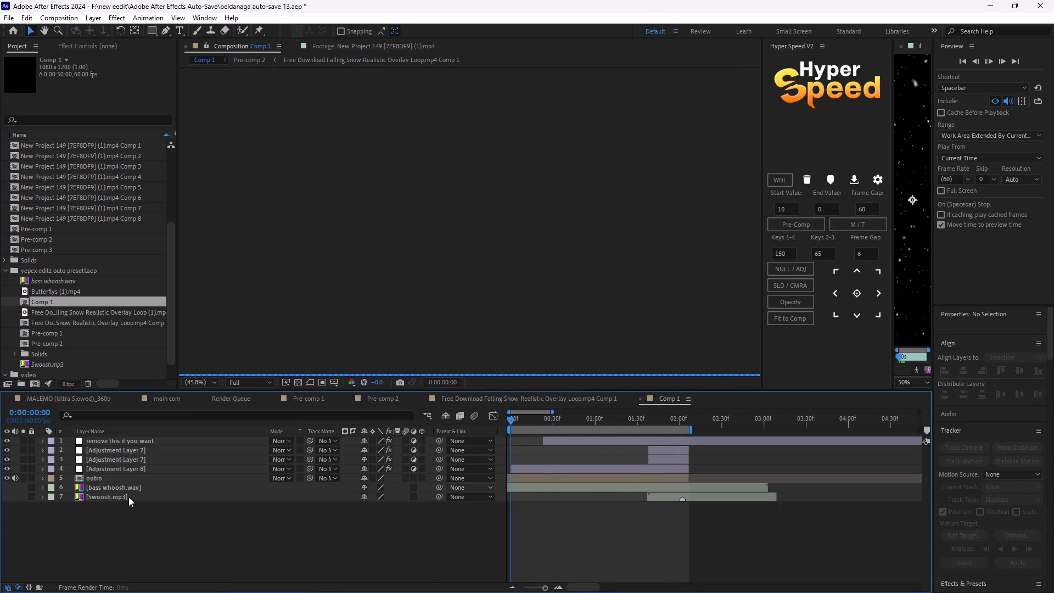
Replace the missing Swoosh.mp3 footage in the vepex editz outo preset with Swoosh (1).mp3 from the Download folder.
click(125, 497)
click(47, 286)
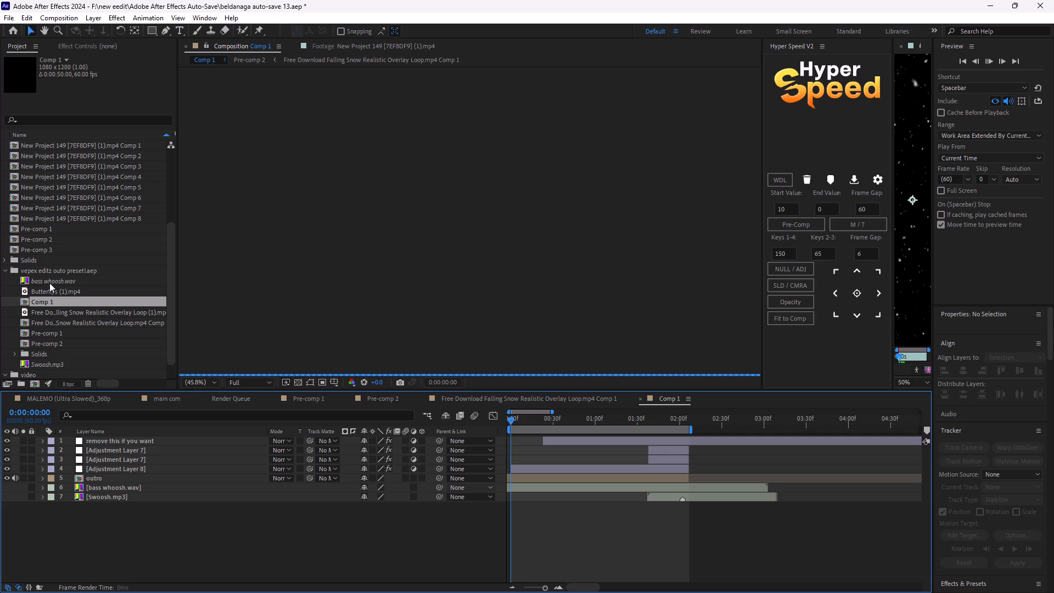
click(49, 283)
click(193, 536)
drag(171, 251, 172, 224)
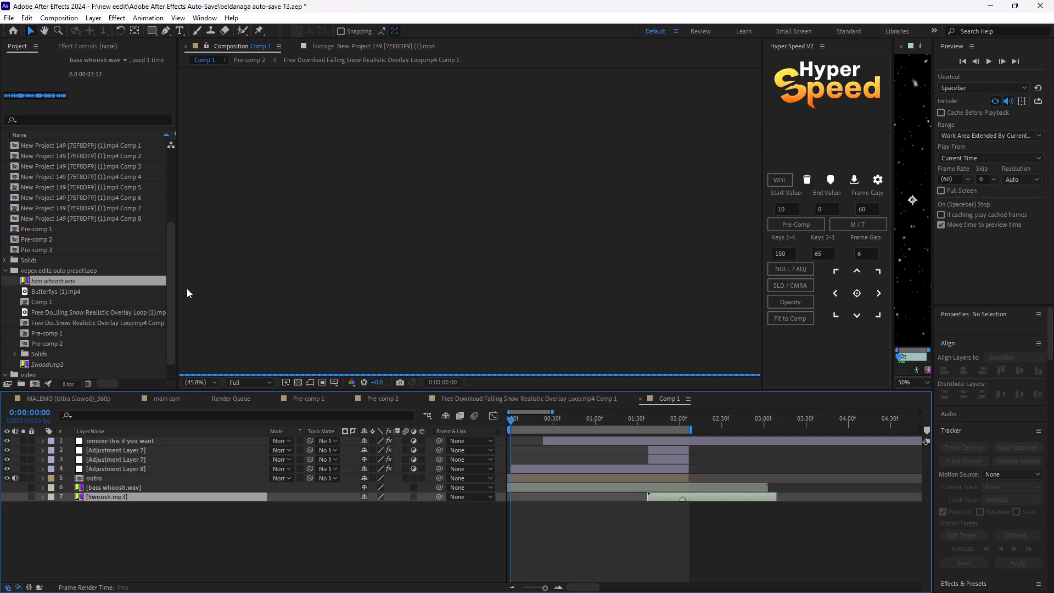
drag(169, 300, 160, 345)
click(37, 338)
double_click(43, 342)
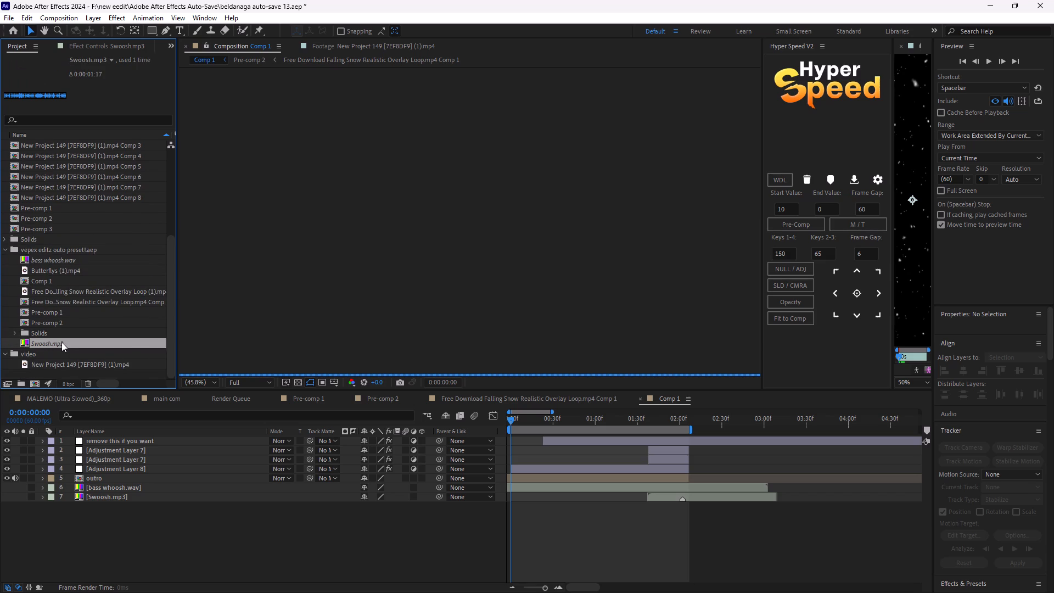
double_click(61, 342)
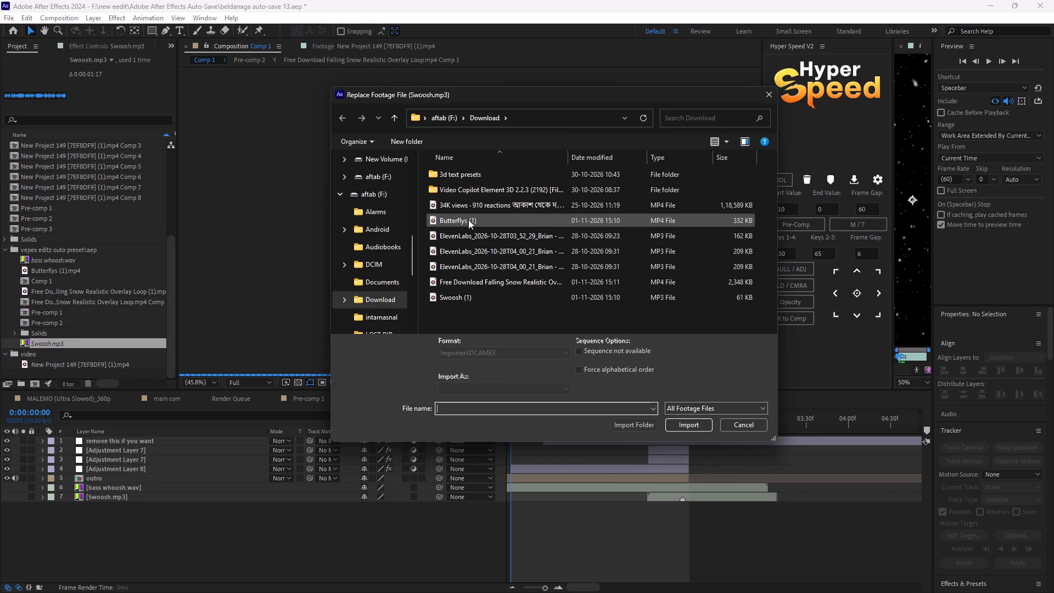
double_click(477, 294)
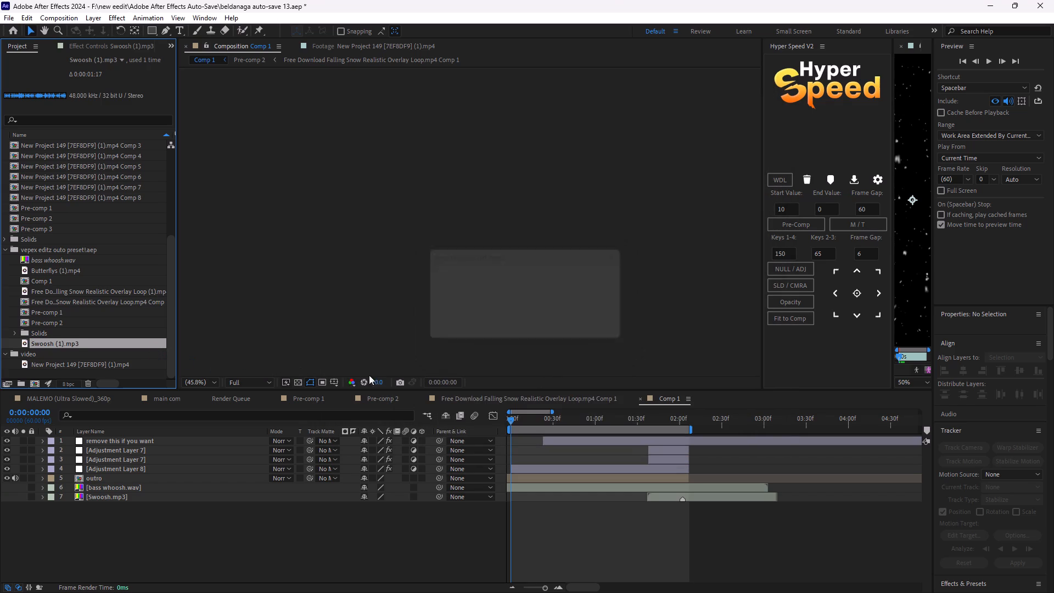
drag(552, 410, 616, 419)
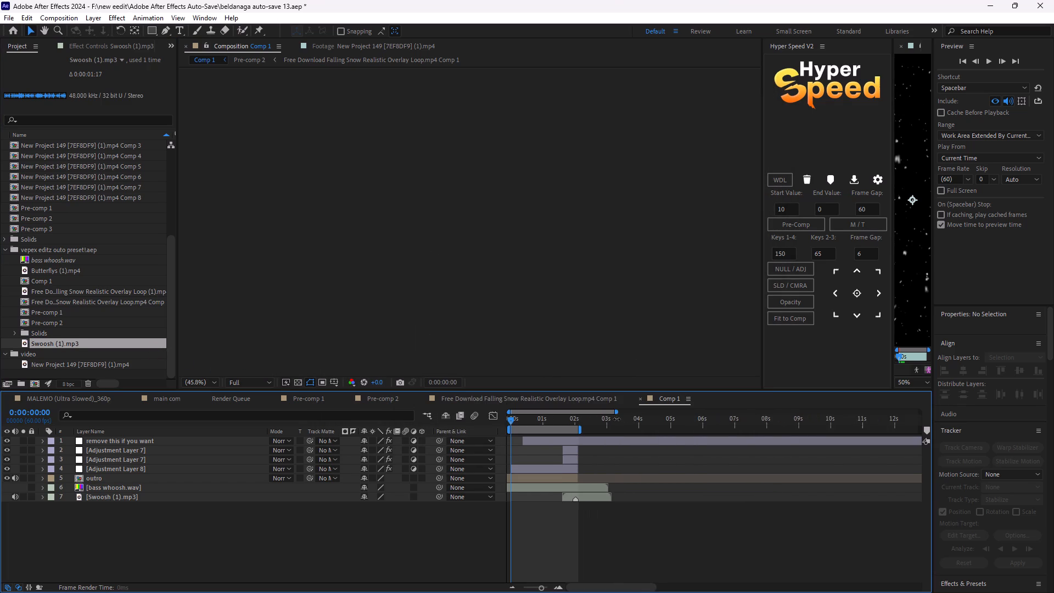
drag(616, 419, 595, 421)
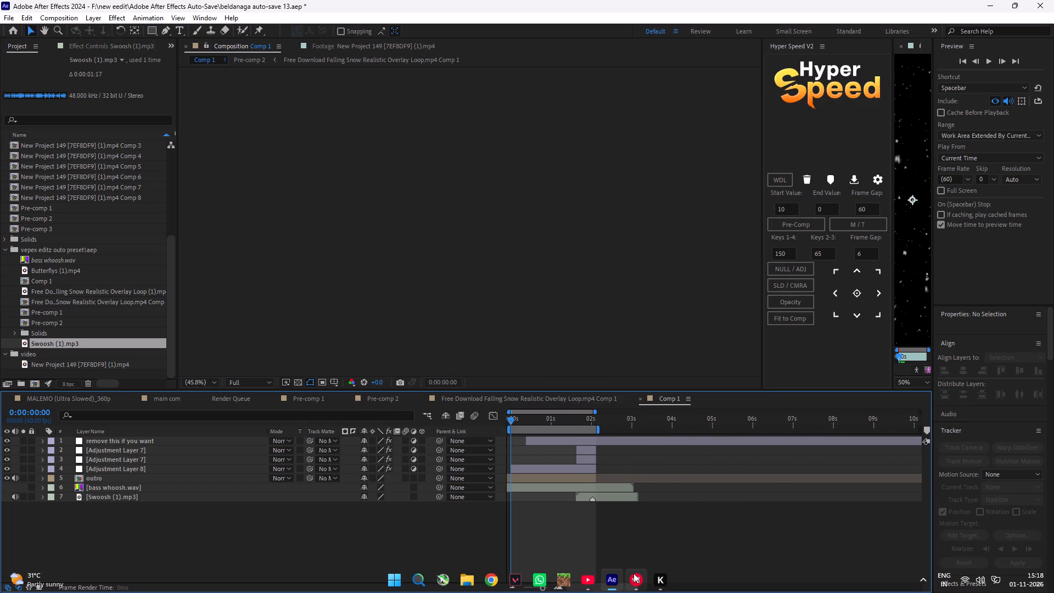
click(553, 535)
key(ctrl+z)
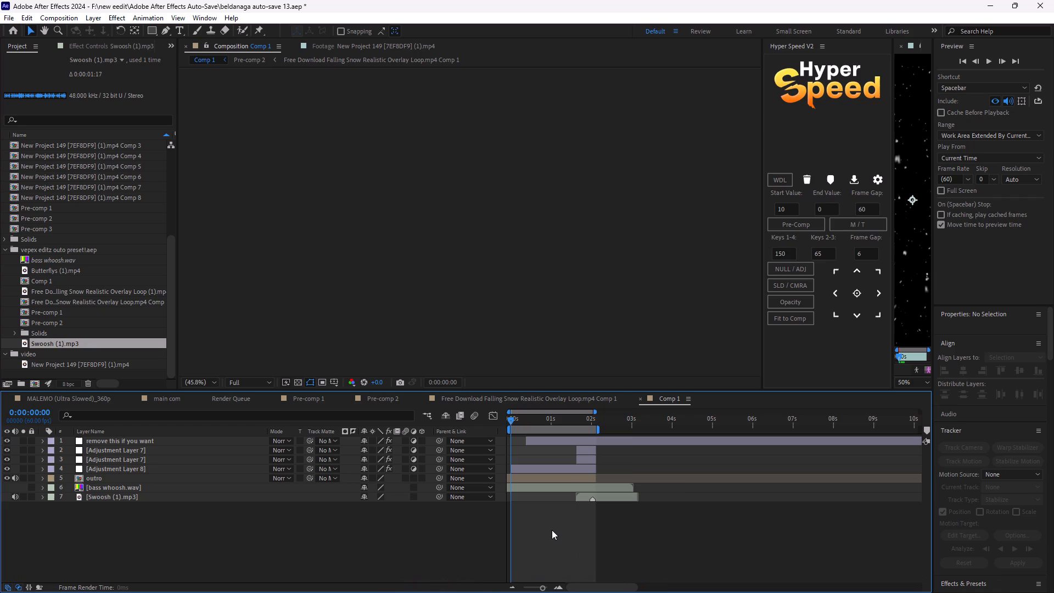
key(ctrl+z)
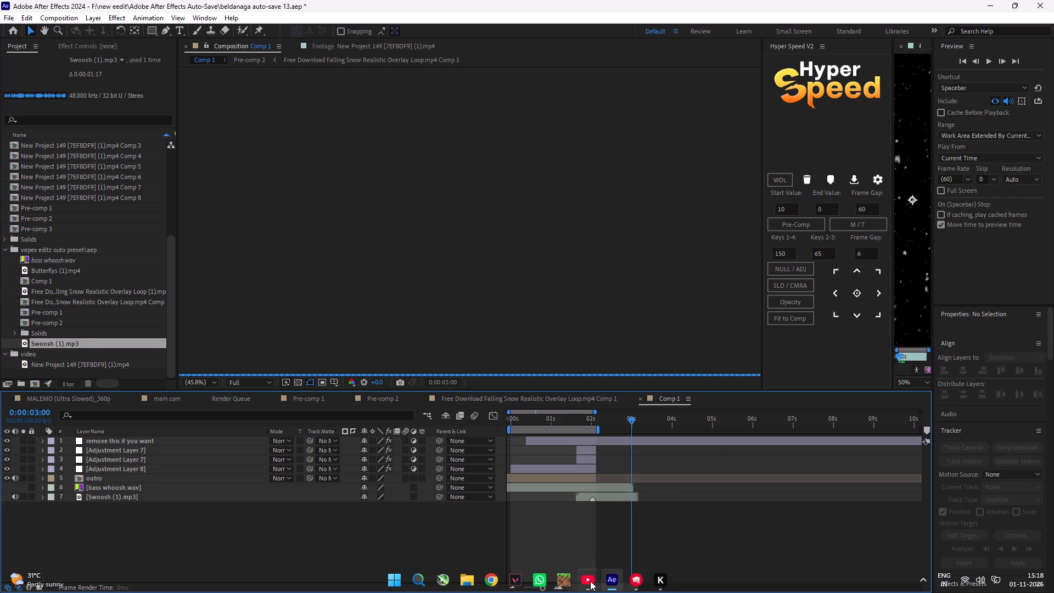
Switch to the browser and download bass whoosh (1).wav from the MediaFire SFX (1) folder.
click(590, 581)
click(427, 338)
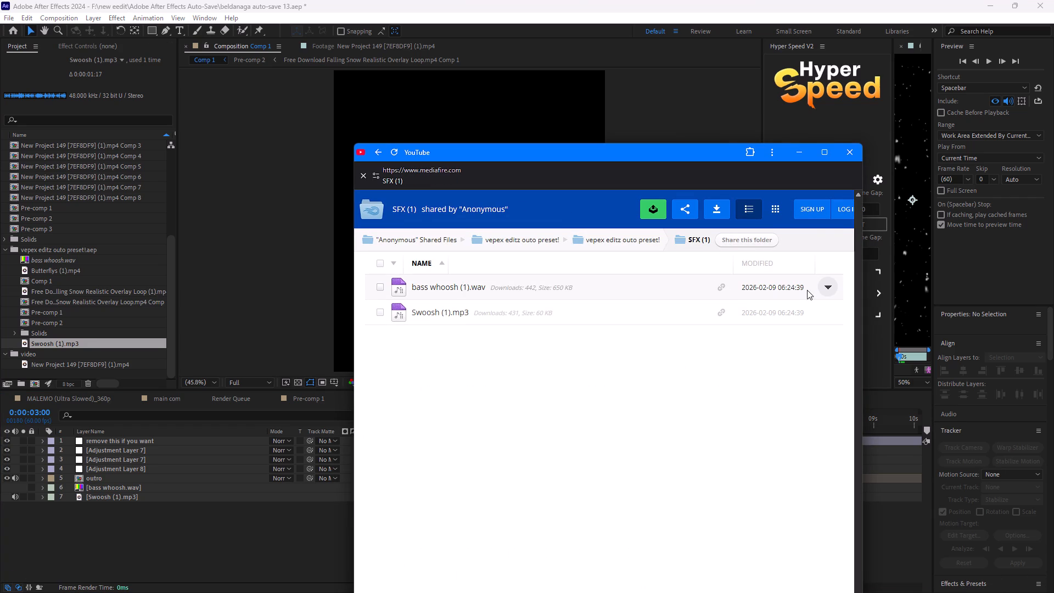
right_click(661, 282)
click(695, 331)
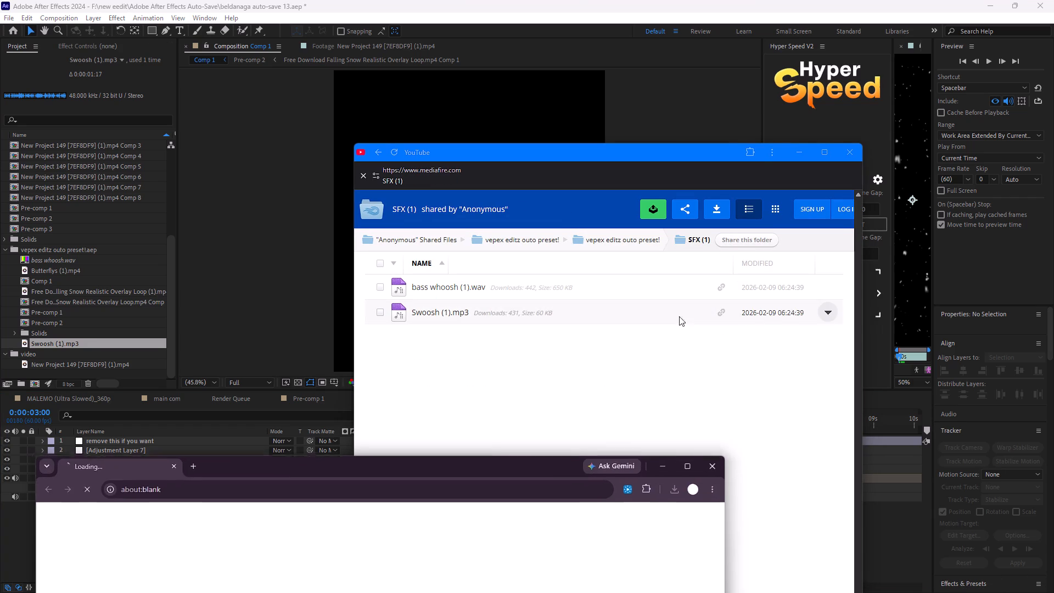
drag(529, 470, 642, 270)
click(675, 388)
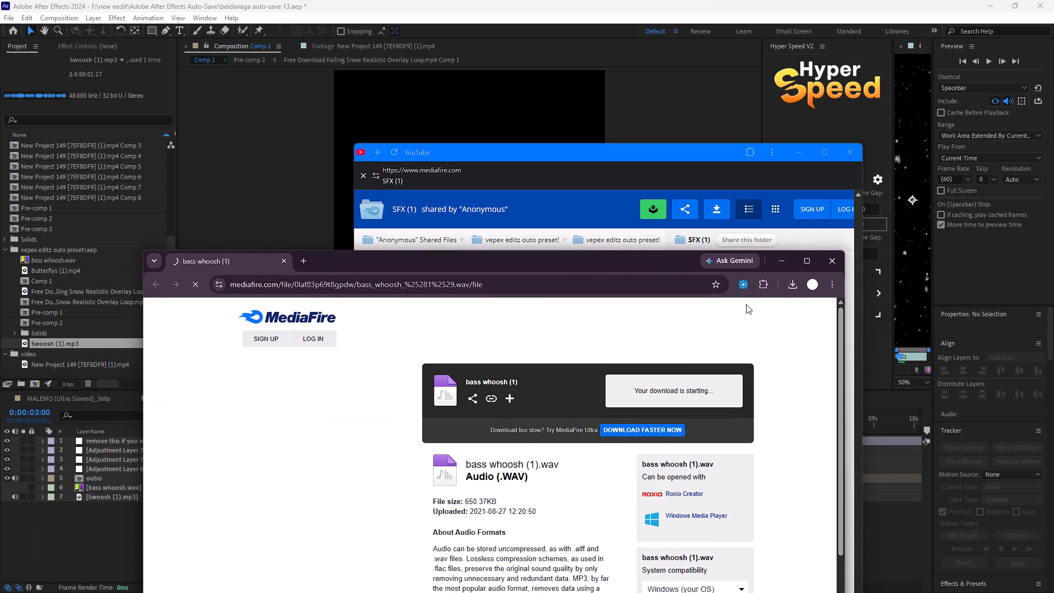
click(789, 287)
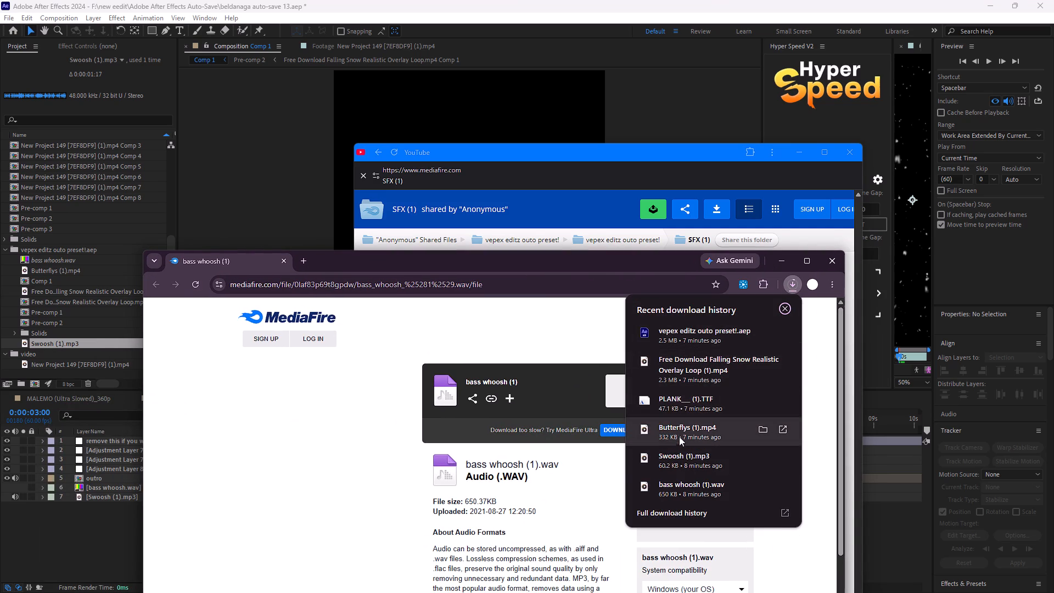
Return to After Effects and replace the missing bass whoosh.wav footage with the downloaded bass whoosh (1).wav.
click(76, 343)
click(52, 268)
double_click(53, 265)
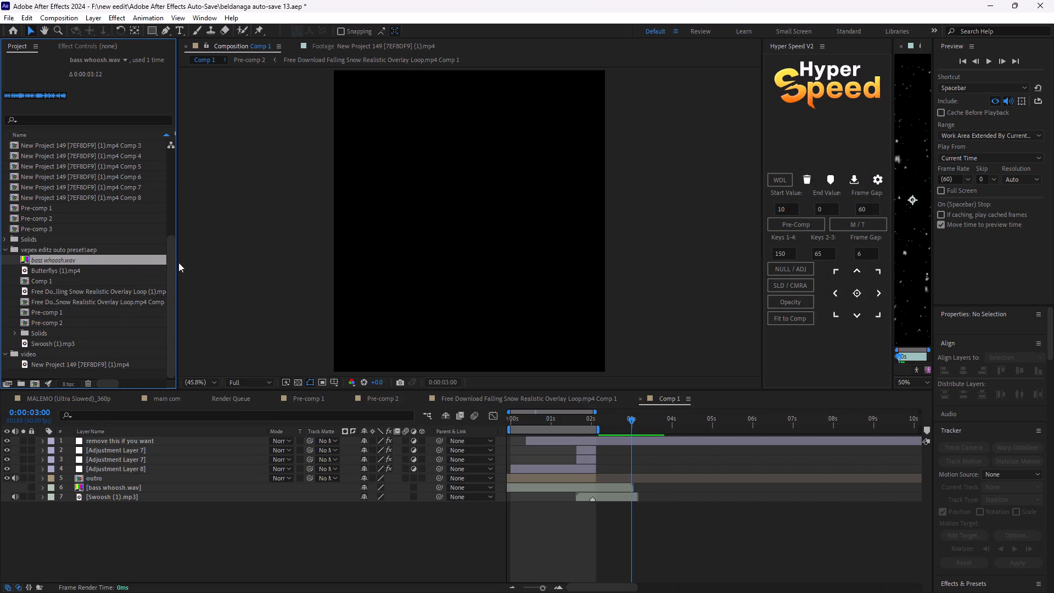
click(85, 262)
click(85, 262)
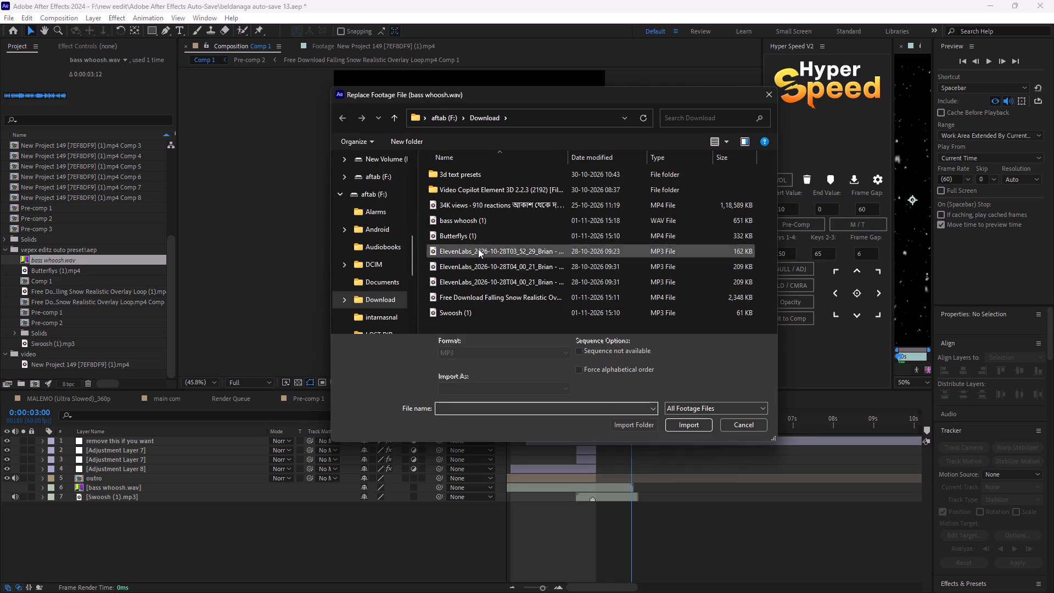
double_click(475, 225)
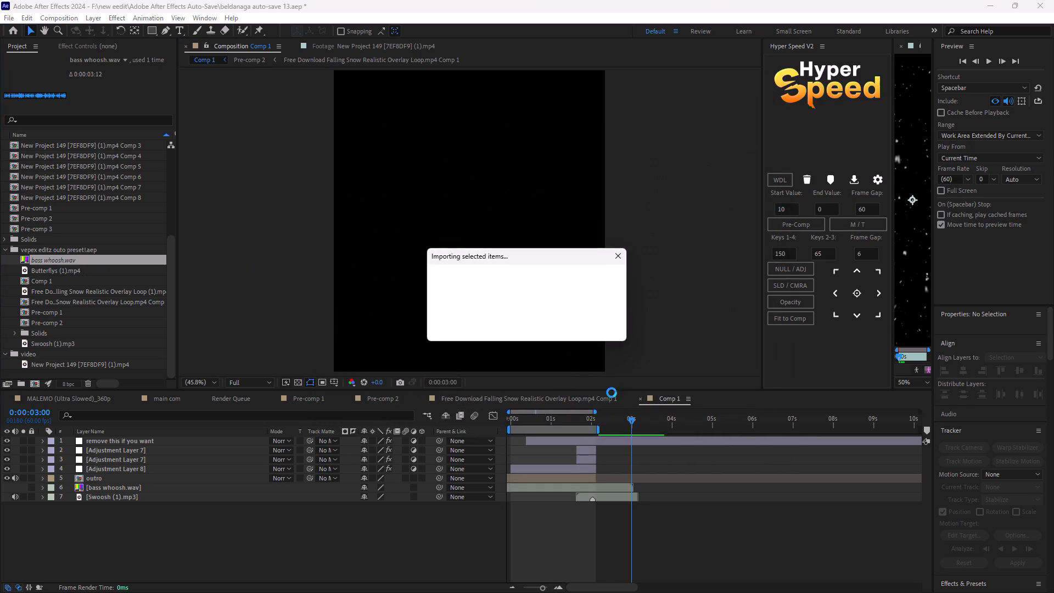
Preview Comp 1 from the start of its timeline with both sound effects relinked.
drag(633, 415, 625, 422)
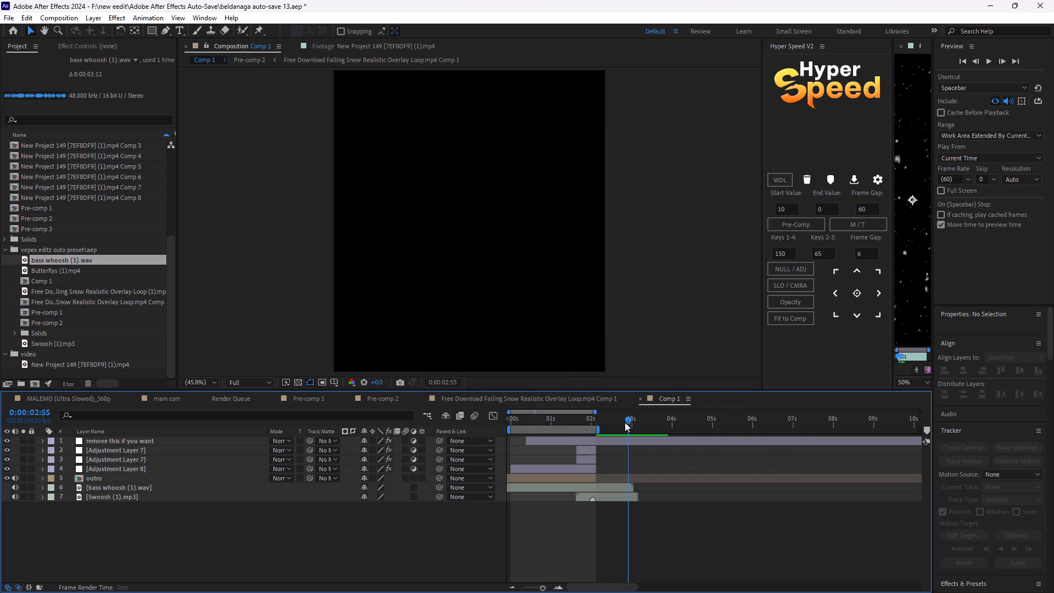
drag(625, 422, 504, 419)
click(509, 419)
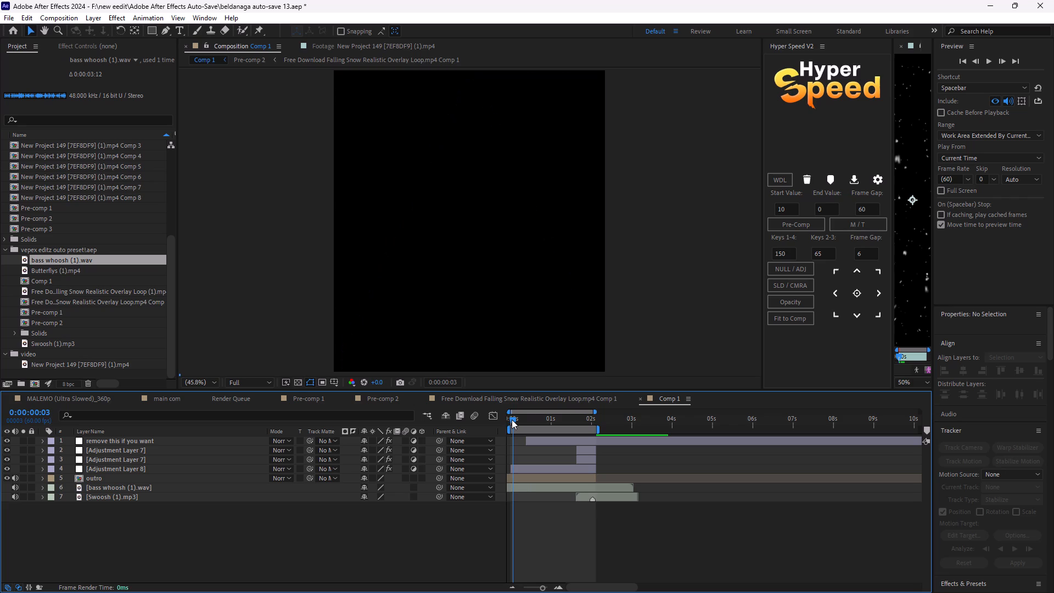
key(space)
key(space)
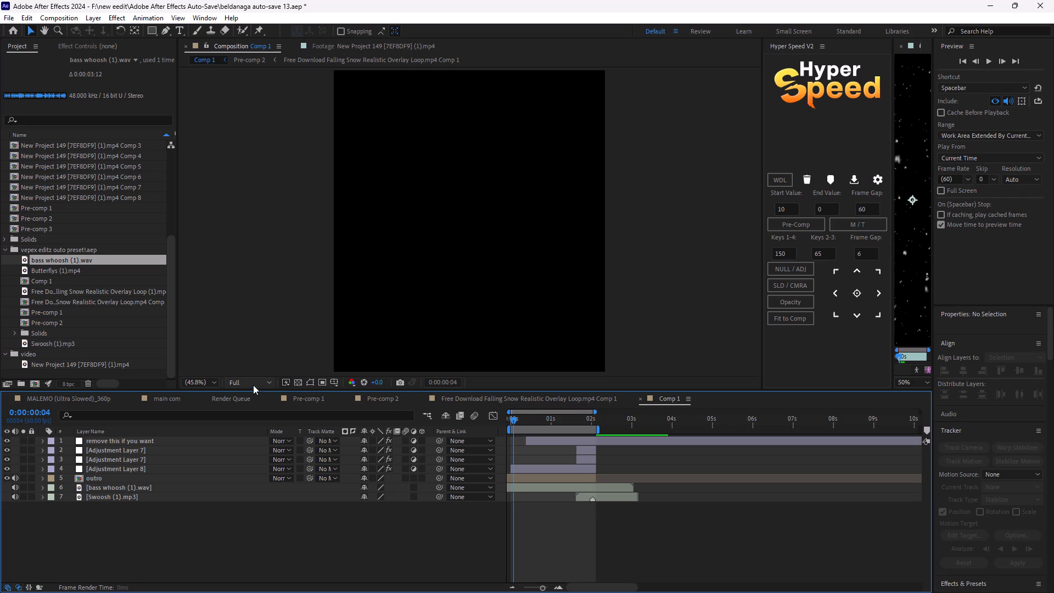
Set Comp 1's preview resolution to Quarter.
click(253, 383)
click(257, 441)
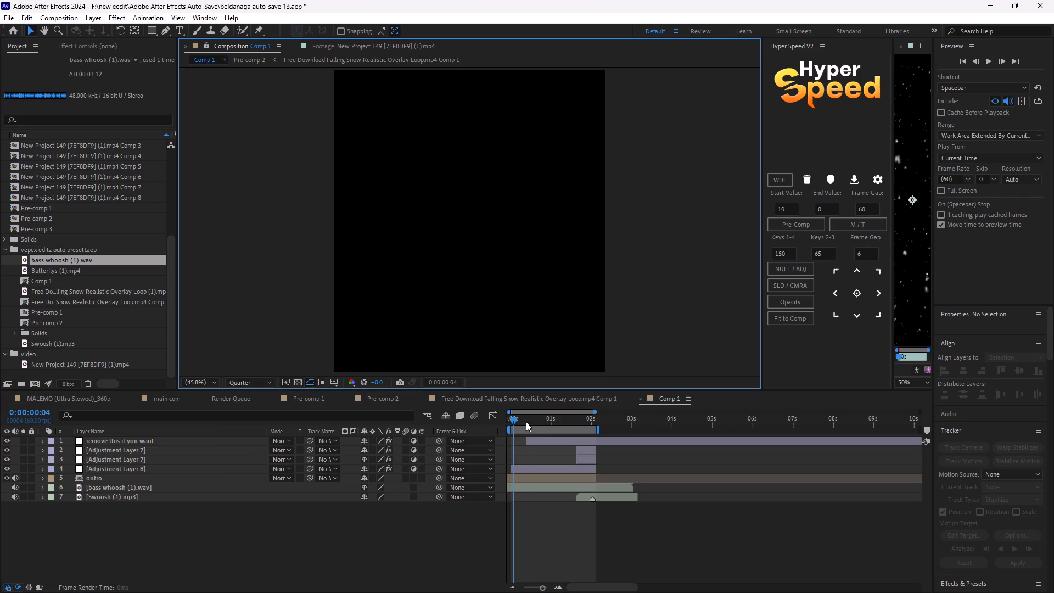
drag(522, 421, 515, 425)
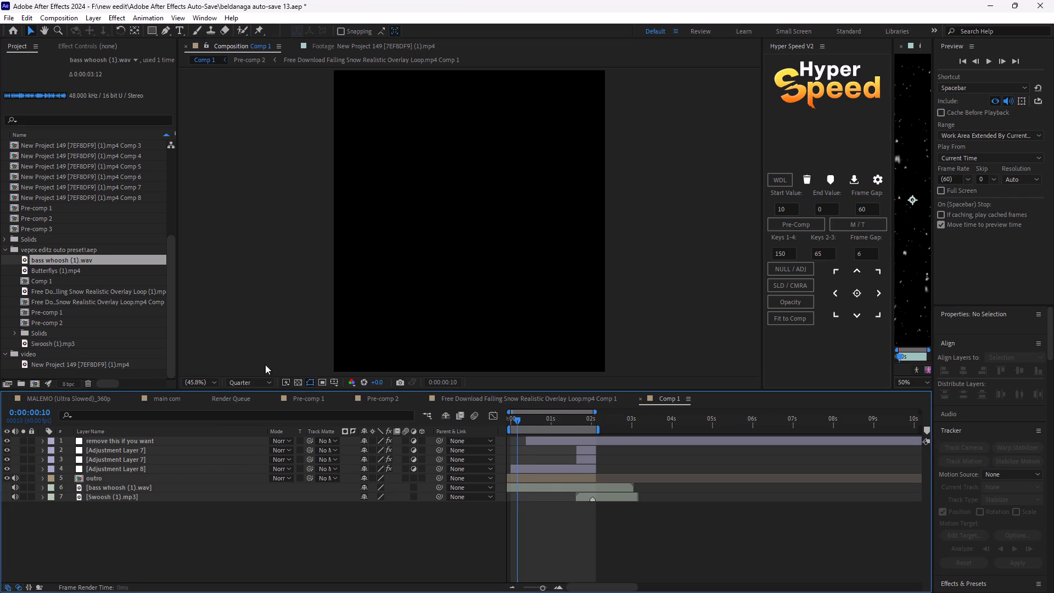
Open the outro composition nested in Comp 1 and scrub through its opening frames.
click(548, 483)
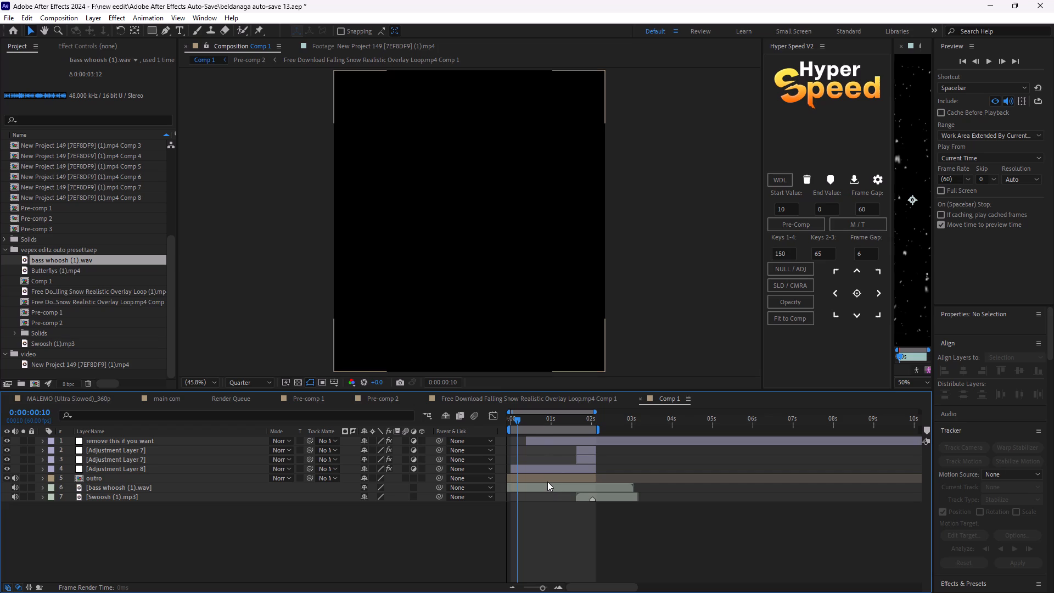
double_click(547, 481)
drag(542, 420, 546, 422)
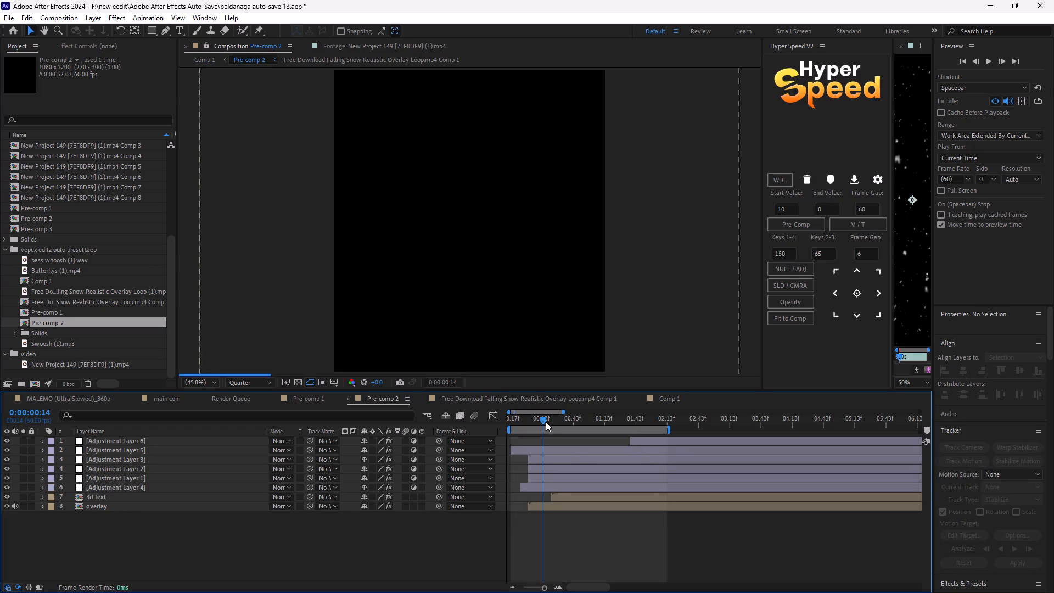
drag(546, 422, 529, 423)
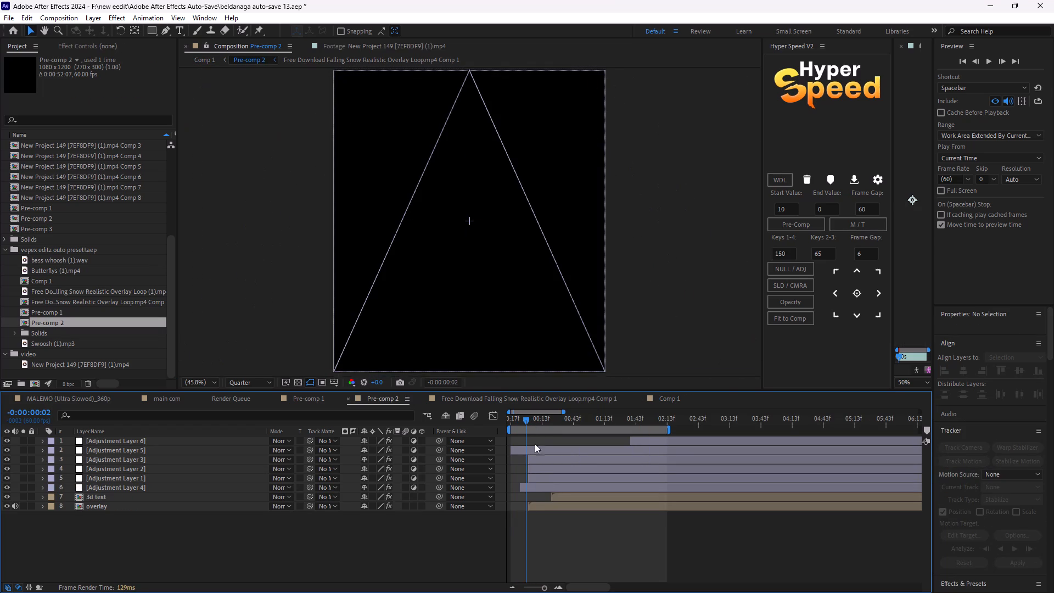
click(555, 502)
drag(528, 427, 531, 430)
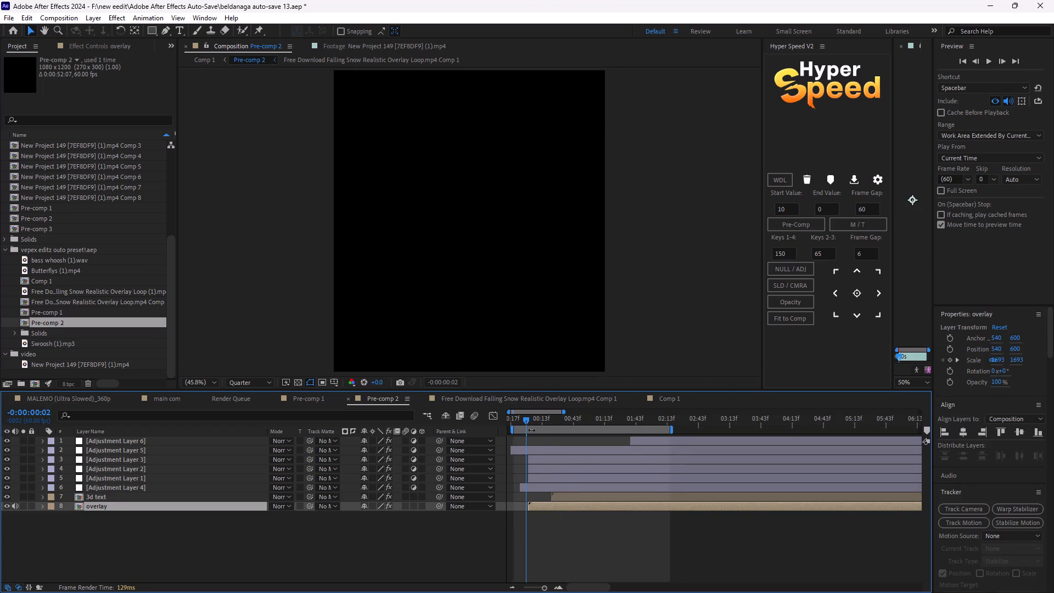
drag(531, 430, 538, 435)
key(ctrl+z)
drag(529, 422, 540, 433)
Open the nested overlay composition and examine its snow and butterfly layers over the first two and a half seconds.
double_click(541, 502)
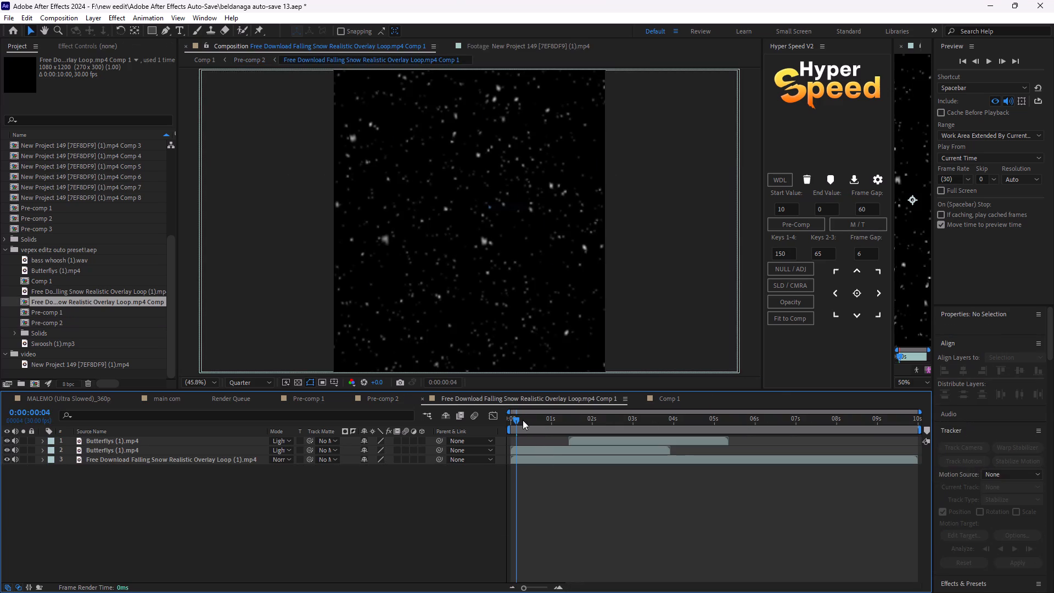
drag(521, 419, 593, 430)
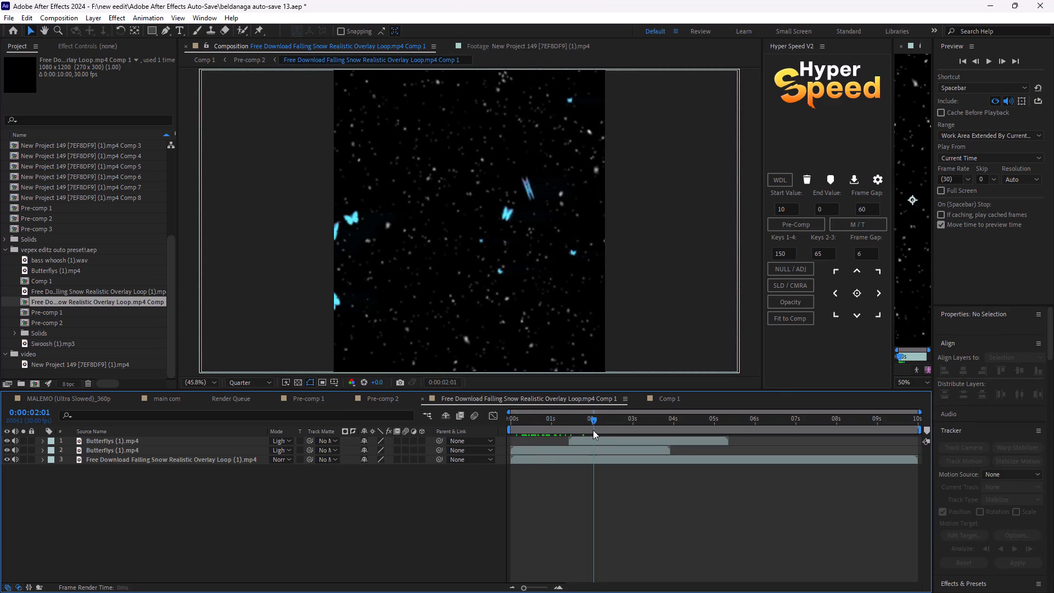
drag(593, 430, 607, 436)
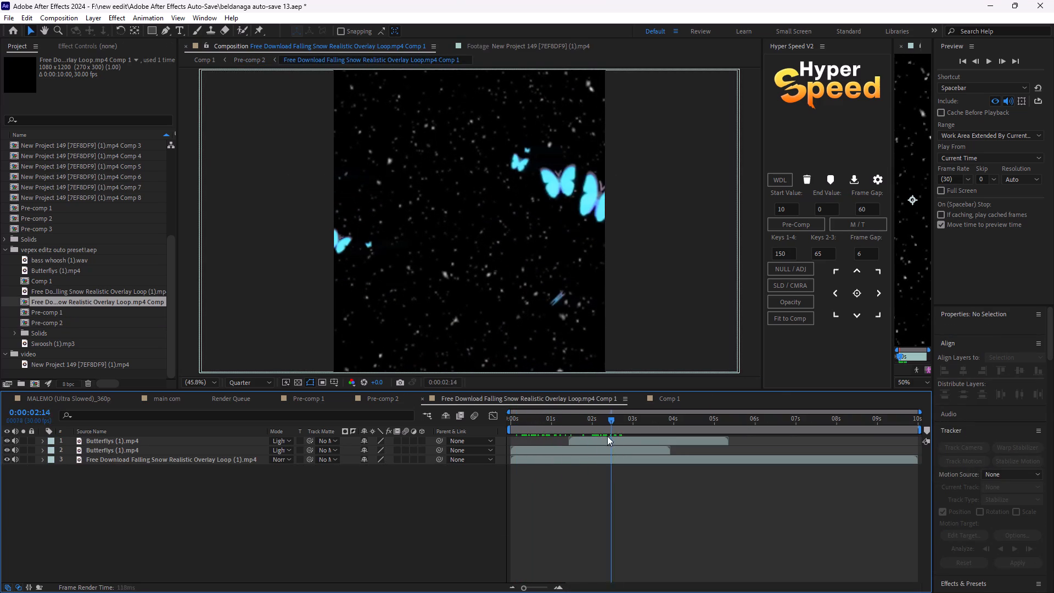
drag(607, 436, 574, 439)
click(590, 448)
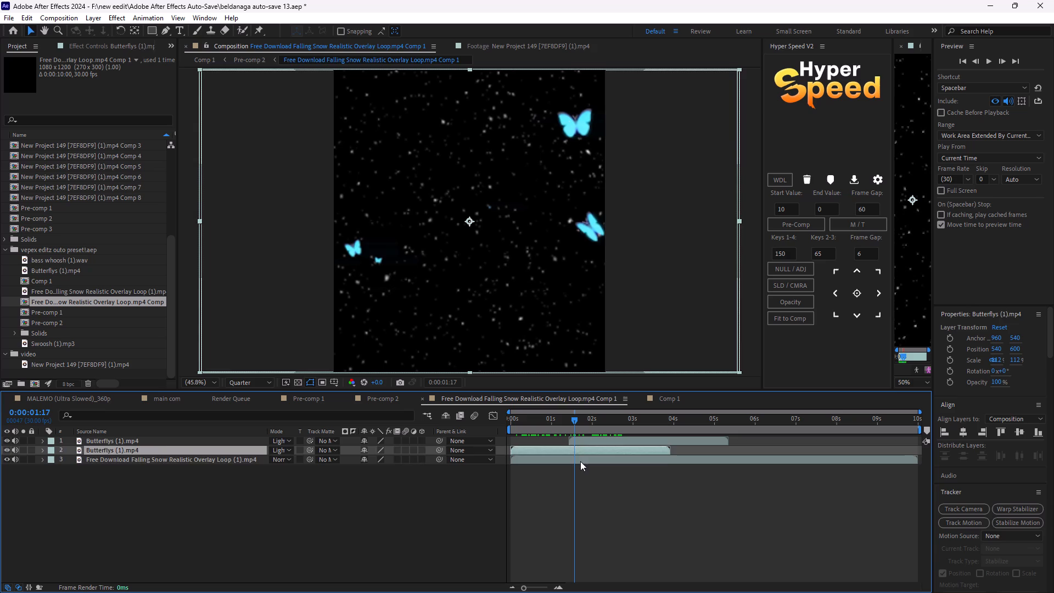
click(580, 461)
click(582, 443)
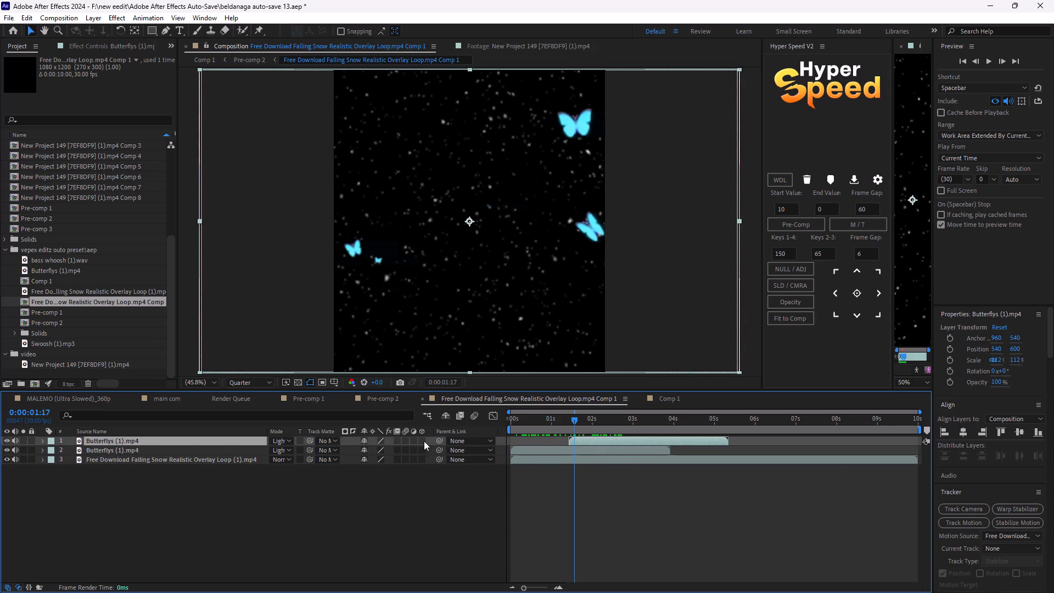
drag(575, 419, 554, 421)
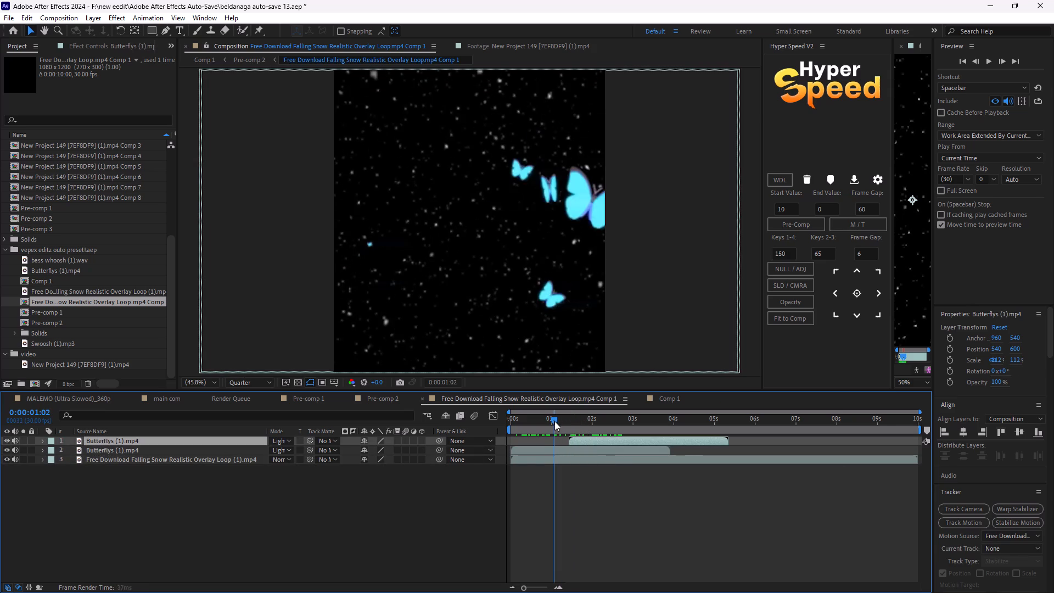
drag(554, 421, 550, 421)
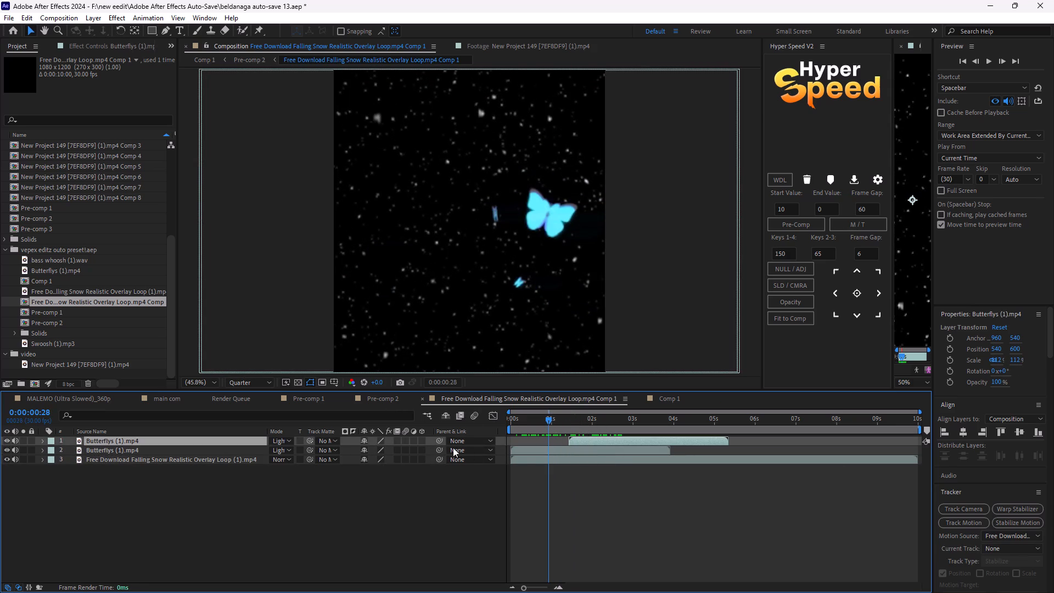
Open the preset's Pre-comp 1 and scrub through its first four seconds to check the name text animation.
double_click(63, 310)
drag(513, 418, 512, 424)
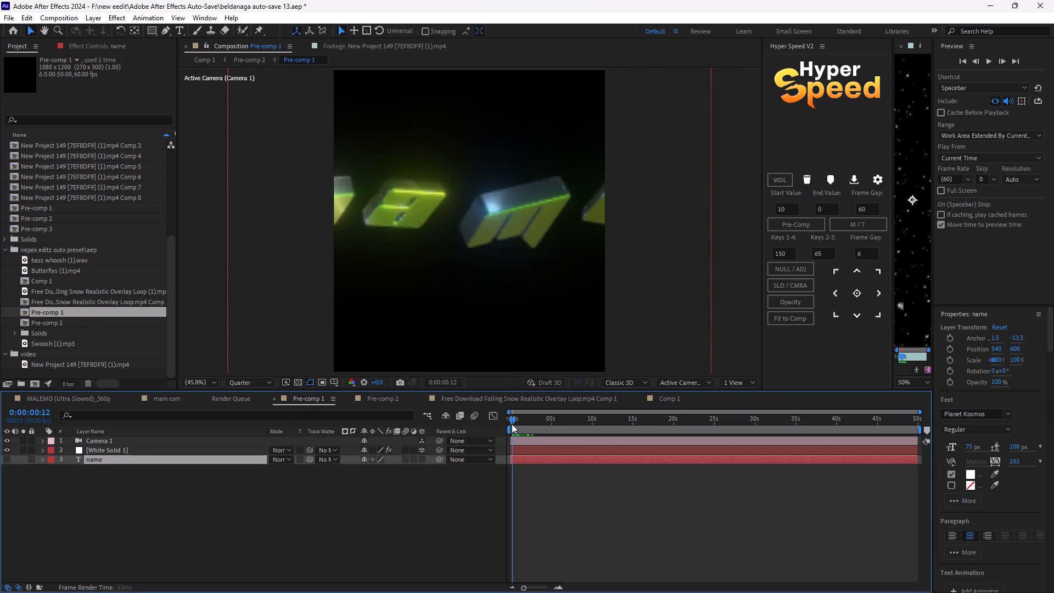
drag(512, 424, 542, 428)
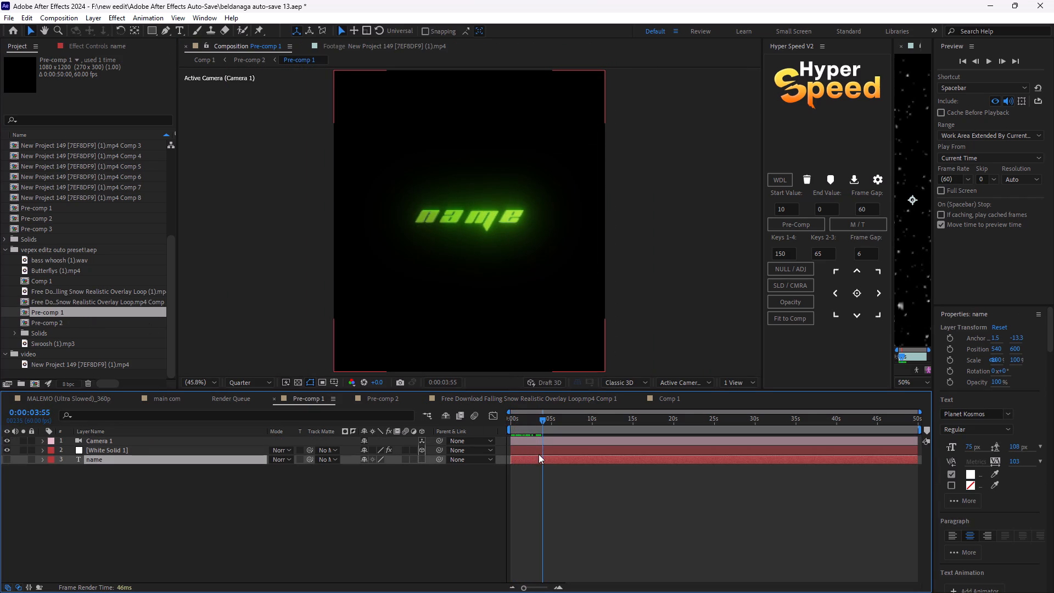
Open the preset's Pre-comp 2 and scrub and preview its first second and a half to check the outro animation.
double_click(74, 328)
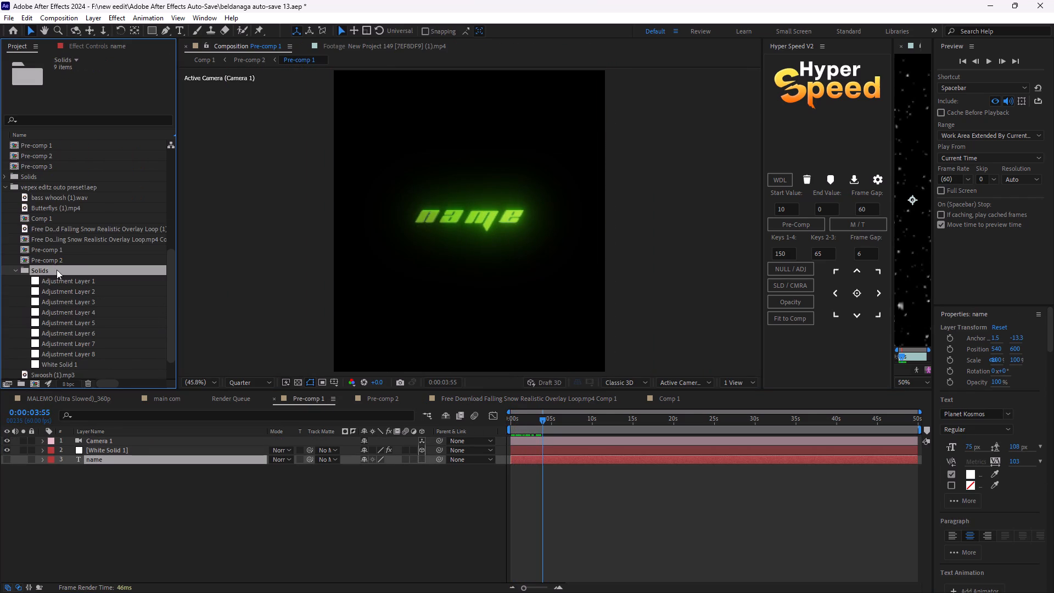
double_click(54, 264)
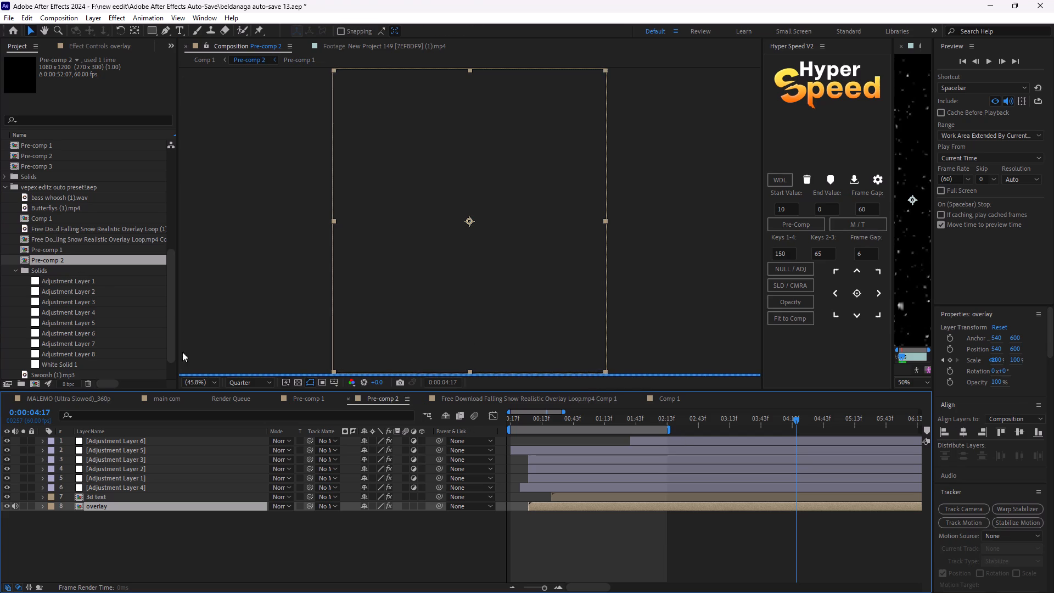
drag(800, 420, 569, 402)
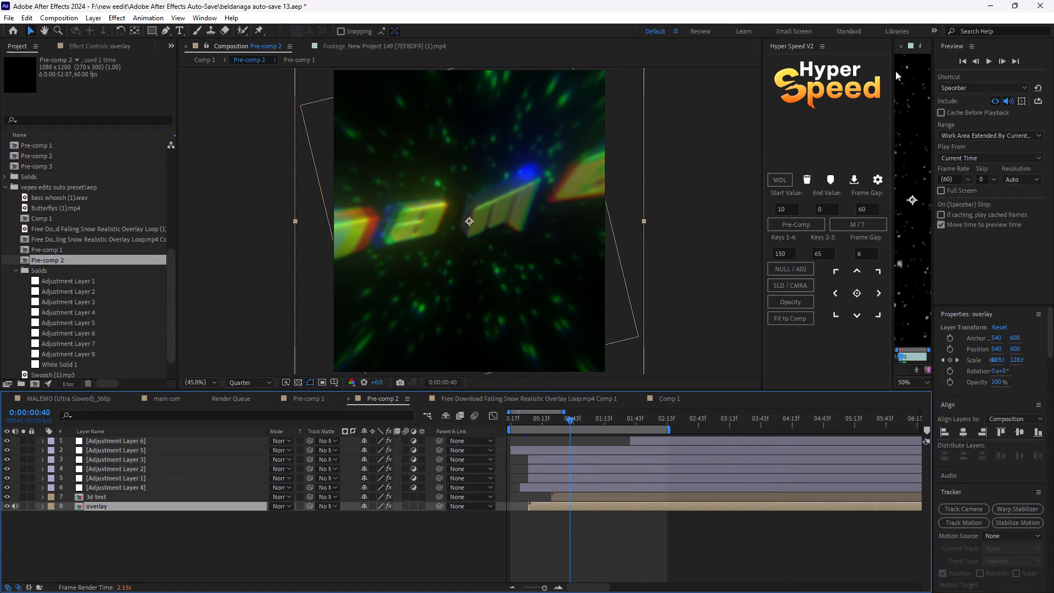
click(901, 48)
drag(576, 418, 580, 419)
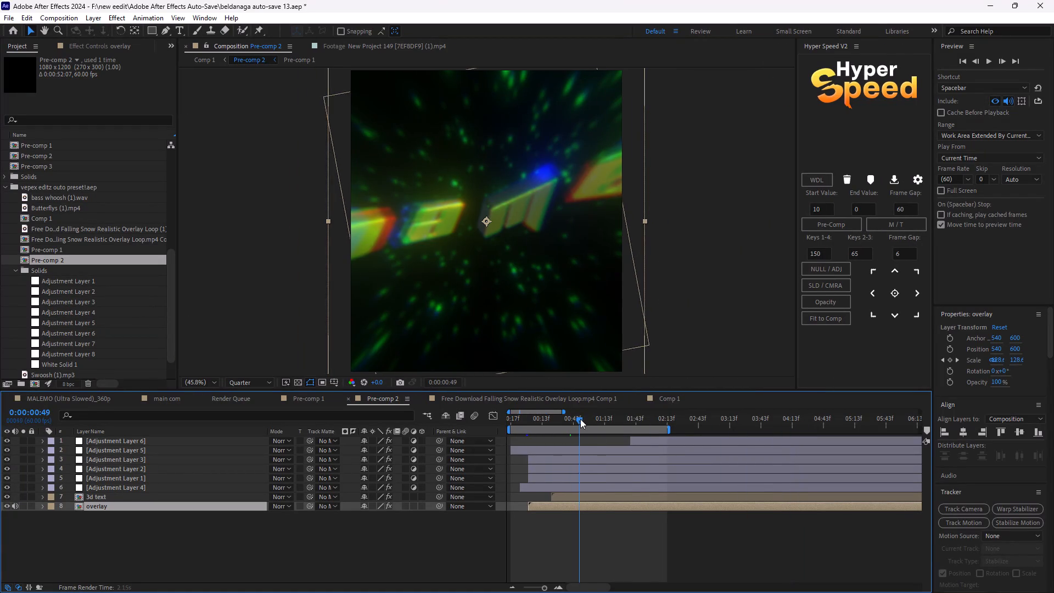
drag(580, 419, 610, 424)
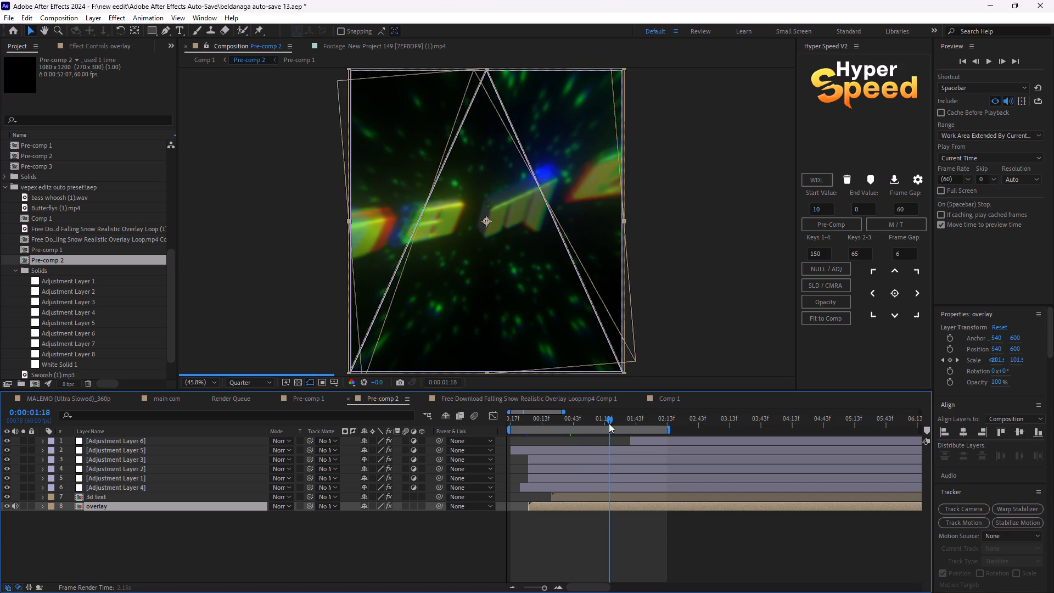
drag(609, 423, 503, 427)
key(space)
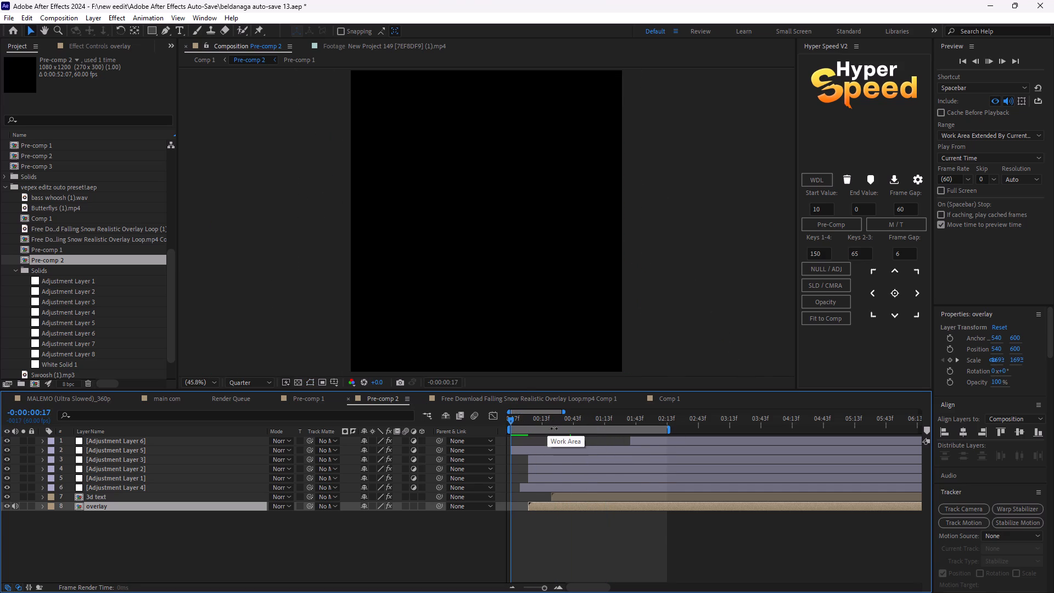
drag(517, 419, 537, 424)
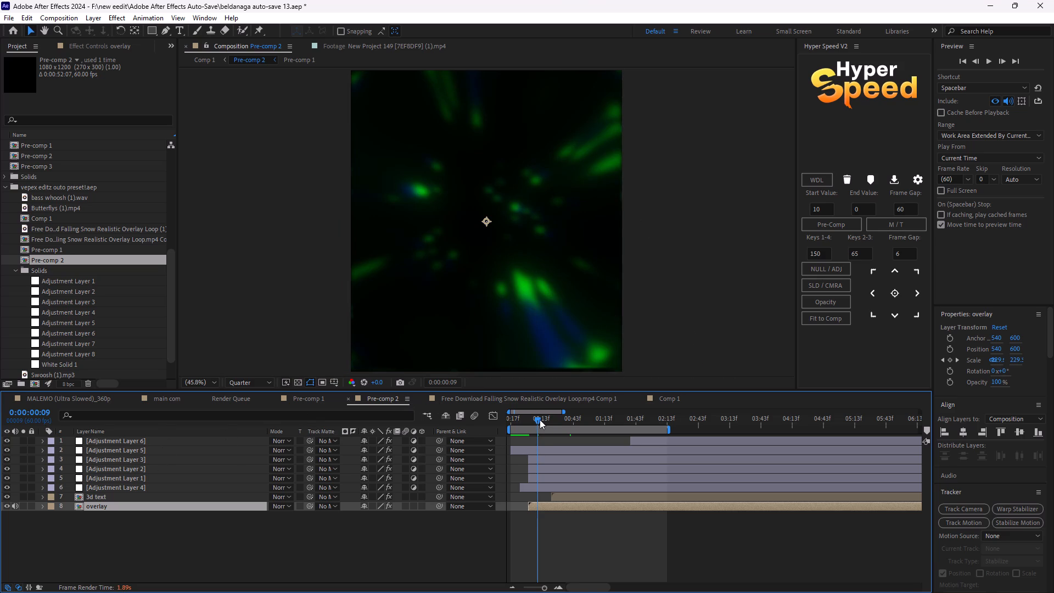
drag(540, 419, 553, 422)
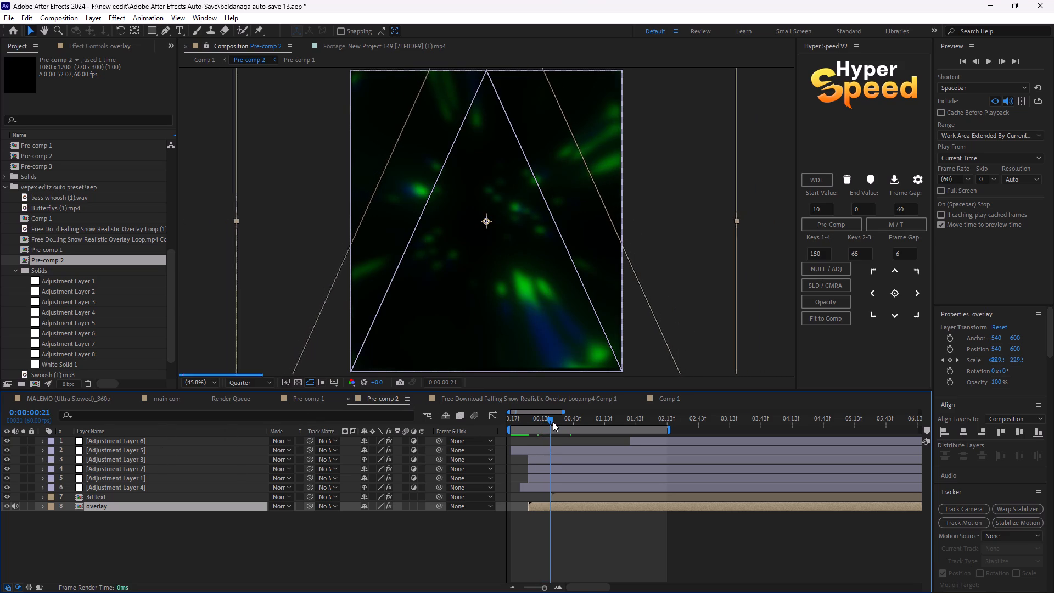
drag(553, 422, 566, 424)
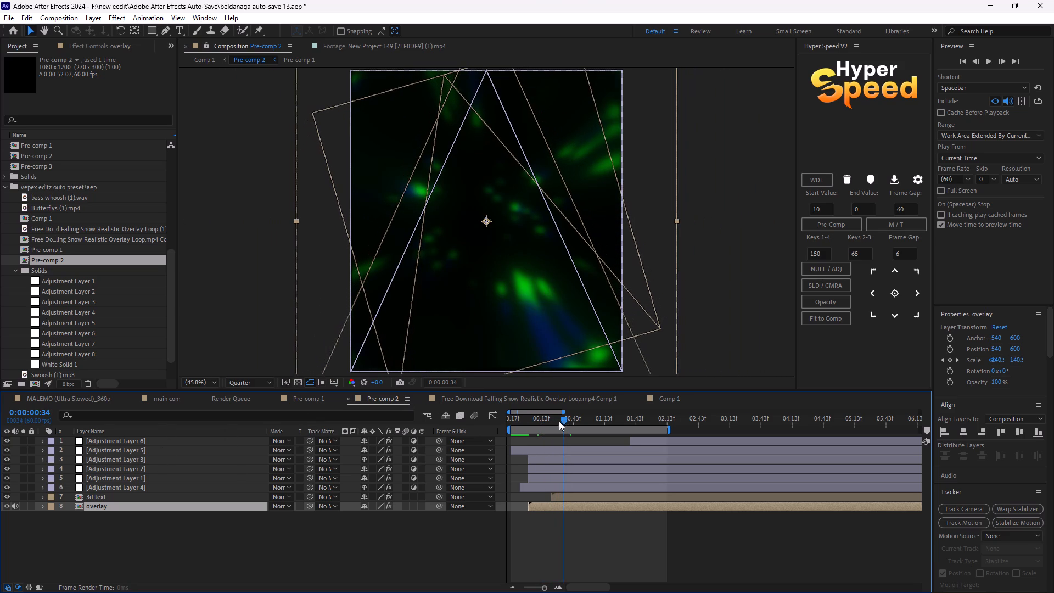
drag(563, 412, 601, 429)
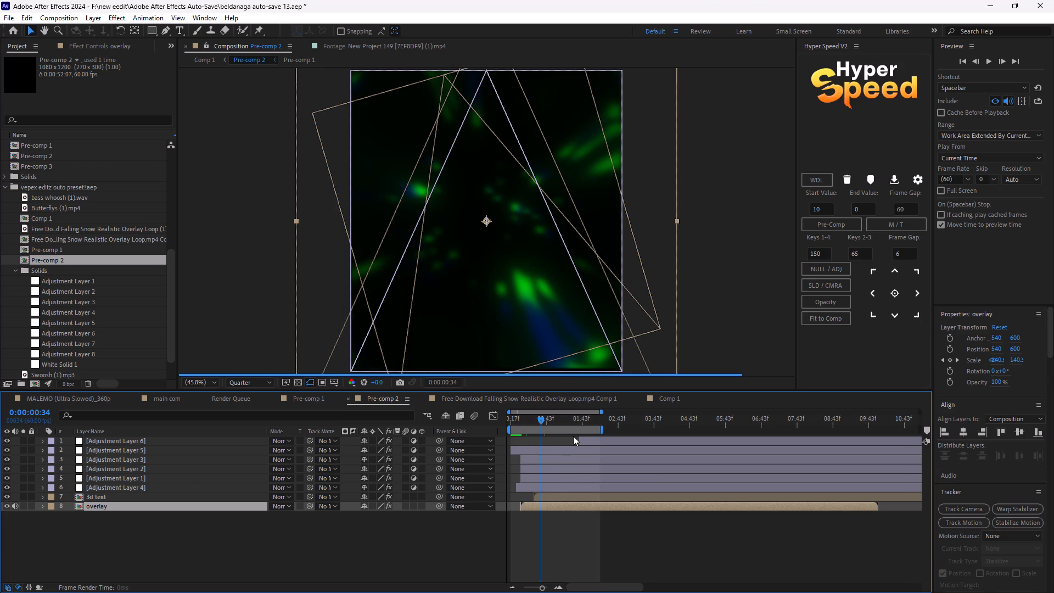
Select the 3d text layer in Pre-comp 2 and scrub through the first two seconds to examine its rotation.
click(555, 497)
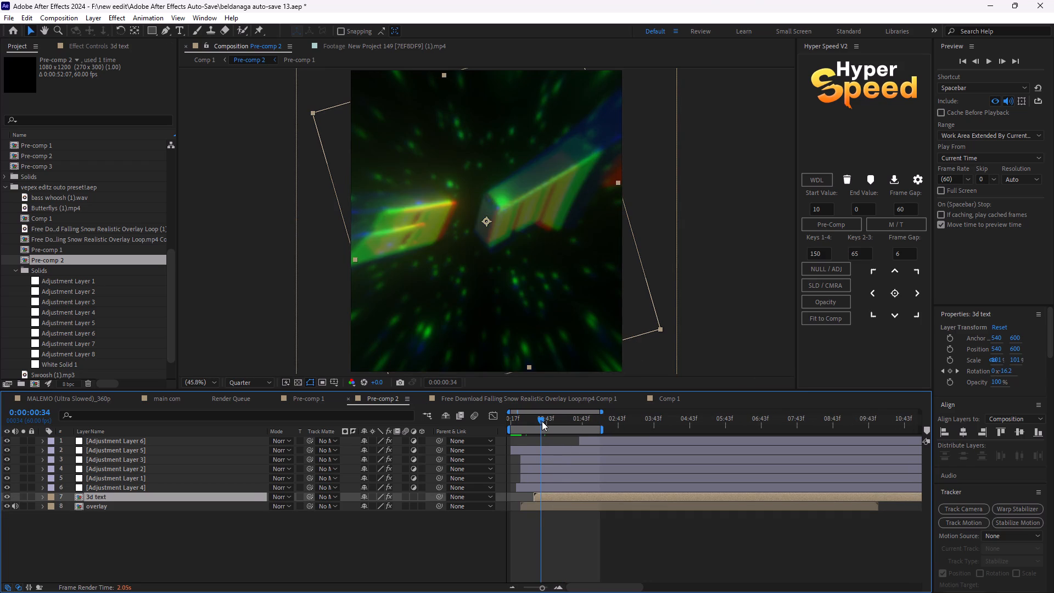
drag(542, 421, 569, 431)
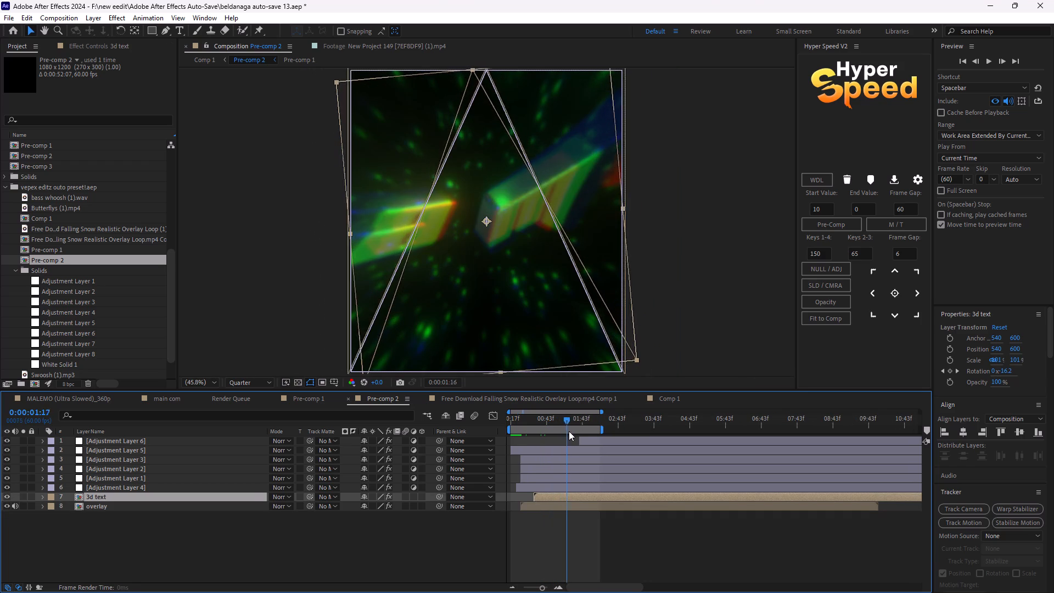
drag(569, 431, 576, 433)
drag(576, 419, 553, 430)
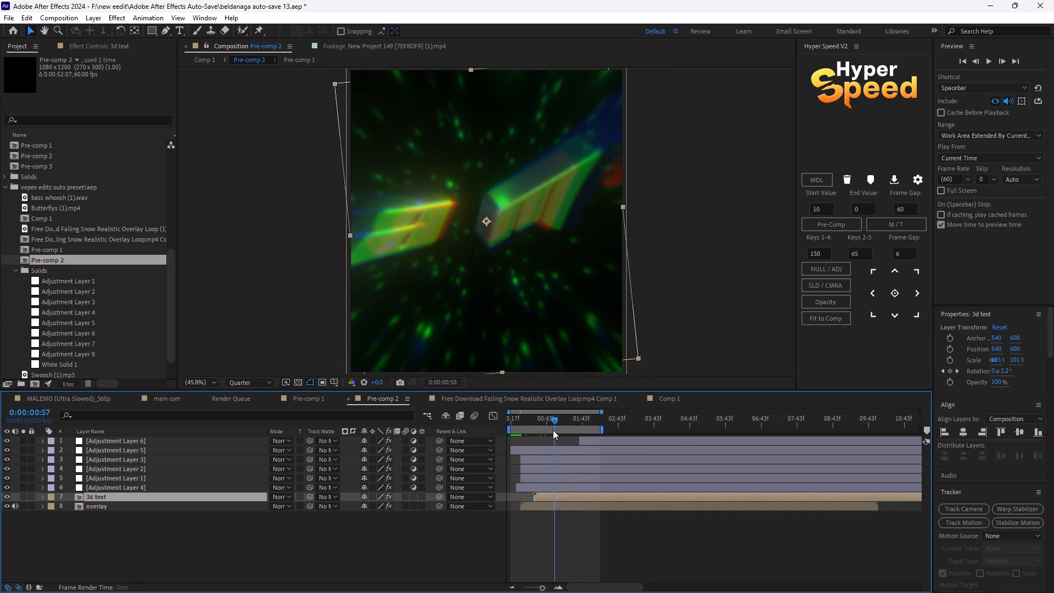
drag(553, 430, 541, 433)
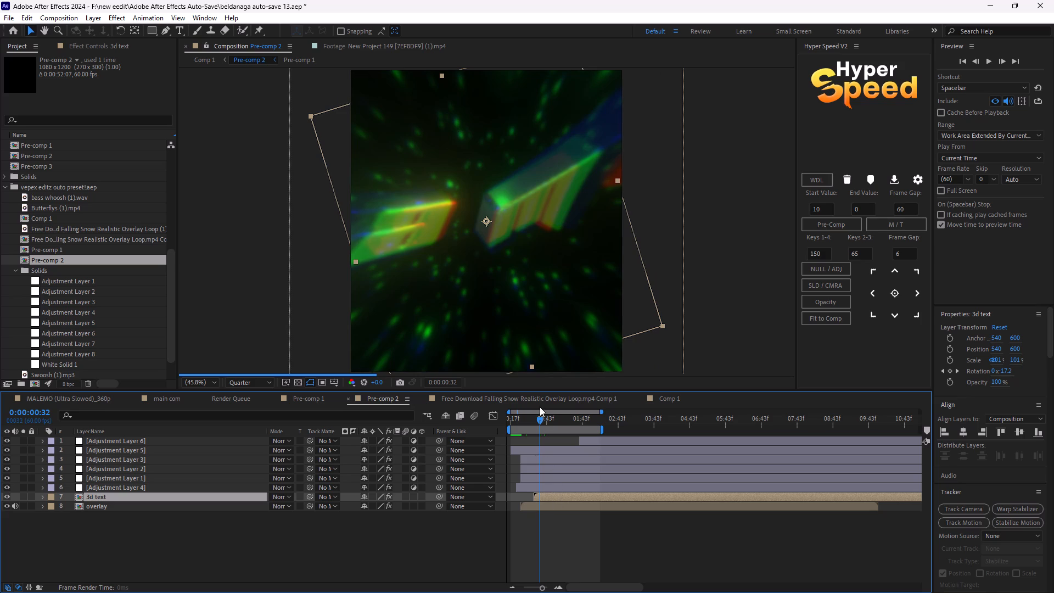
drag(540, 417, 551, 419)
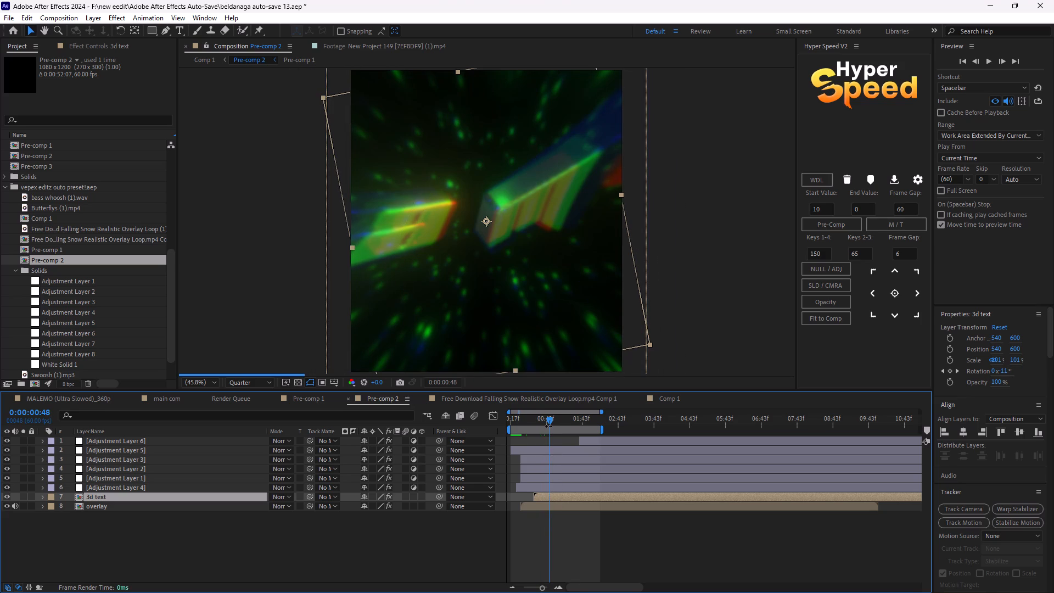
drag(548, 421, 570, 439)
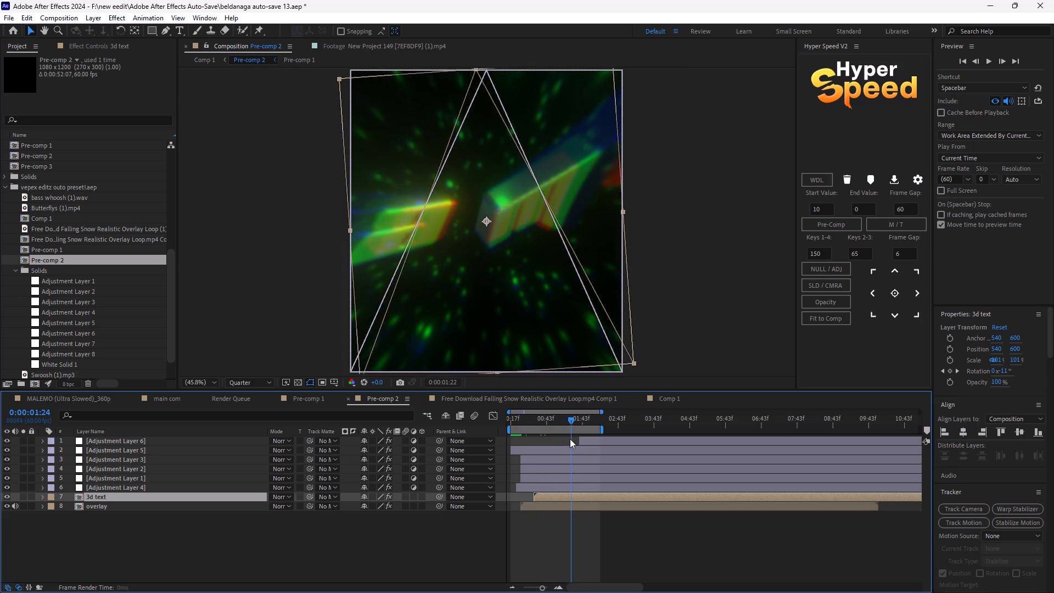
drag(570, 439, 591, 454)
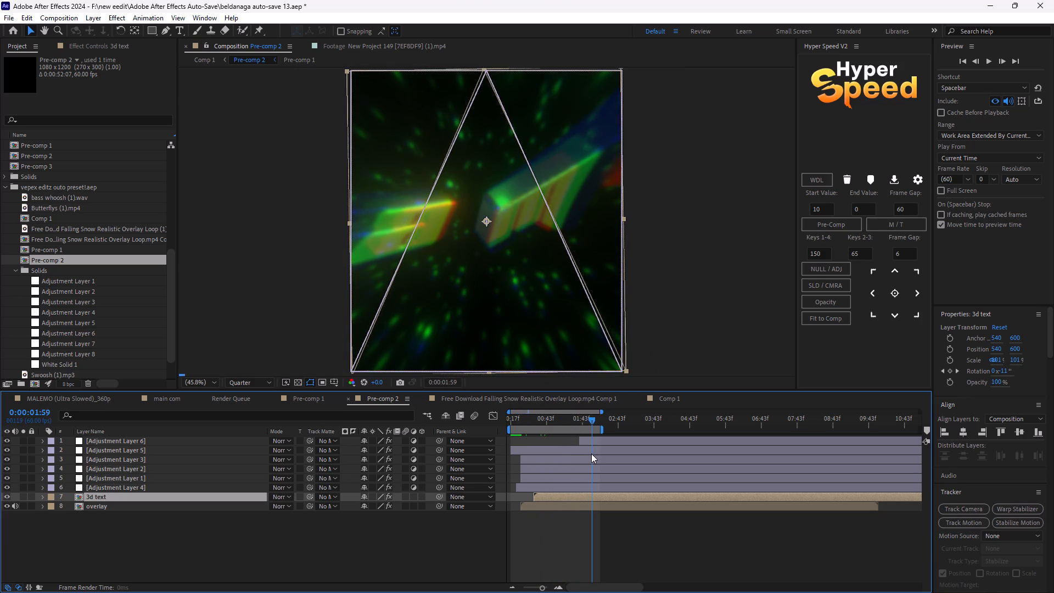
drag(591, 454, 559, 474)
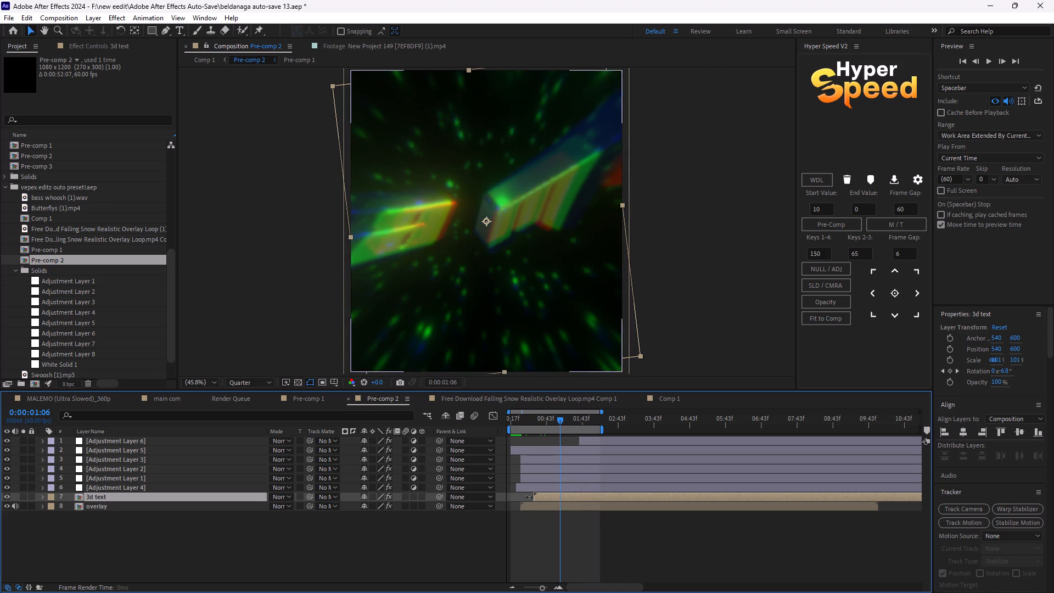
Open the 3d text layer's nested composition and replace its name text with THE_ZUIM.
double_click(550, 497)
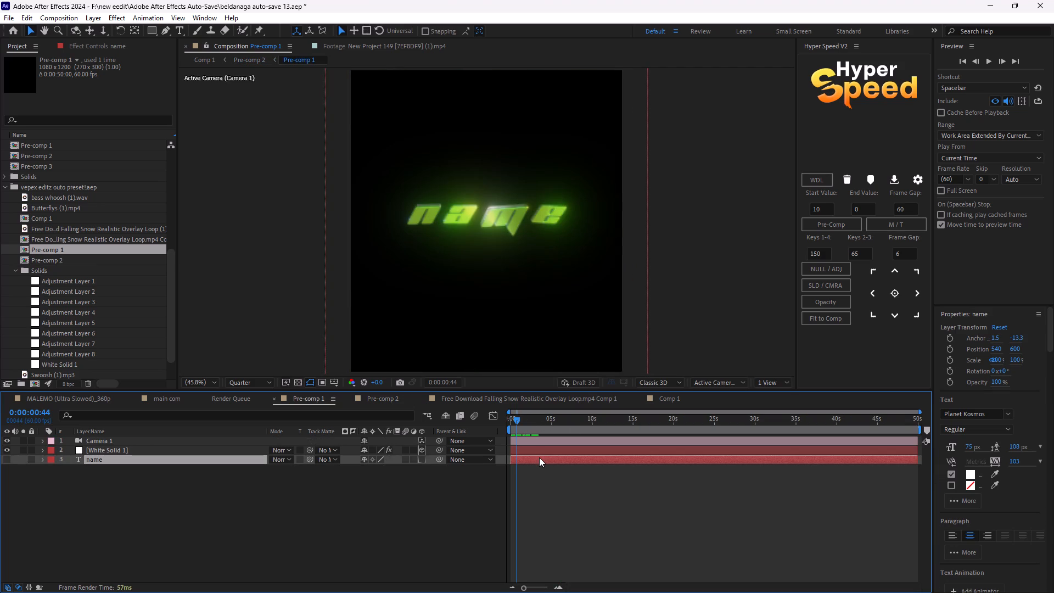
click(540, 458)
double_click(541, 458)
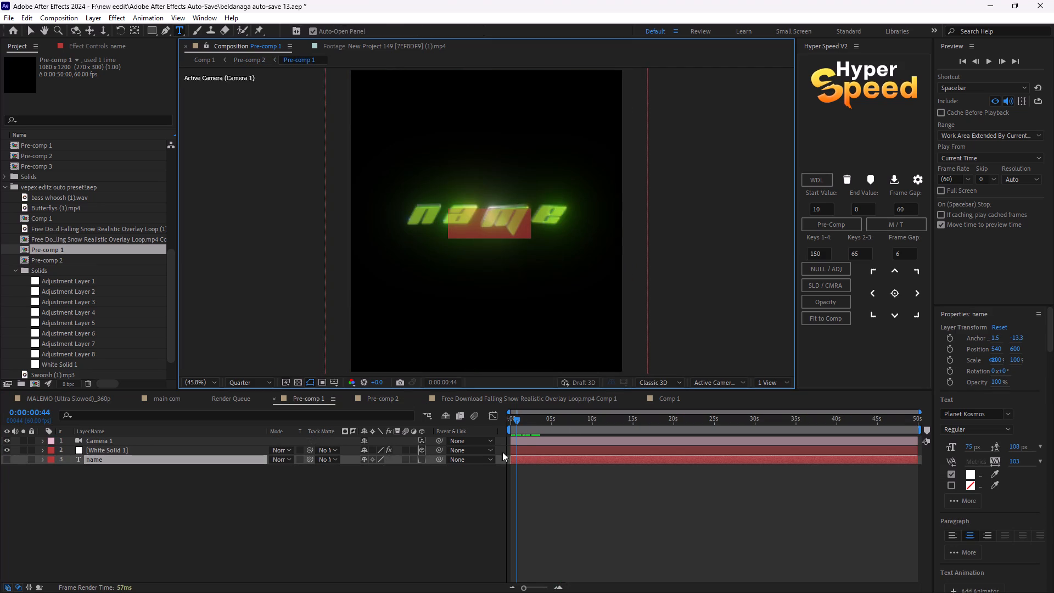
key(BackSpace)
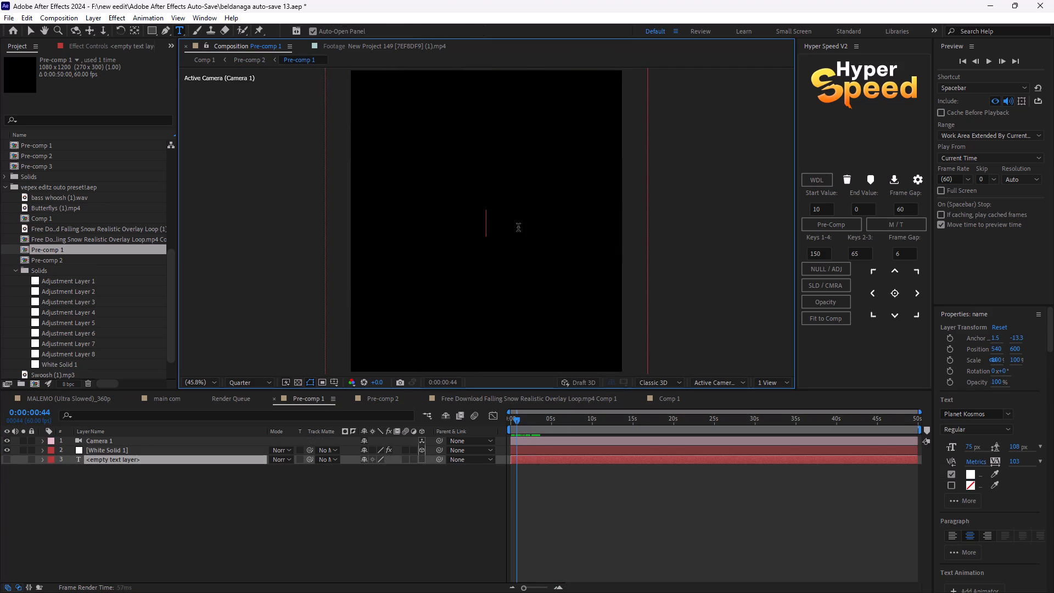
key(shift+t)
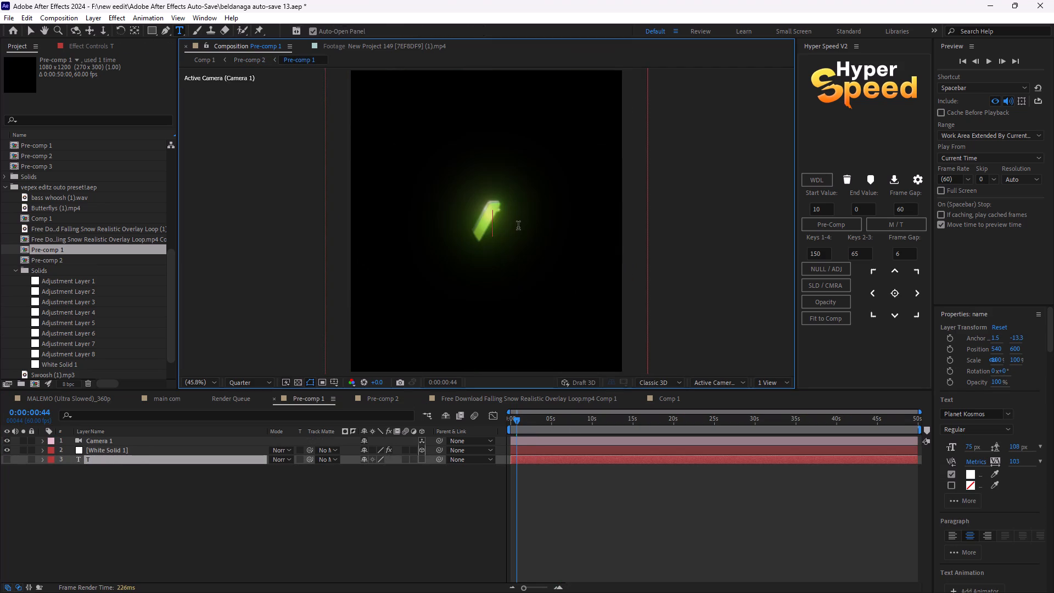
text(HE)
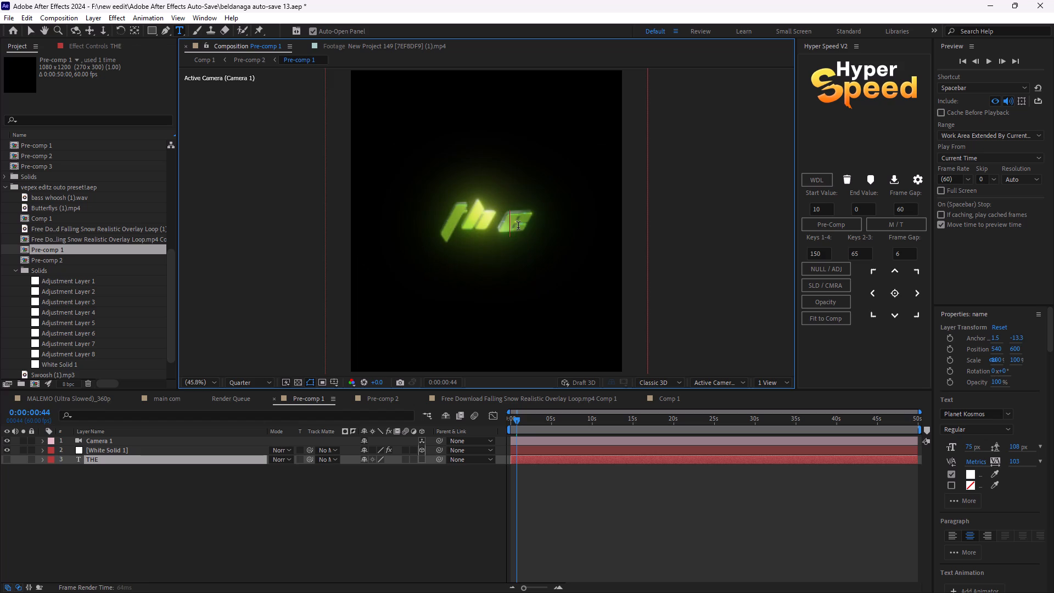
key(shift+underscore)
key(shift+x)
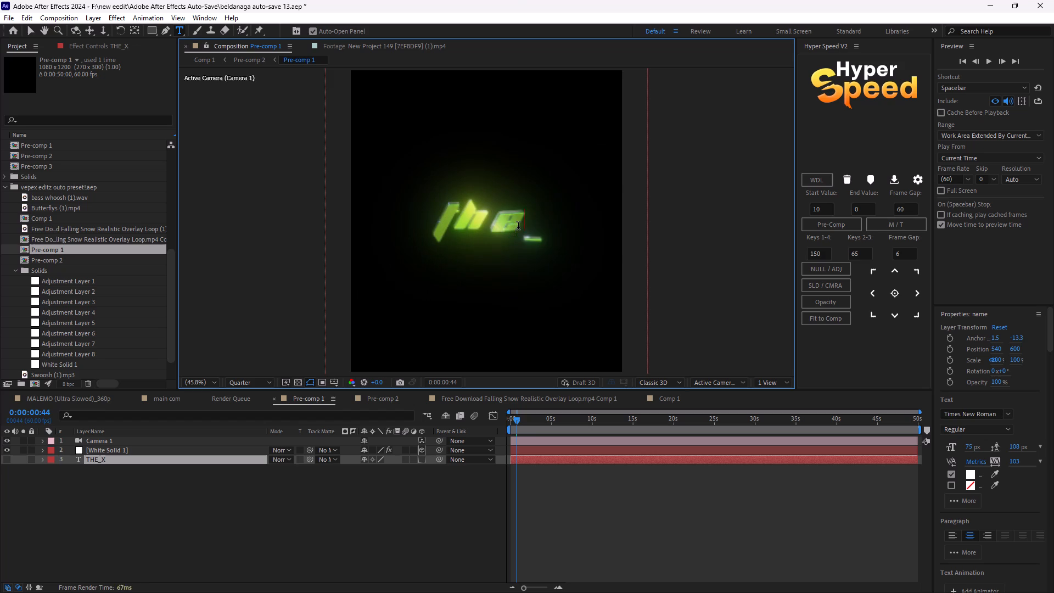
key(shift+BackSpace)
key(shift+z)
key(BackSpace)
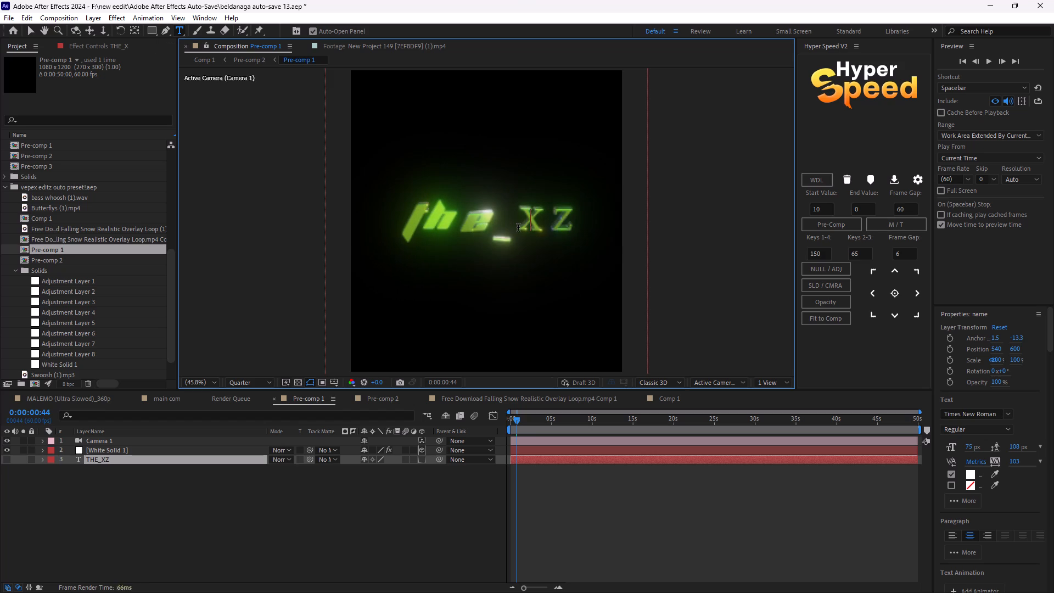
key(BackSpace)
key(shift+z)
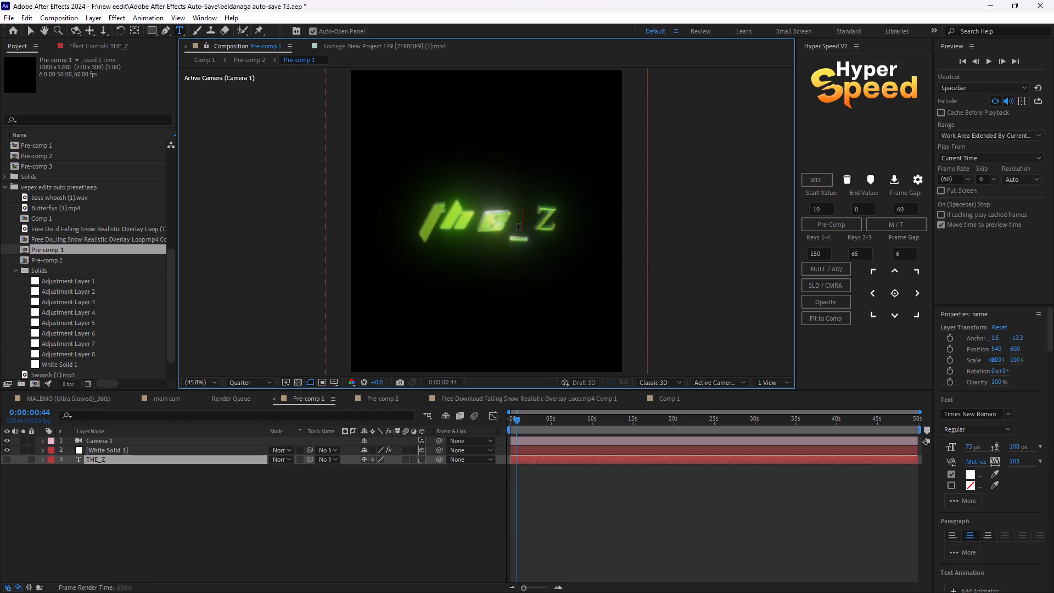
text(UIM)
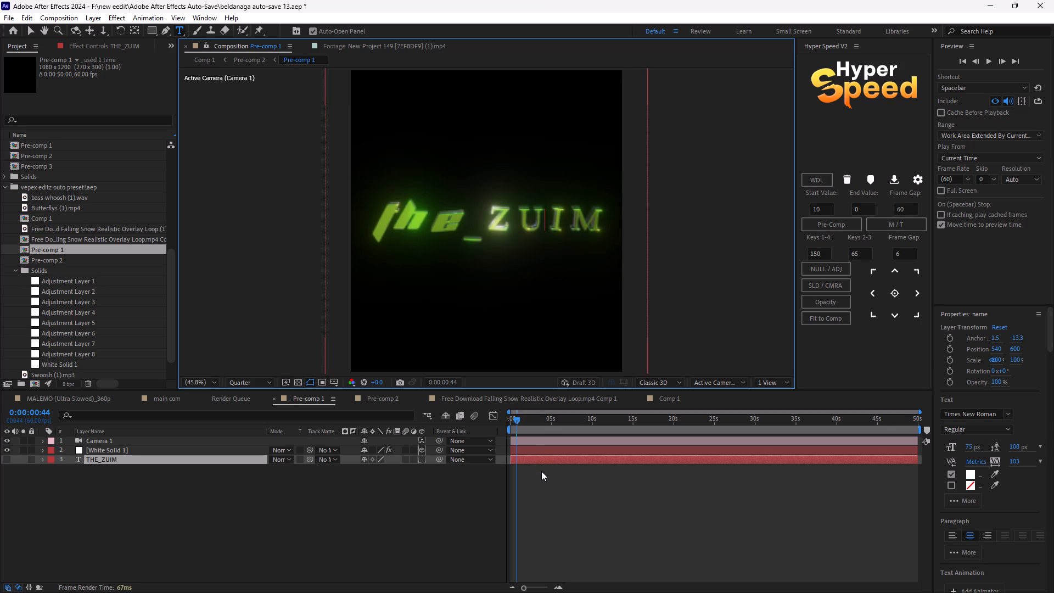
click(541, 471)
Scrub through Pre-comp 1 to check the THE_ZUIM text animation, then check the snow overlay composition around one second.
drag(519, 422, 517, 423)
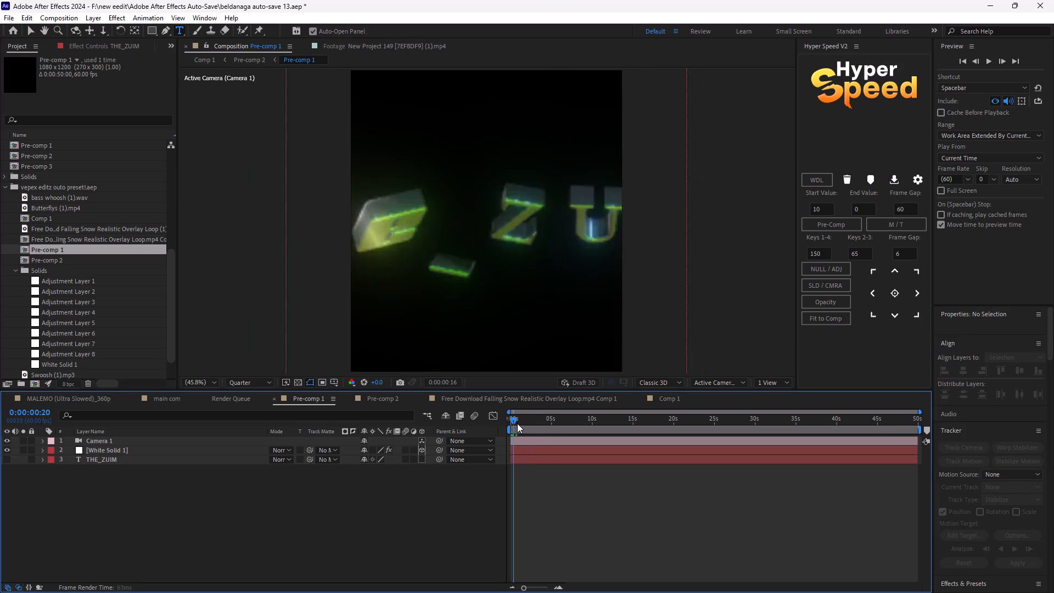
drag(517, 423, 576, 426)
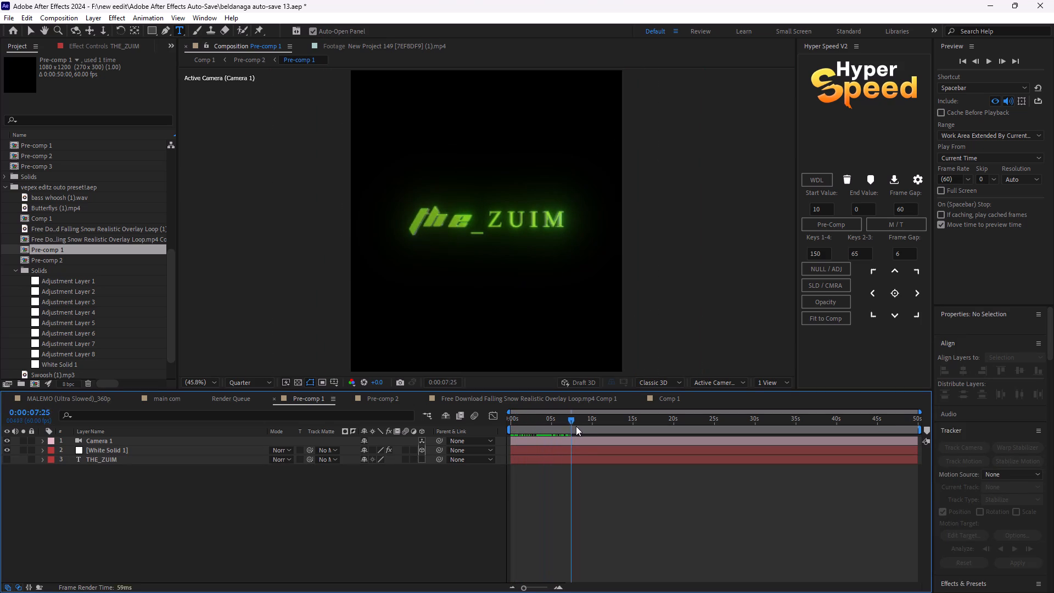
drag(576, 426, 613, 440)
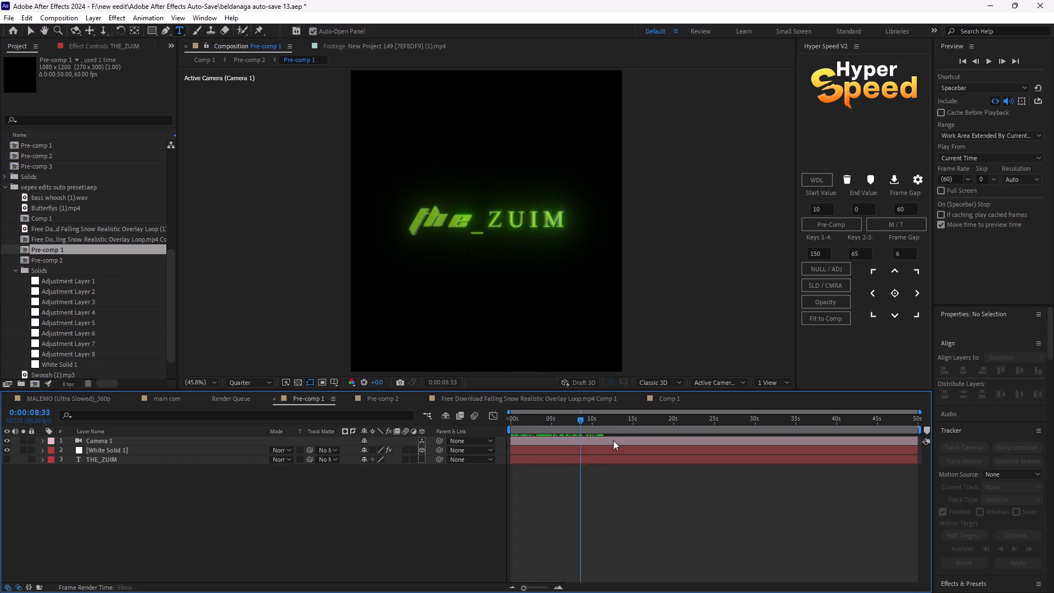
drag(613, 440, 586, 440)
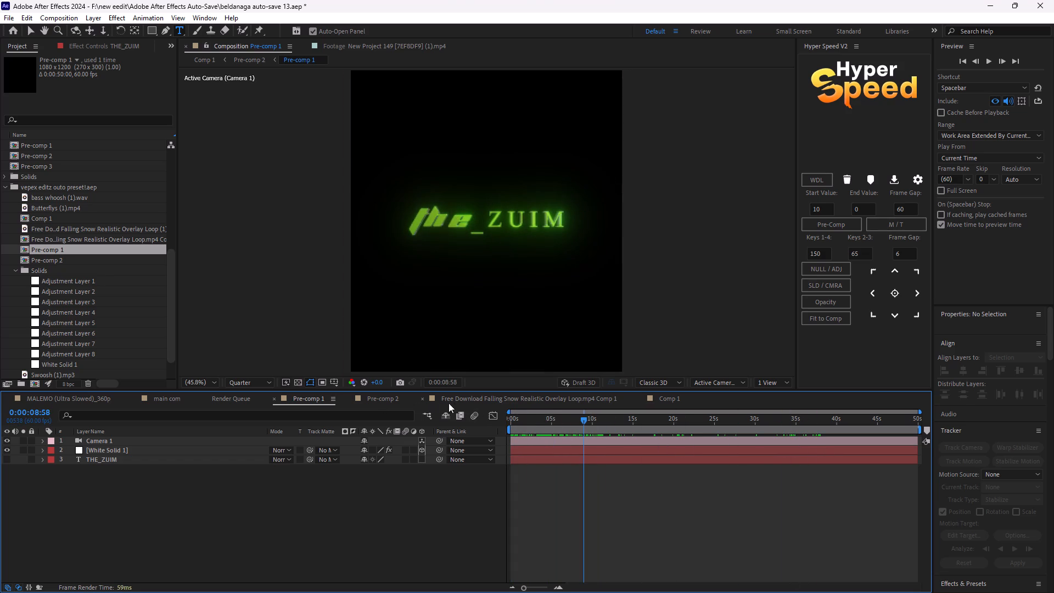
click(486, 405)
drag(555, 416, 555, 422)
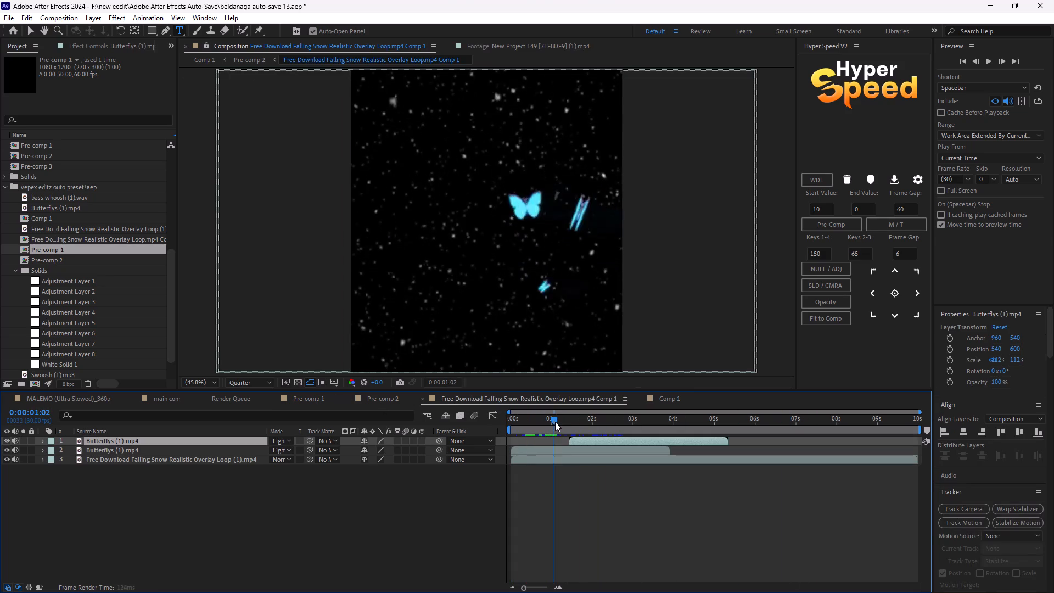
drag(555, 422, 554, 422)
Go back to Pre-comp 2, scrub to its start and select the overlay layer.
click(402, 405)
drag(559, 422, 542, 425)
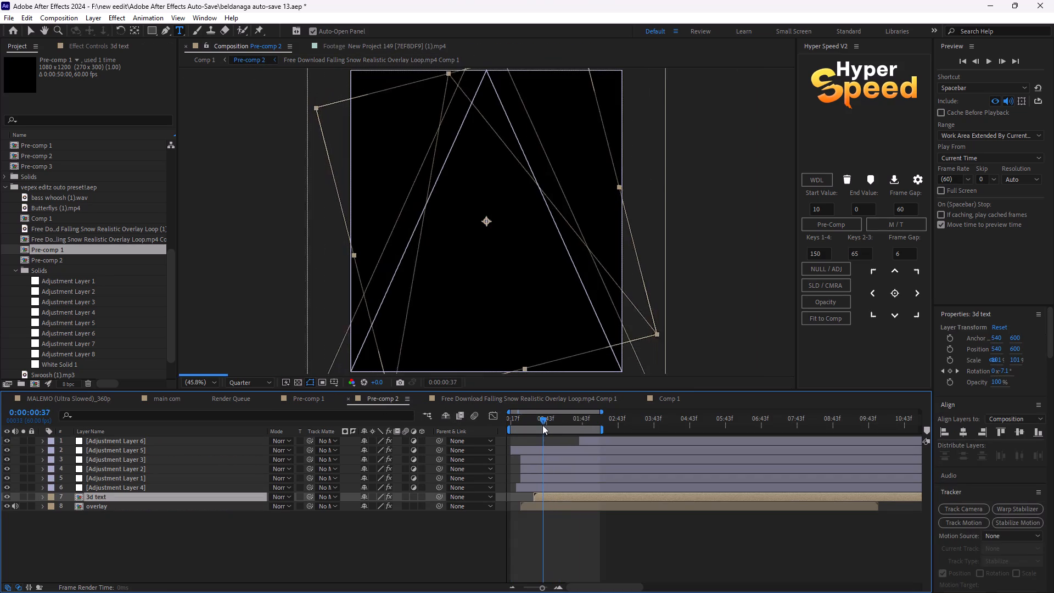
drag(542, 425, 511, 419)
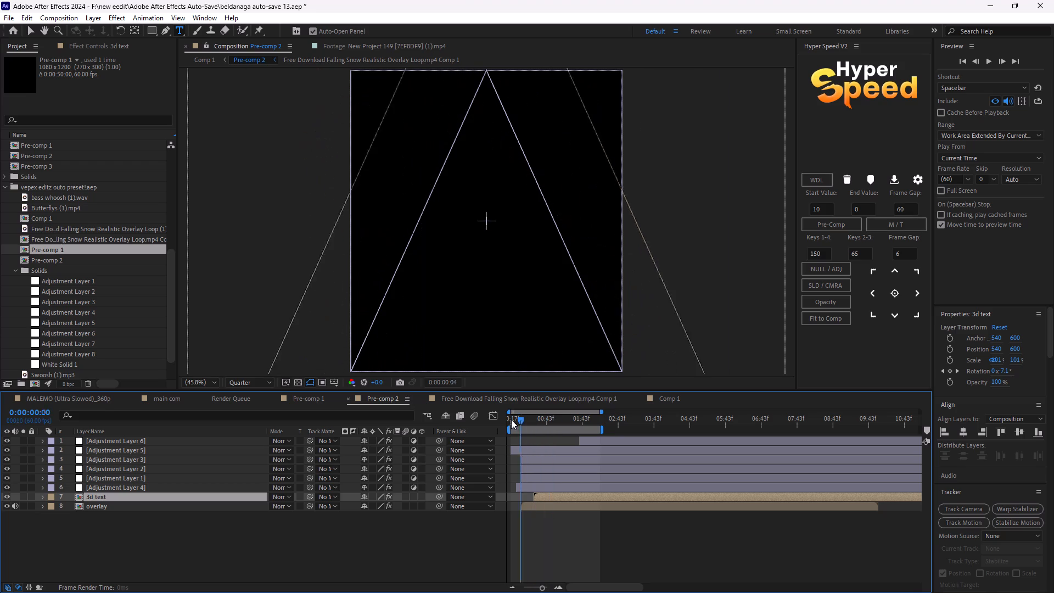
drag(511, 419, 506, 418)
drag(541, 503, 540, 503)
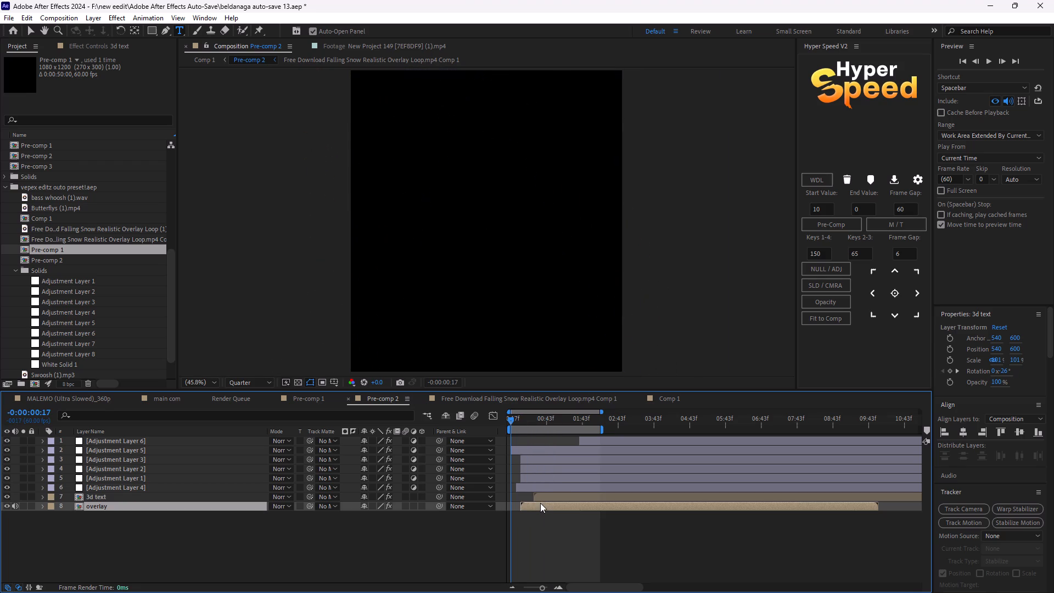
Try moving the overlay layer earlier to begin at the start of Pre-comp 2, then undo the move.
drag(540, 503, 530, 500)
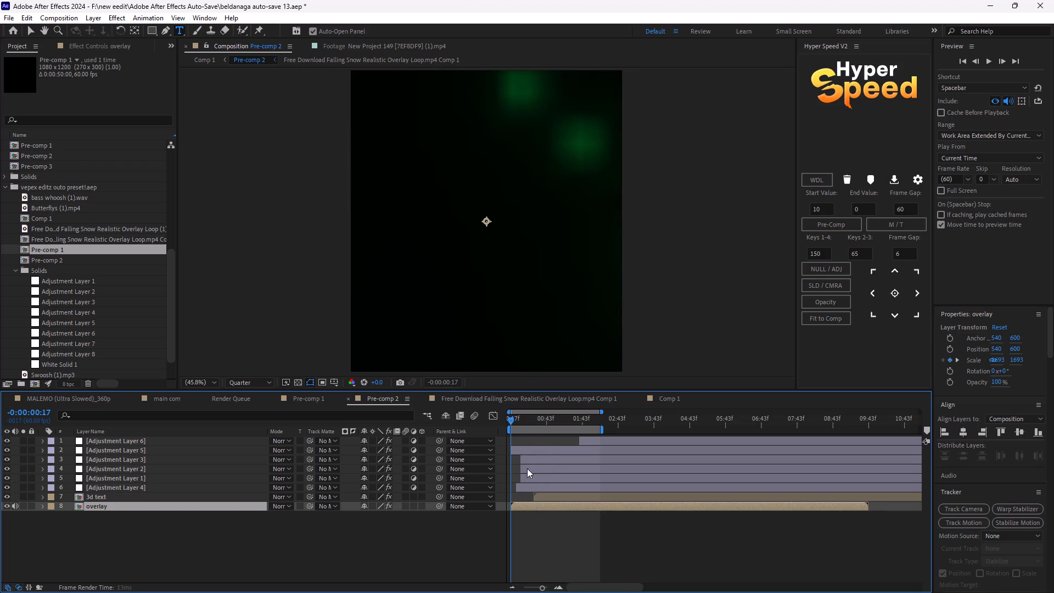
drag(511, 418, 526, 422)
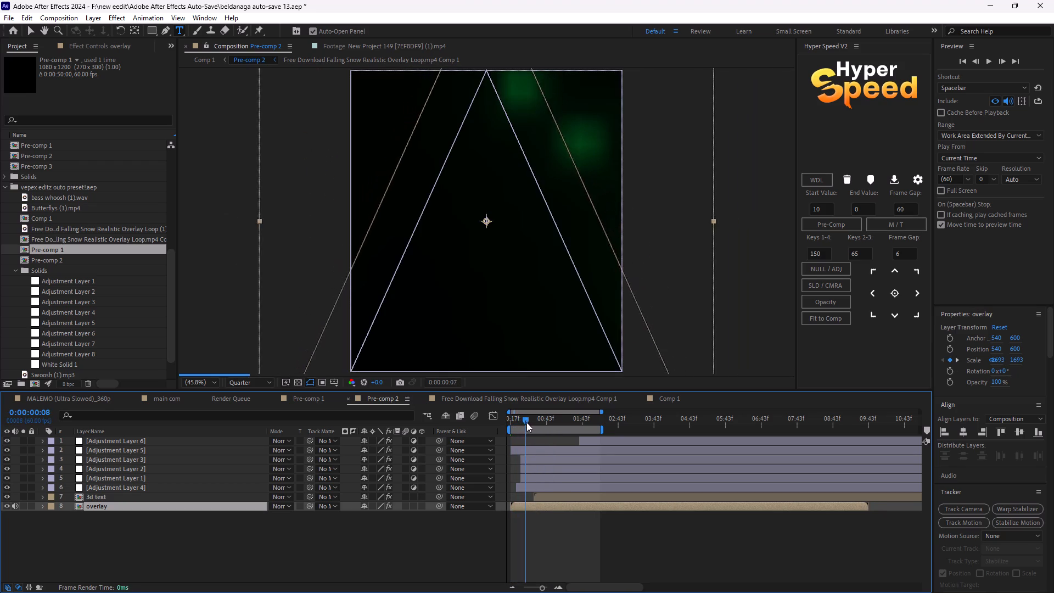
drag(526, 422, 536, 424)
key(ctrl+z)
Scrub through the first two seconds of Pre-comp 2 to examine the overlay and the 3d text layer's animation.
drag(514, 419, 530, 425)
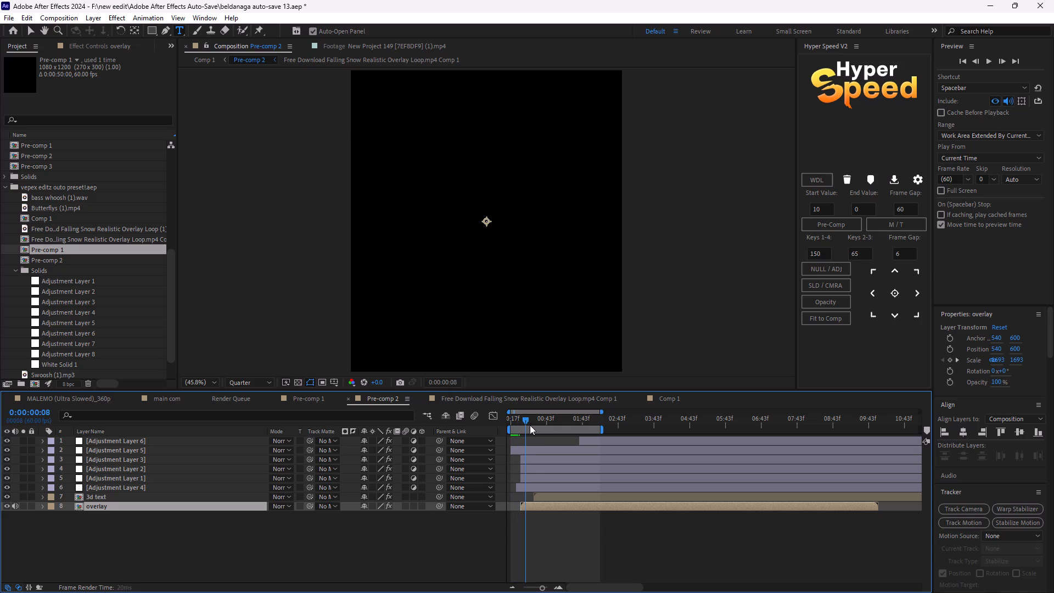
drag(530, 425, 544, 430)
click(546, 495)
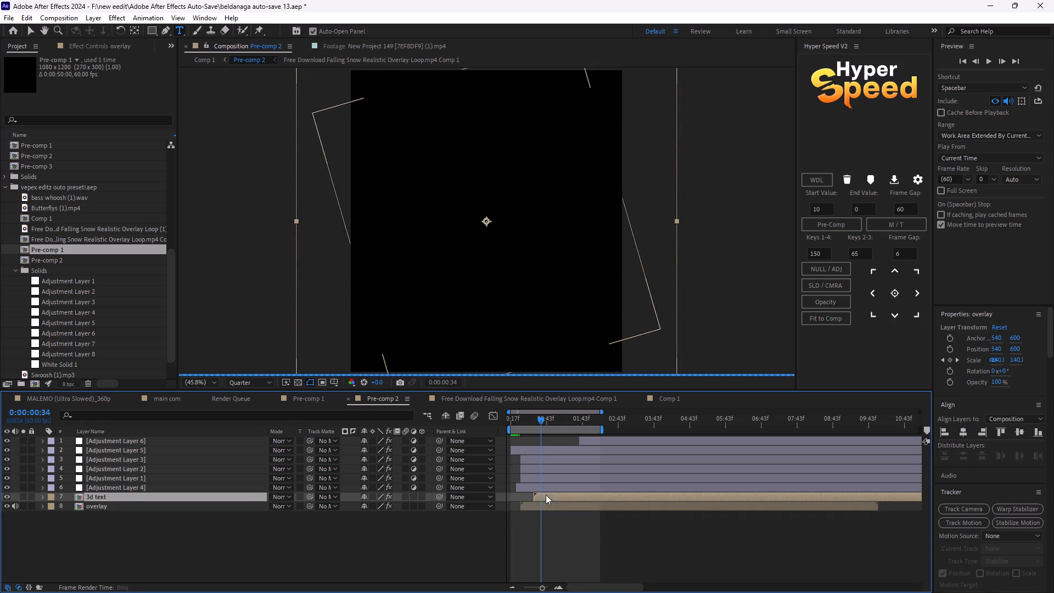
drag(539, 419, 540, 419)
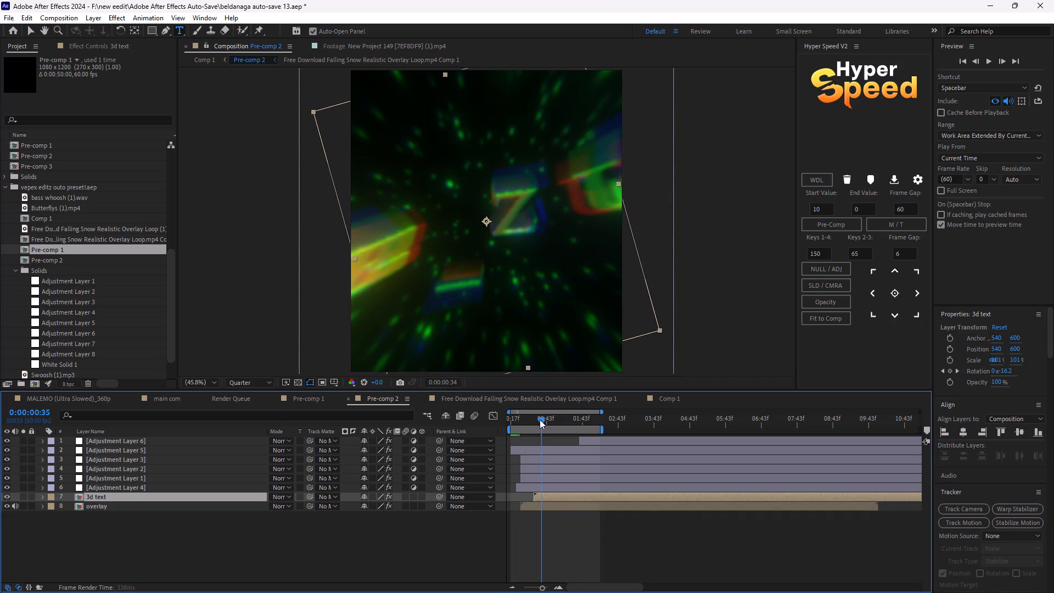
drag(540, 419, 547, 422)
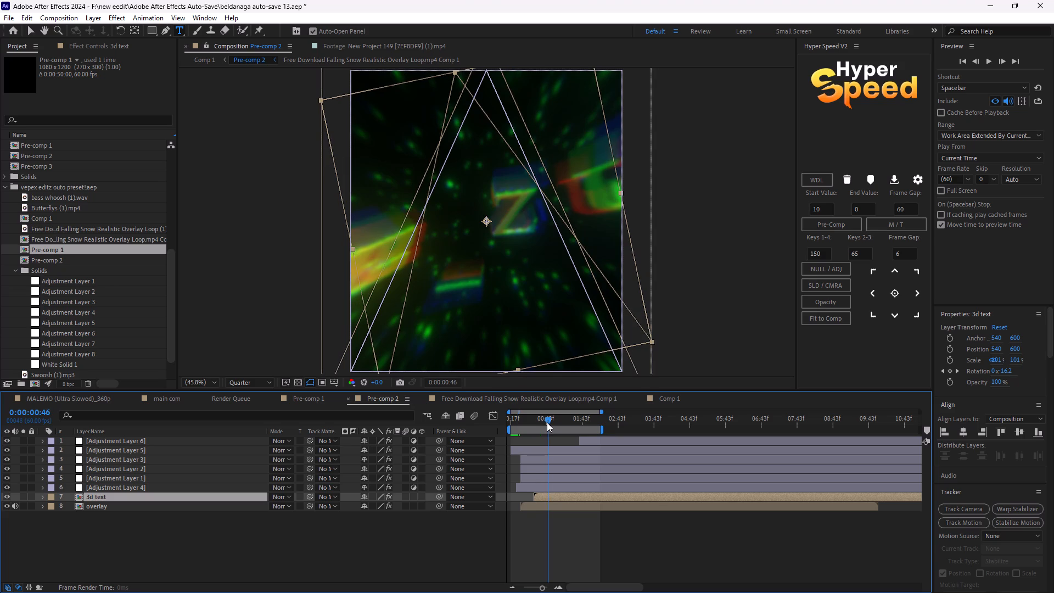
drag(547, 422, 557, 423)
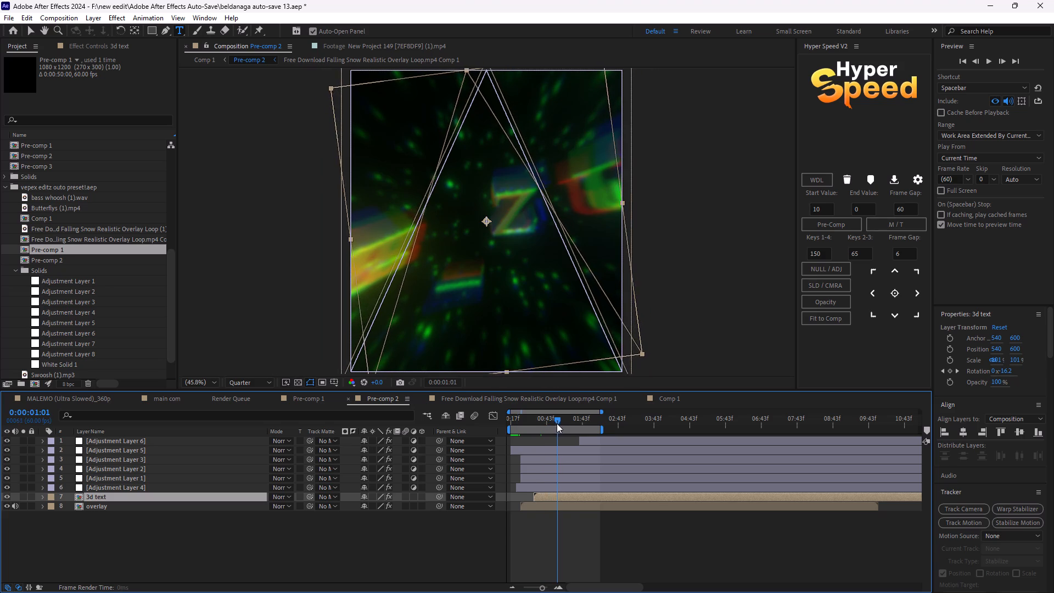
drag(557, 423, 579, 428)
drag(584, 423, 588, 426)
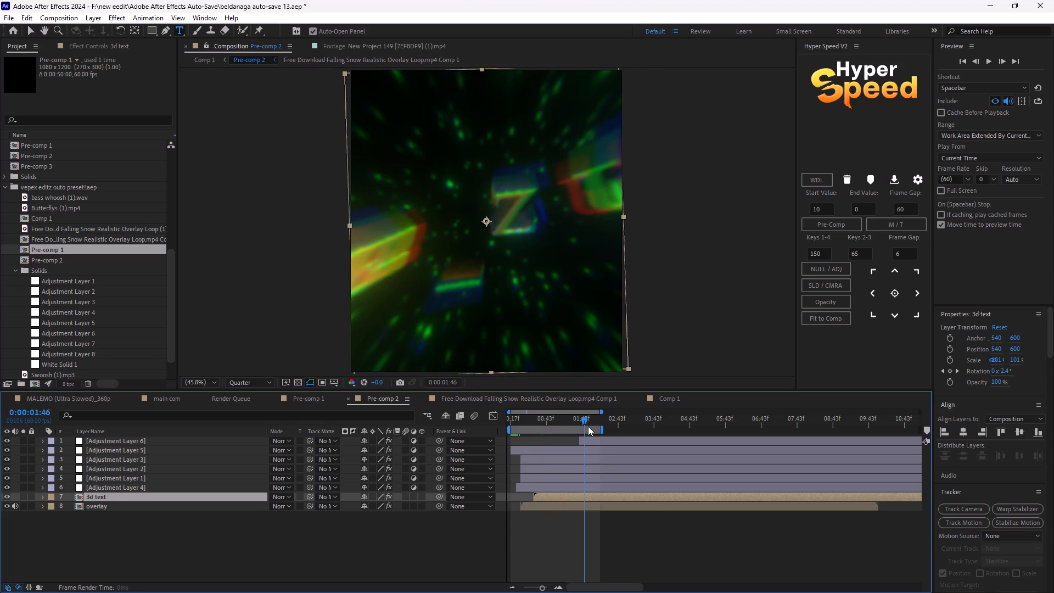
drag(588, 426, 590, 427)
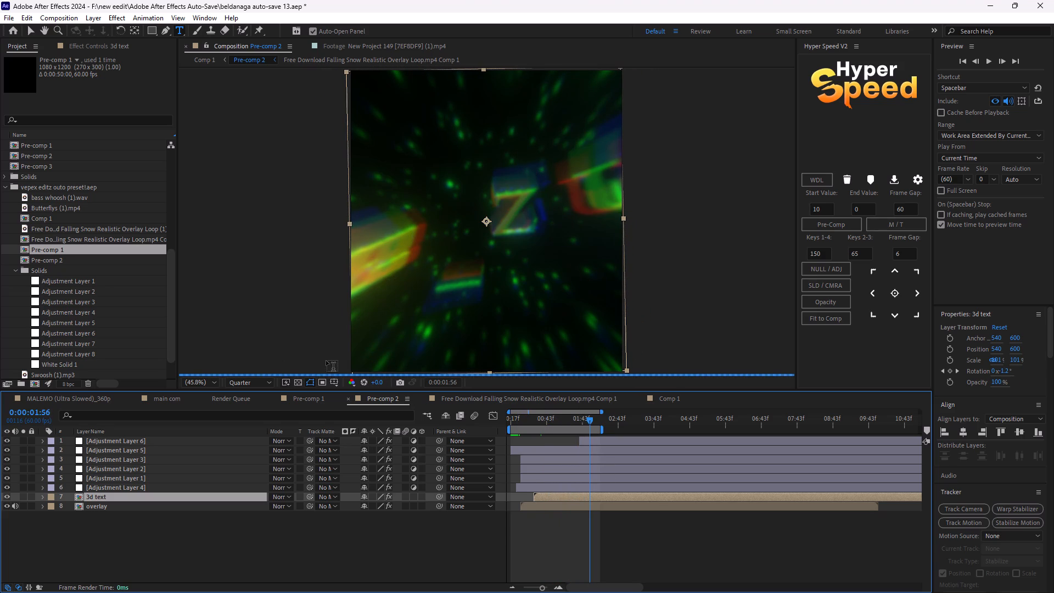
Reopen the preset folder's Pre-comp 2 and check its THE_ZUIM text around one and a half seconds.
double_click(82, 262)
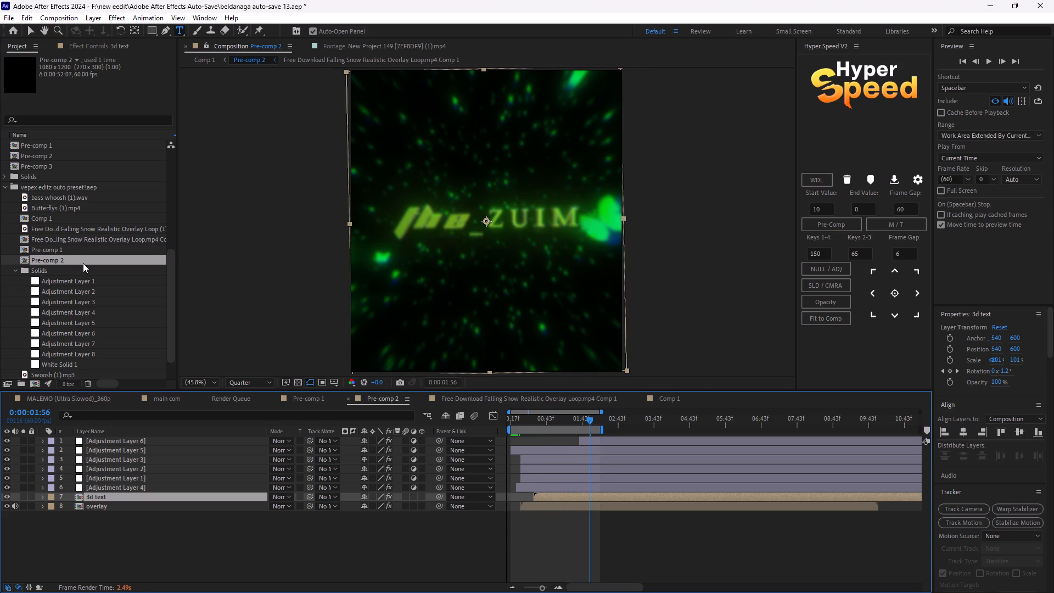
double_click(52, 260)
click(51, 281)
double_click(51, 260)
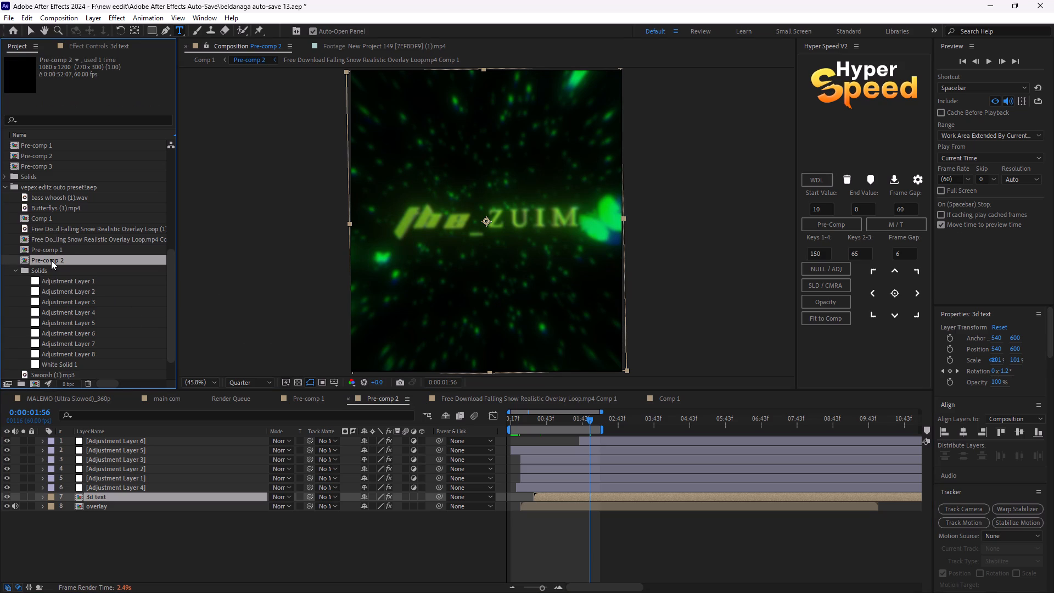
drag(592, 419, 577, 421)
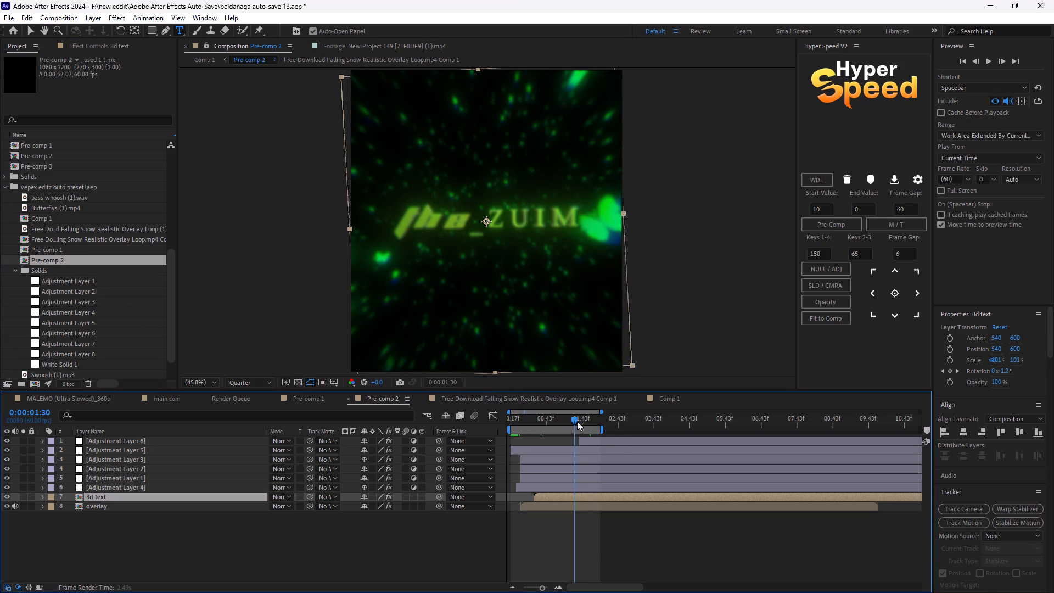
drag(577, 421, 576, 423)
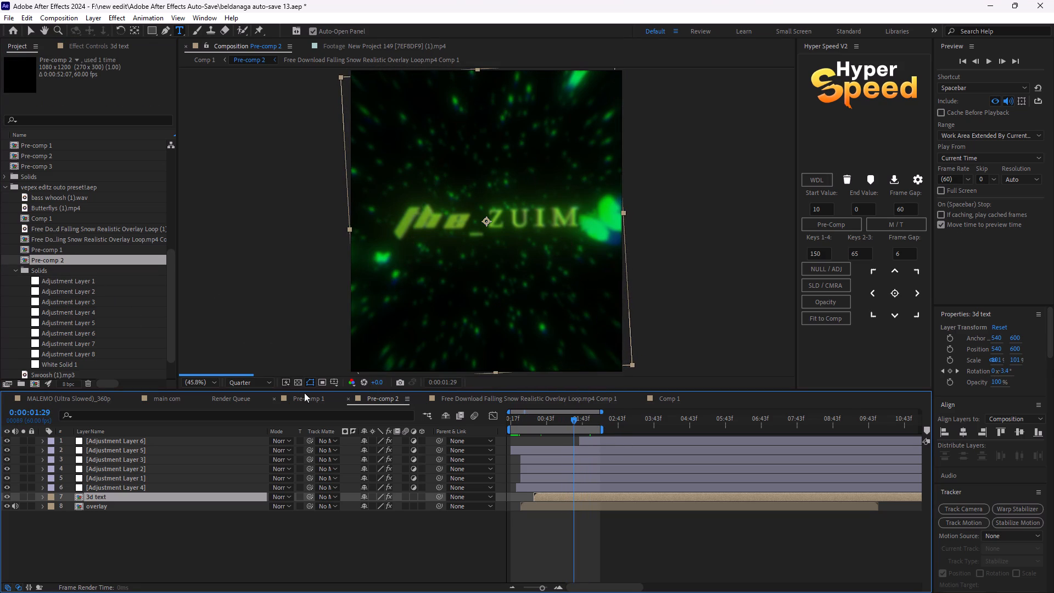
click(305, 393)
click(357, 396)
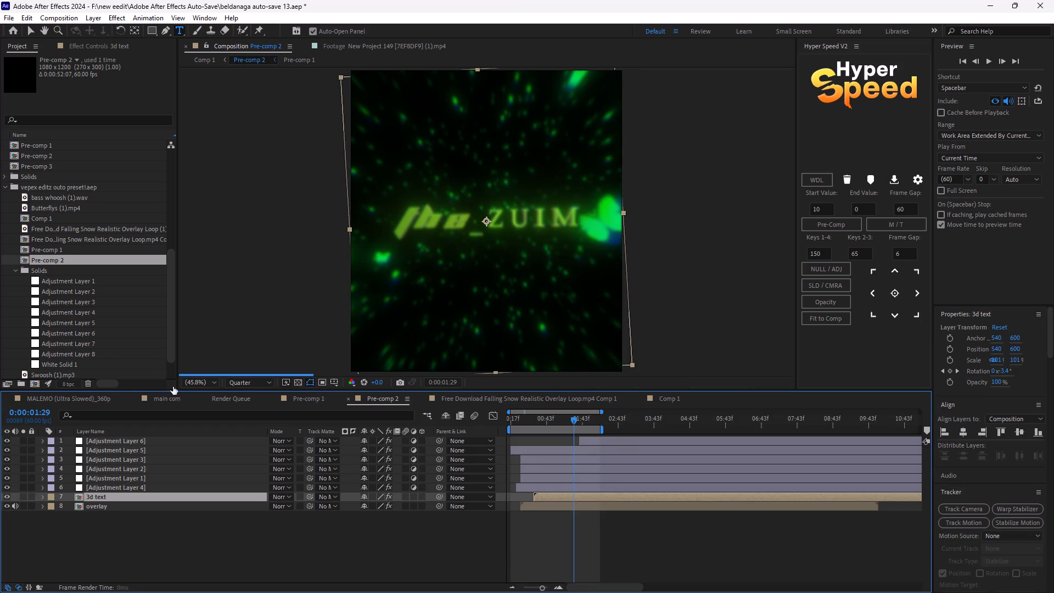
Switch to the main com composition and scrub through its closing seconds to examine the ending shots.
click(155, 397)
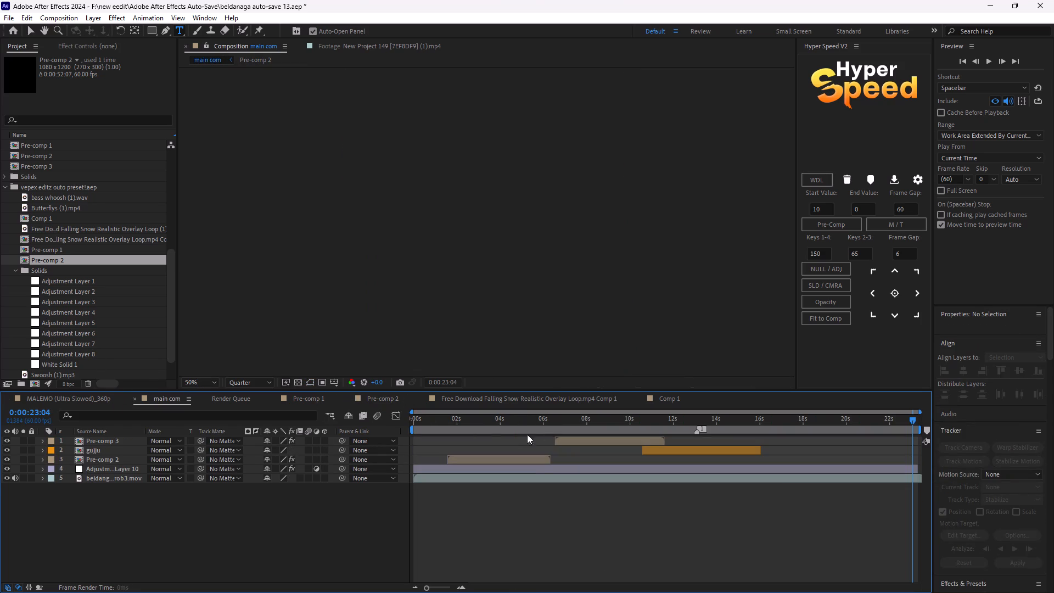
drag(913, 422, 888, 428)
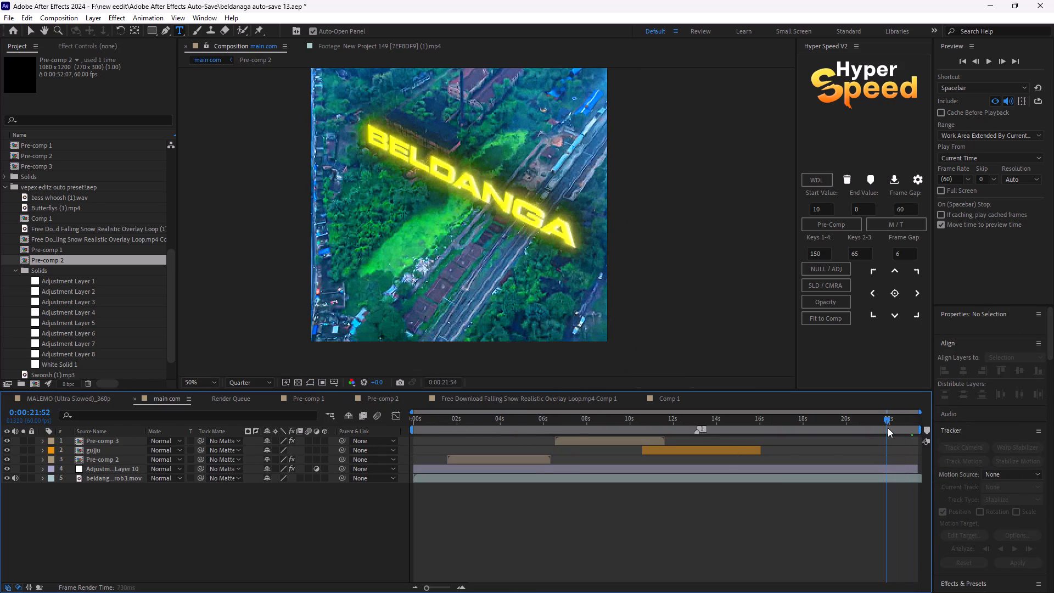
drag(888, 428, 890, 431)
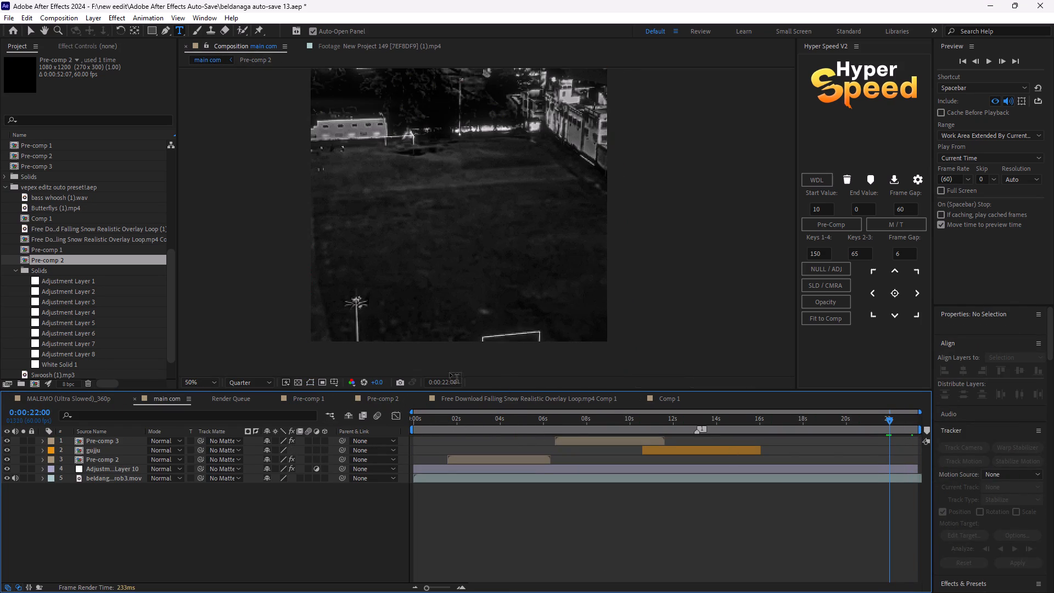
drag(888, 419, 918, 434)
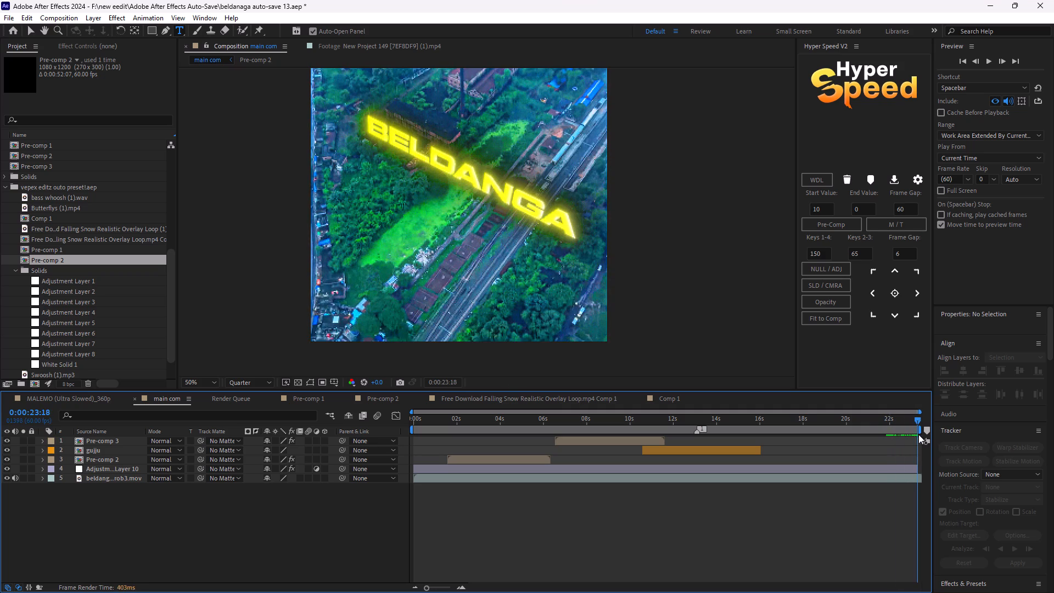
drag(918, 434, 789, 432)
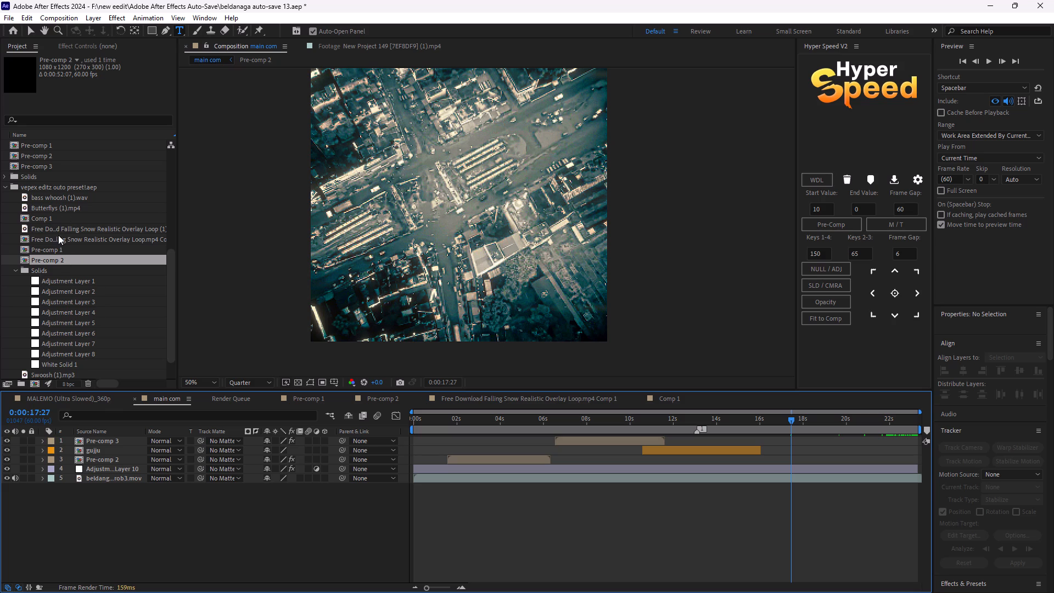
Select the main com composition among the project items.
scroll(48, 218, up, 2)
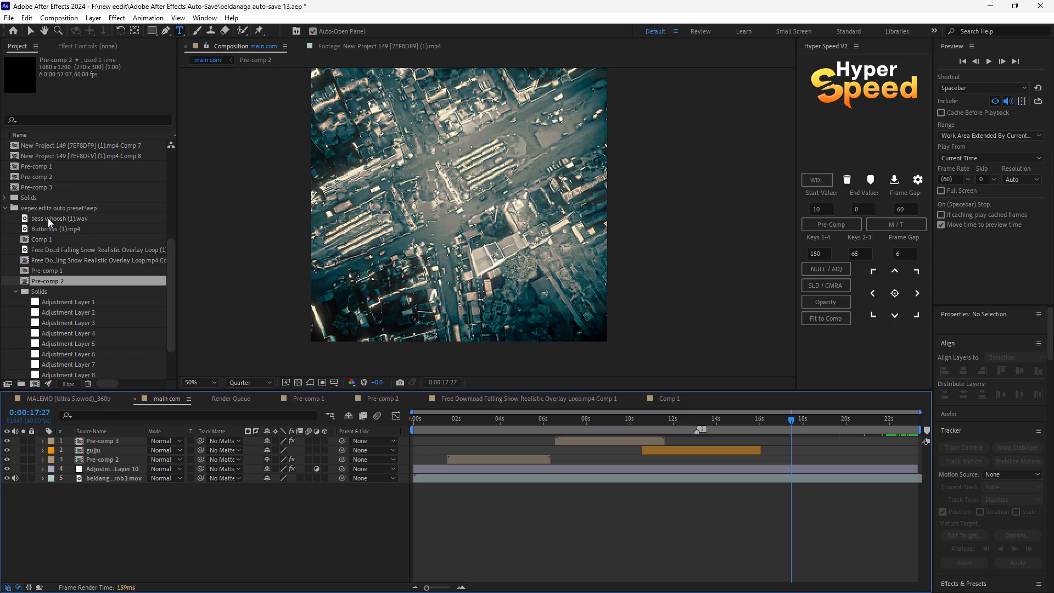
scroll(47, 201, up, 5)
click(45, 189)
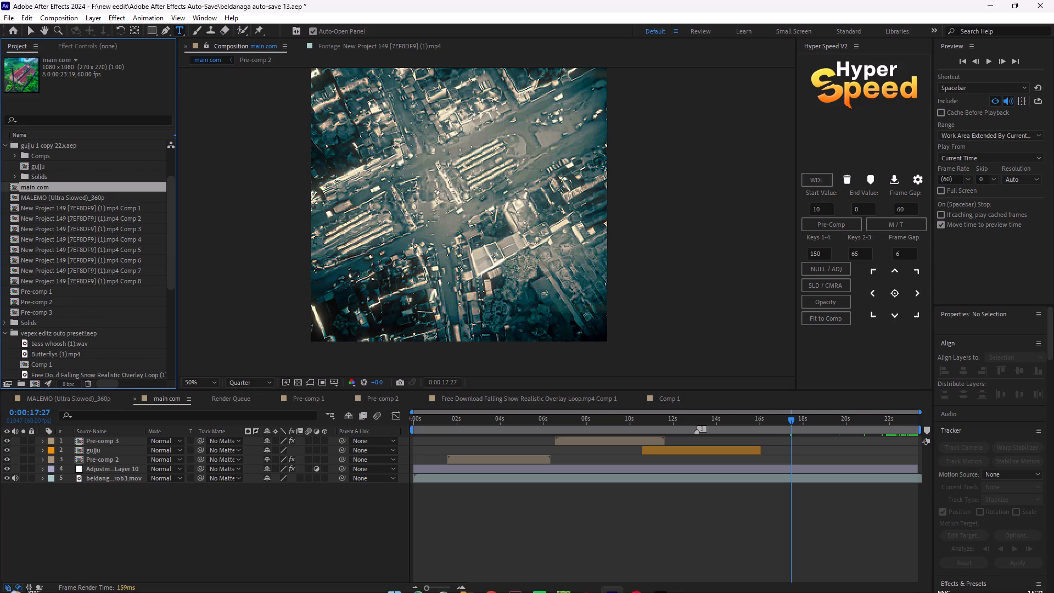
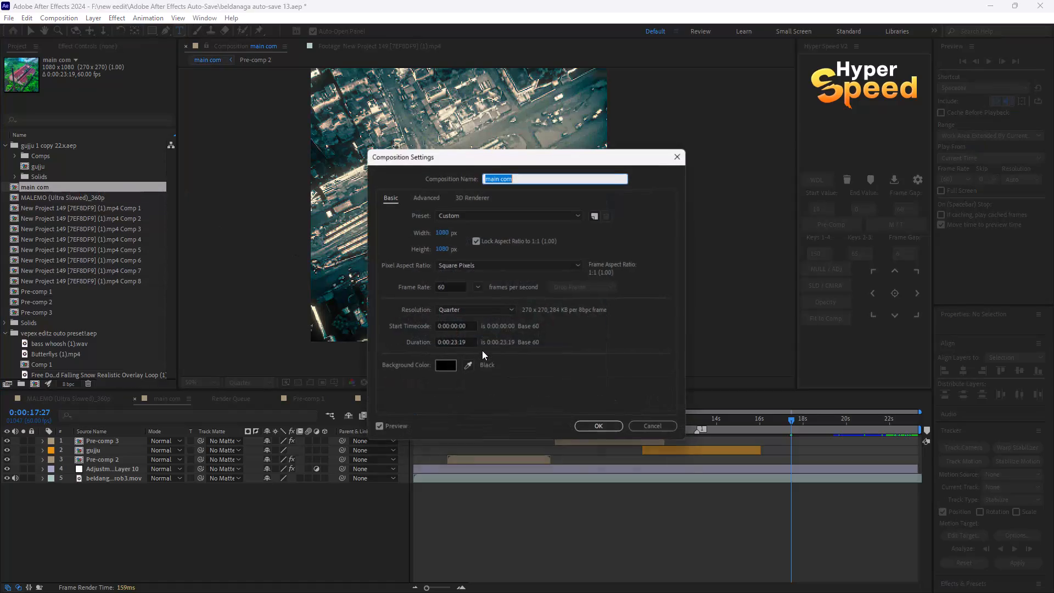
Set the main com composition's duration to 0:00:26:00.
click(456, 340)
key(BackSpace)
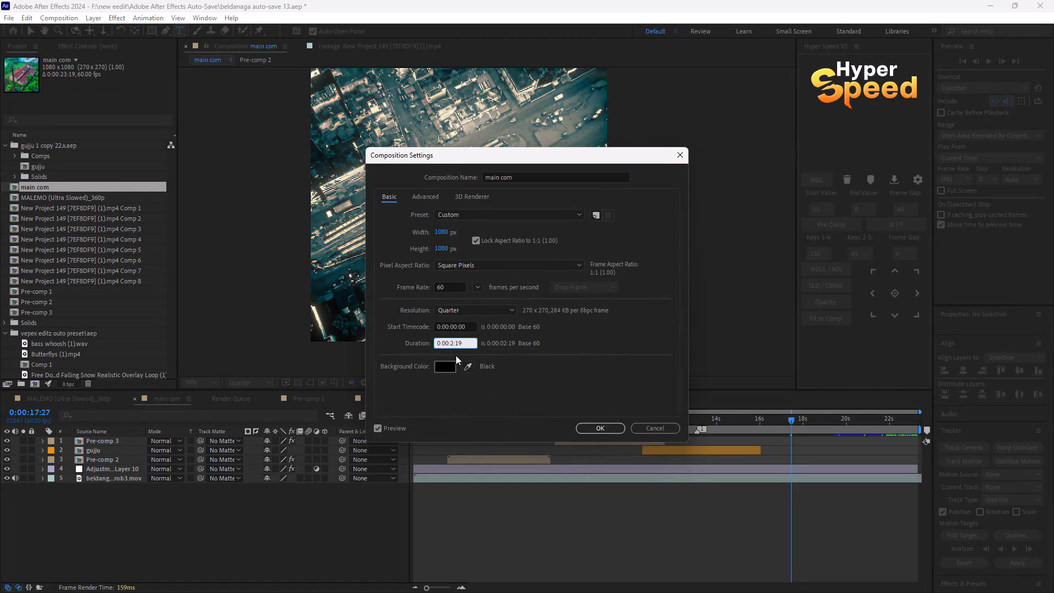
key(6)
click(473, 341)
key(BackSpace)
key(BackSpace)
text(00)
key(Return)
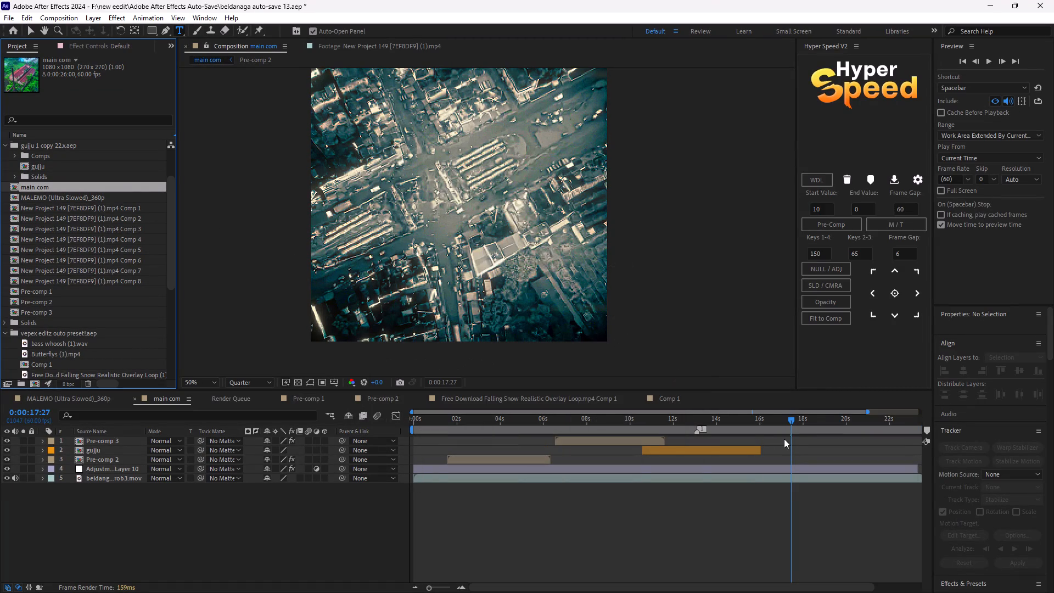
Hide Adjustment Layer 10 in main com, checking the footage around 0:00:20:53.
drag(792, 424, 864, 448)
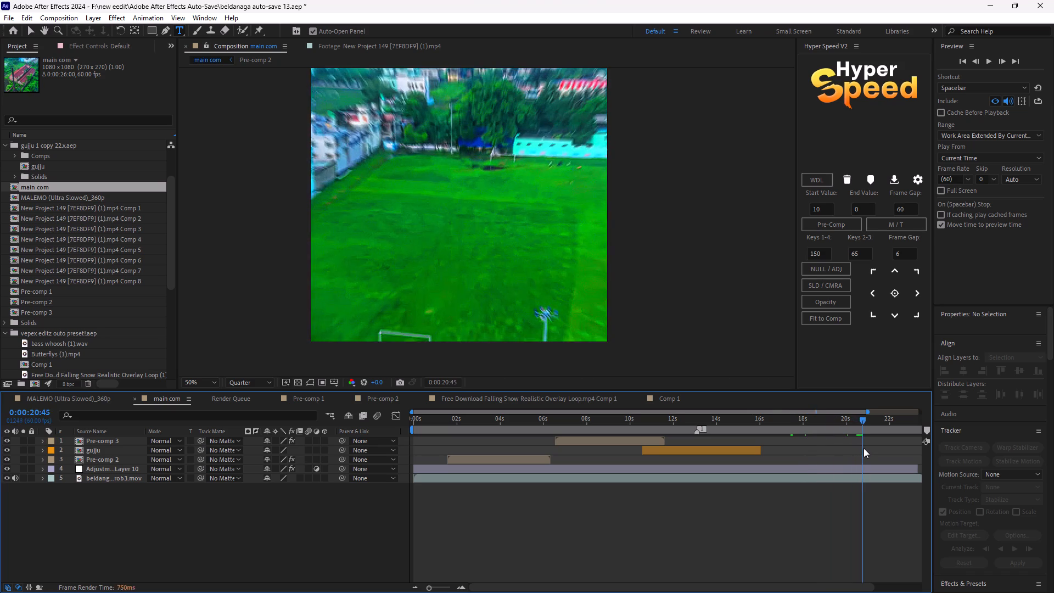
drag(864, 448, 866, 448)
click(10, 468)
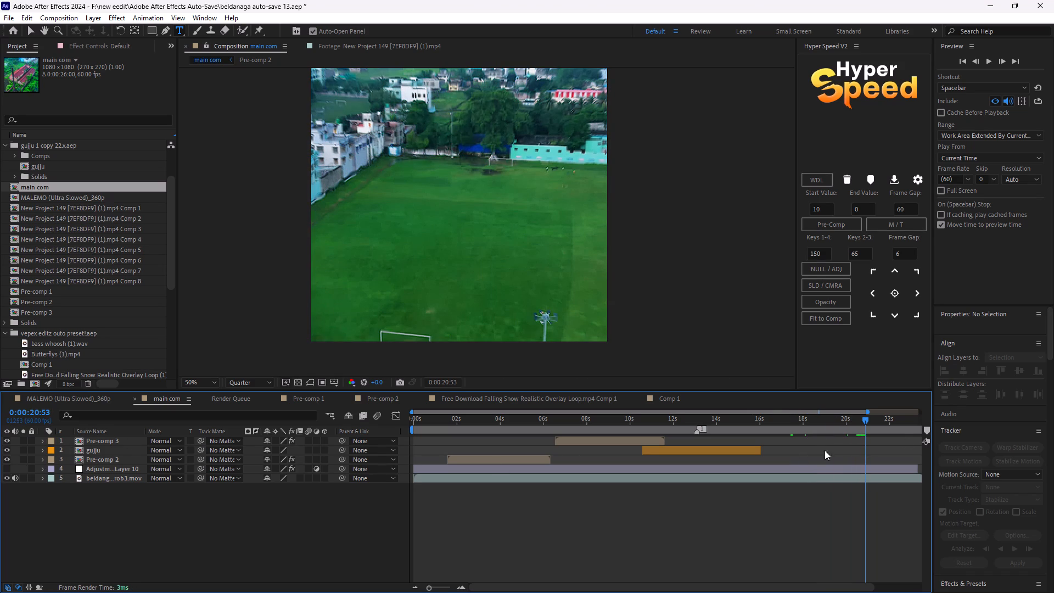
Move main com's current time to 0:00:23:22, at the end of the beldanga footage.
drag(870, 420, 885, 422)
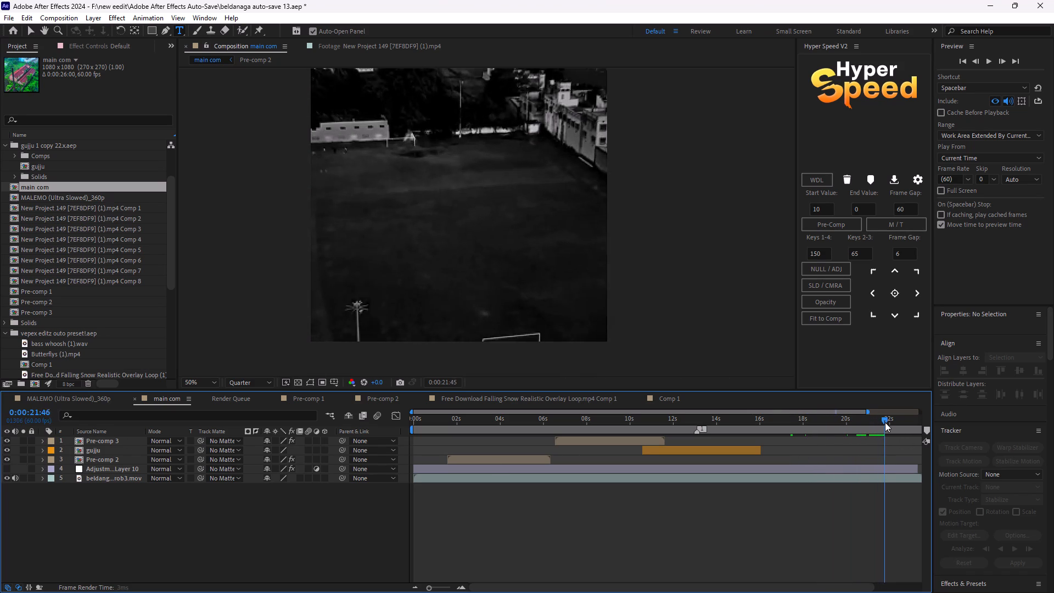
drag(885, 422, 922, 441)
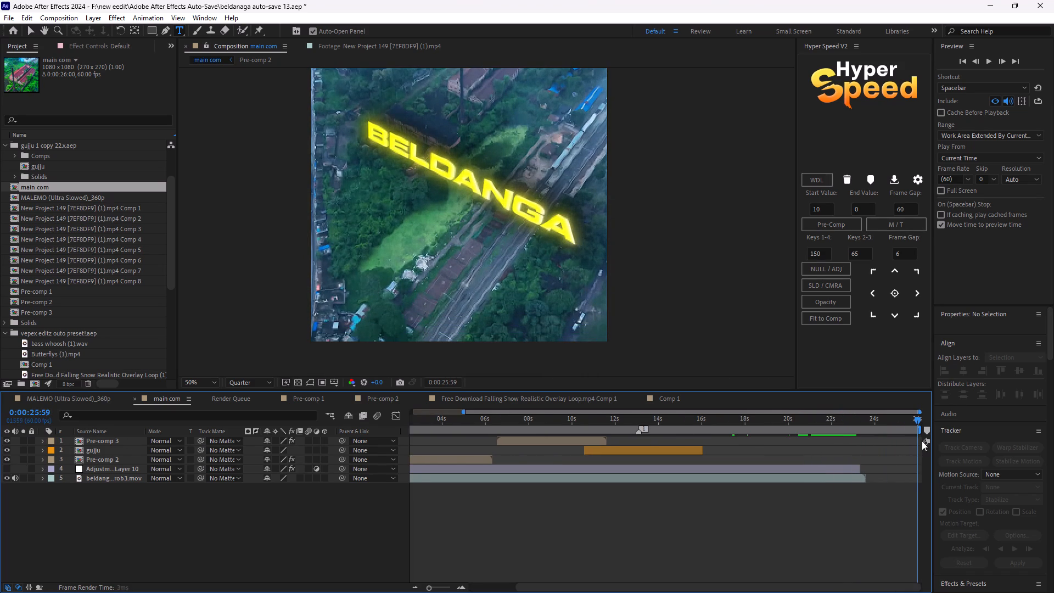
drag(922, 441, 921, 441)
drag(462, 410, 422, 421)
drag(919, 419, 868, 433)
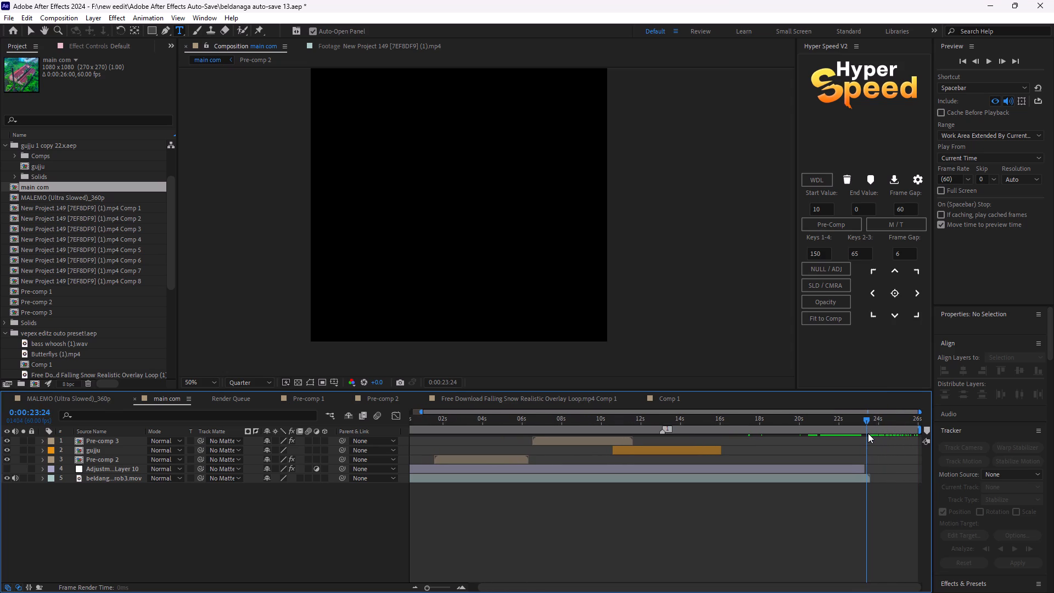
drag(868, 433, 867, 433)
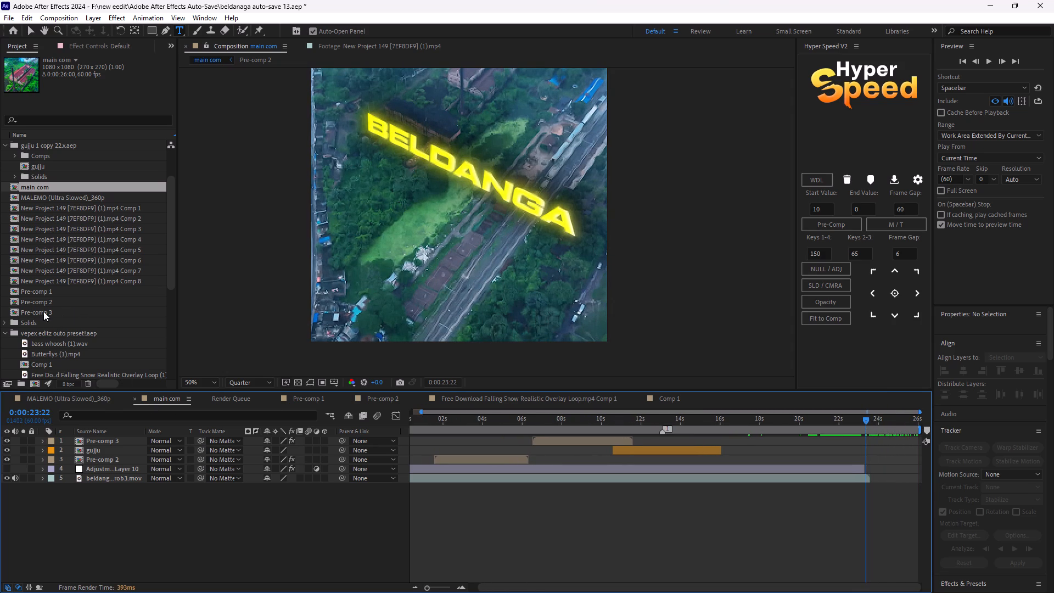
Look through Pre-comp 3, Pre-comp 1 and the preset folder's compositions to find the outro composition.
double_click(42, 313)
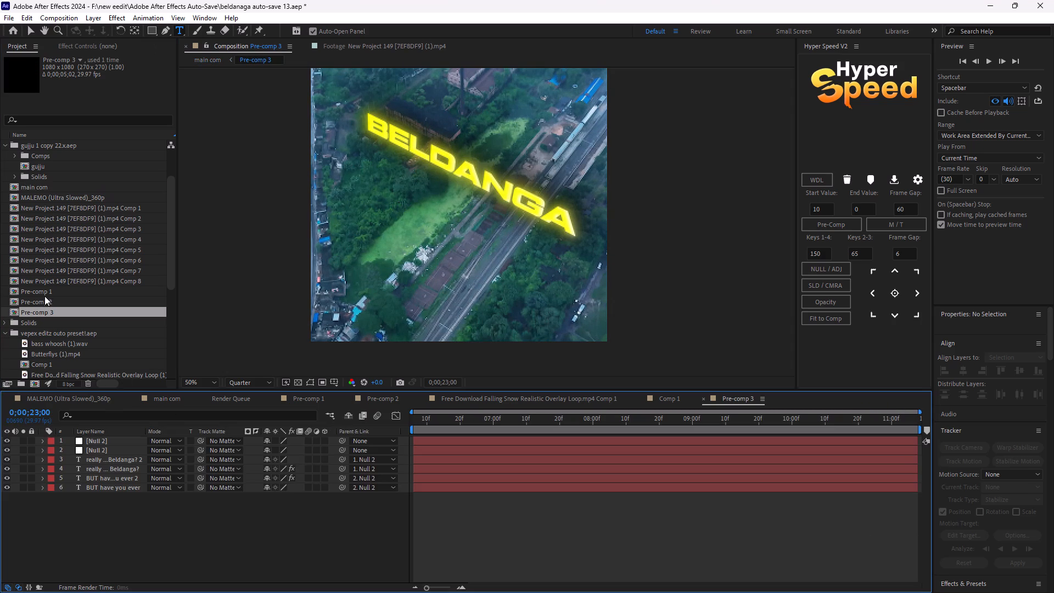
double_click(43, 294)
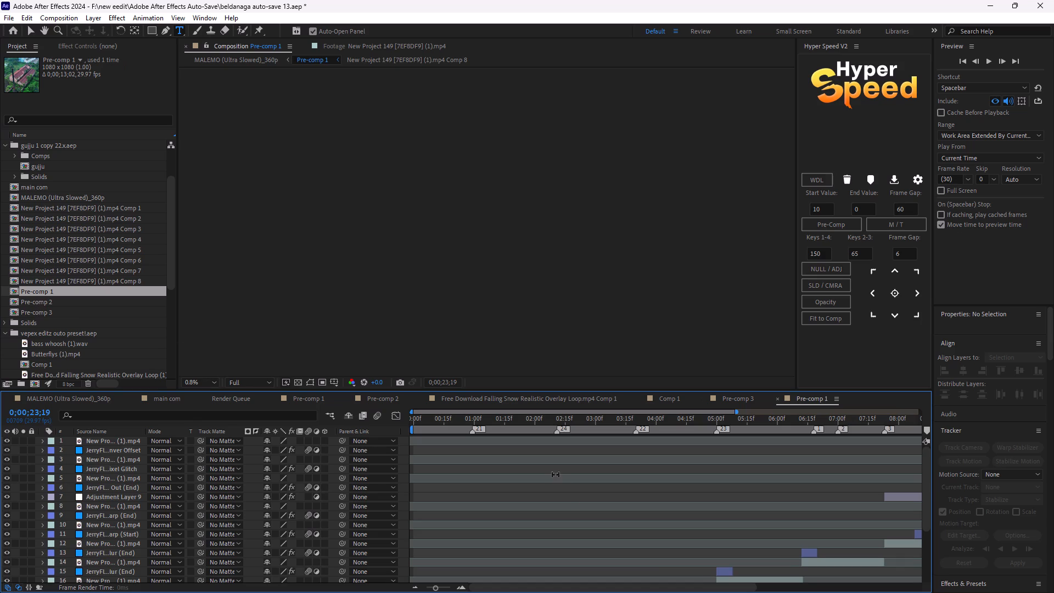
scroll(574, 496, down, 4)
scroll(261, 391, up, 2)
scroll(43, 325, down, 4)
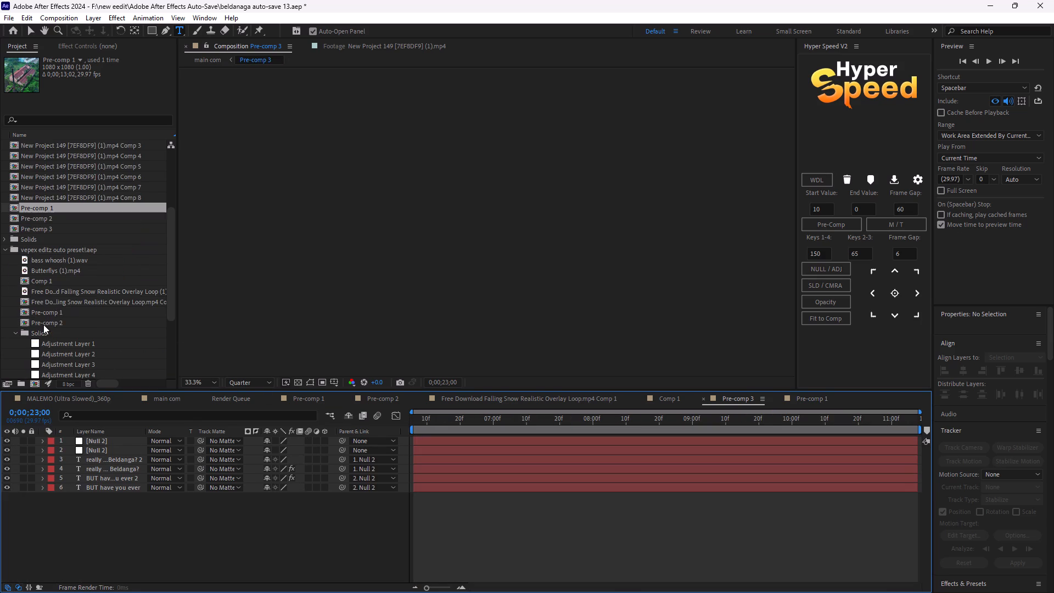
click(46, 320)
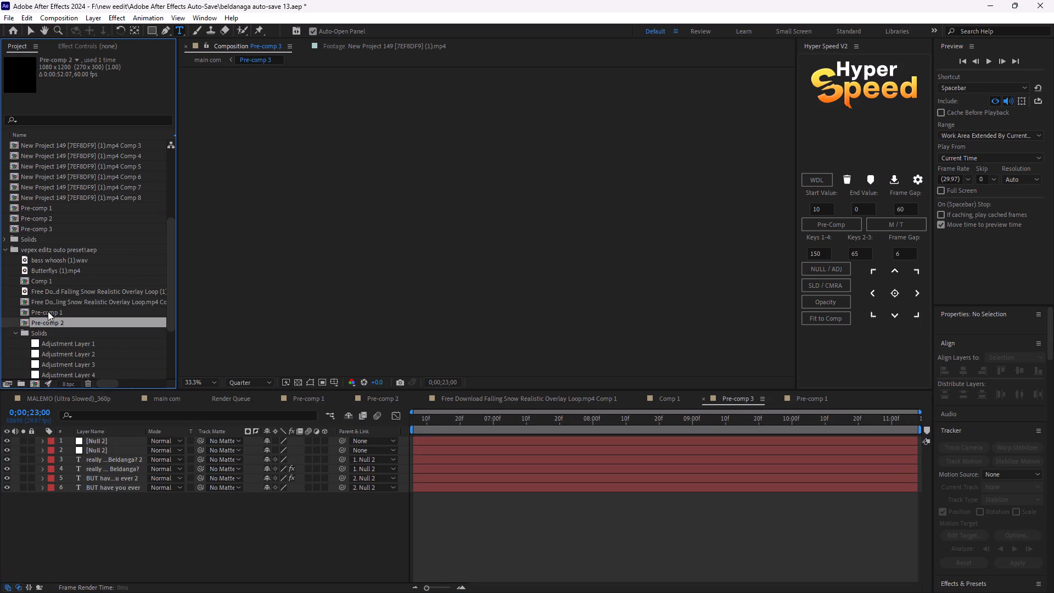
click(48, 311)
Open the preset folder's Comp 1 and scrub through its first two seconds to examine the outro animation.
double_click(49, 284)
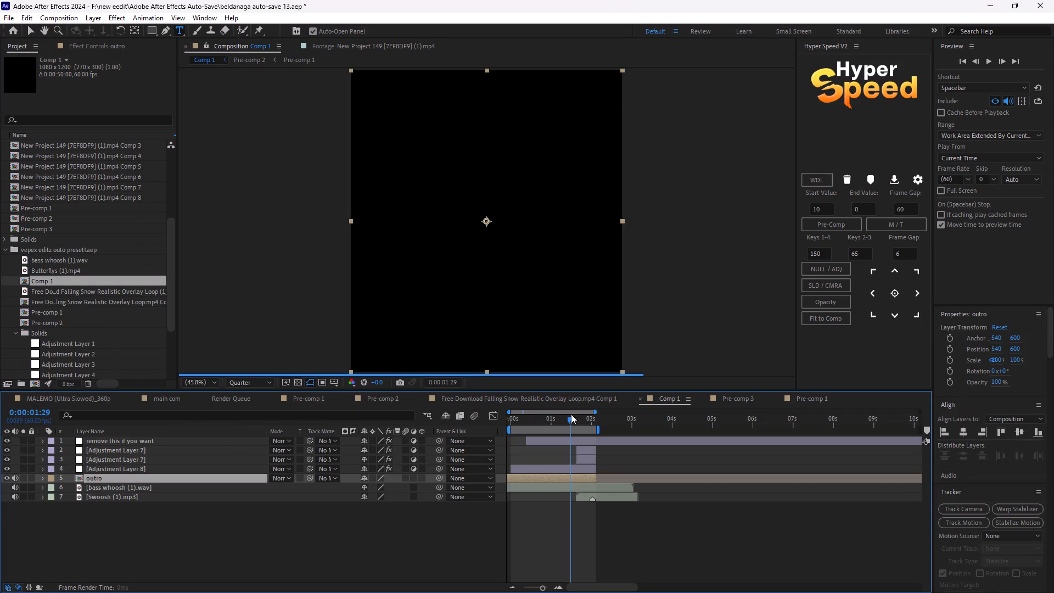
drag(571, 414, 563, 416)
drag(569, 417, 537, 424)
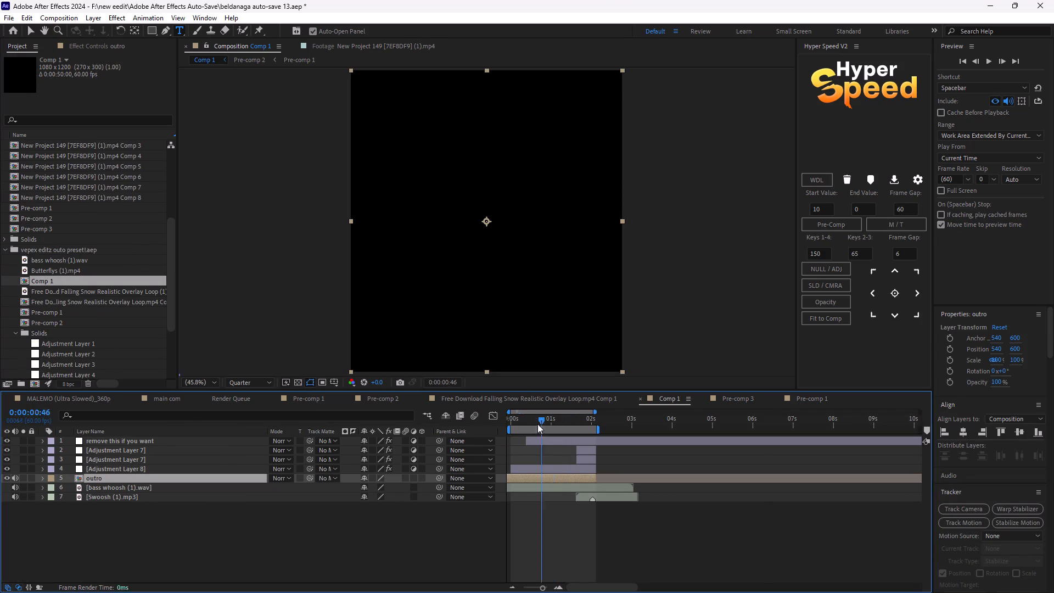
drag(537, 424, 530, 426)
drag(528, 421, 494, 431)
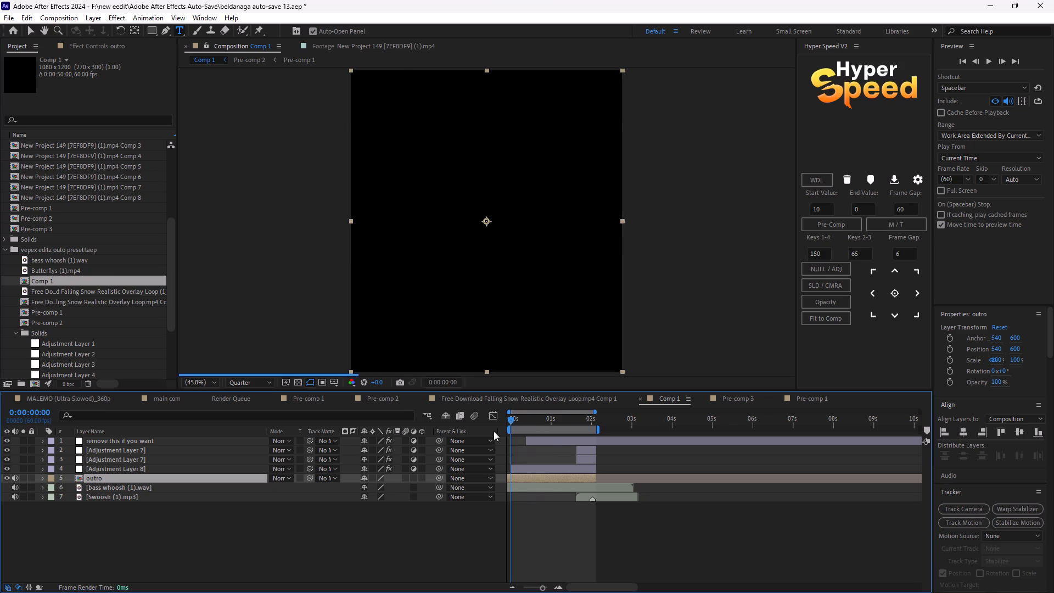
drag(494, 431, 494, 431)
click(541, 485)
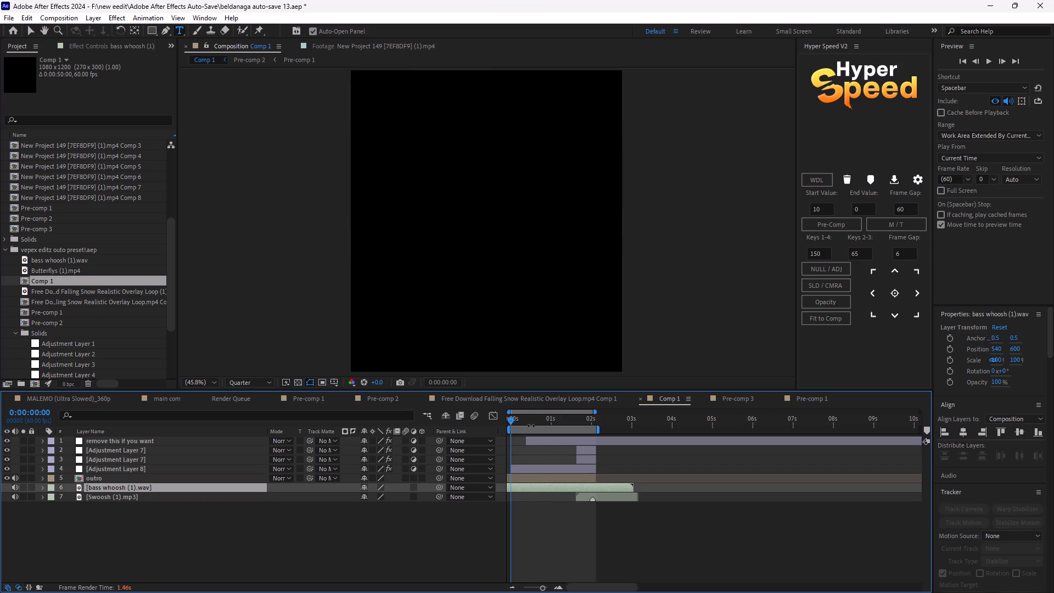
drag(512, 419, 517, 420)
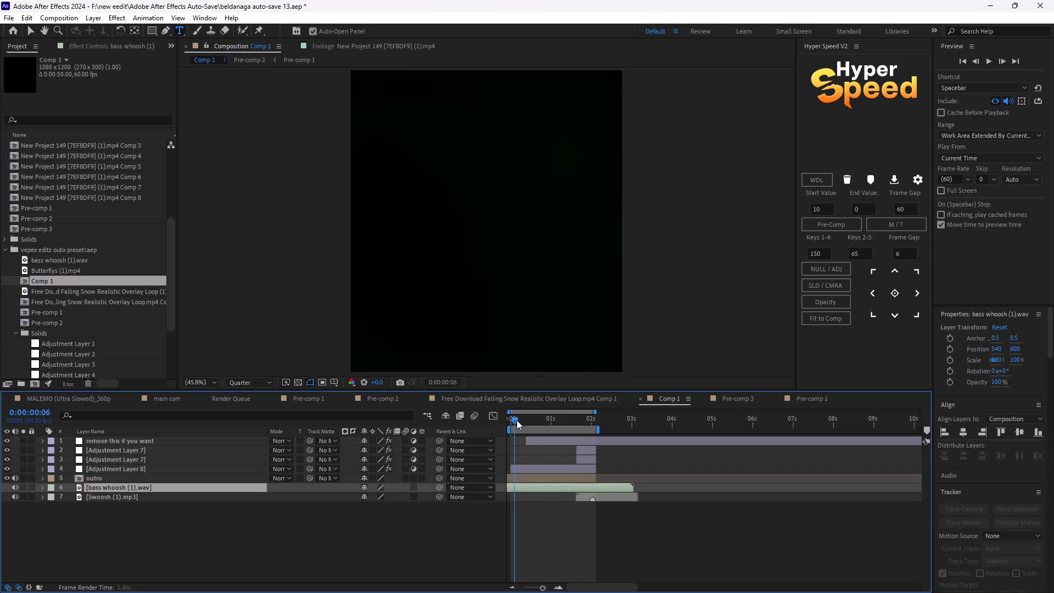
drag(517, 420, 534, 428)
click(547, 475)
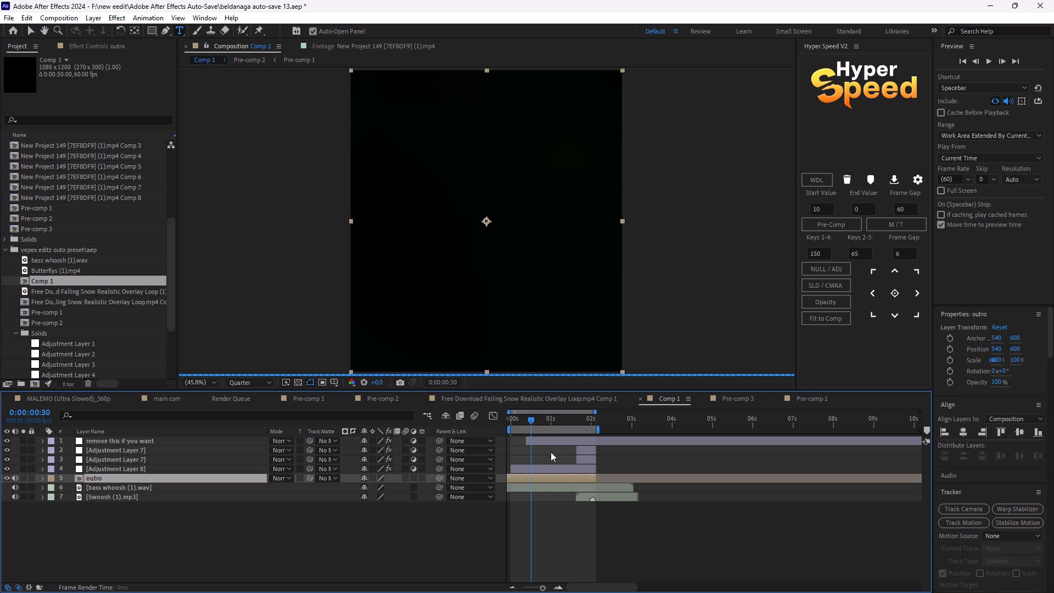
drag(535, 418, 538, 419)
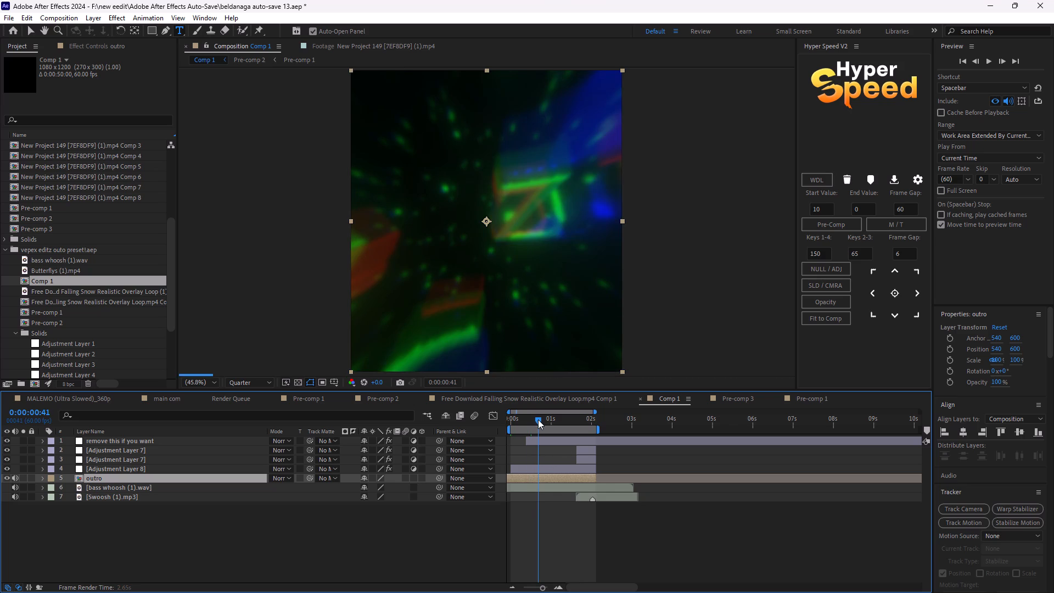
drag(538, 419, 553, 425)
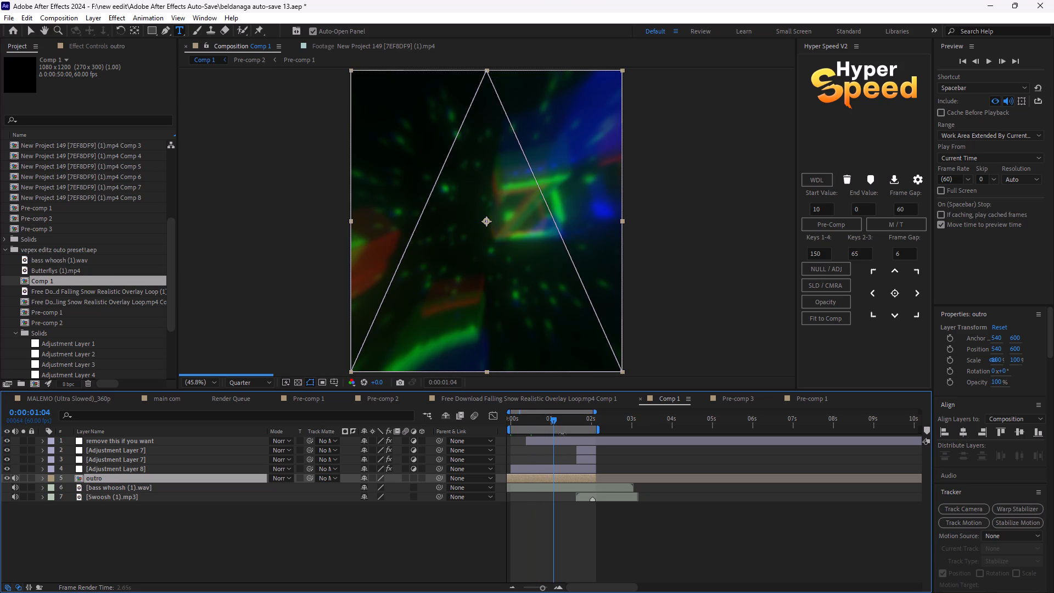
drag(553, 417, 578, 440)
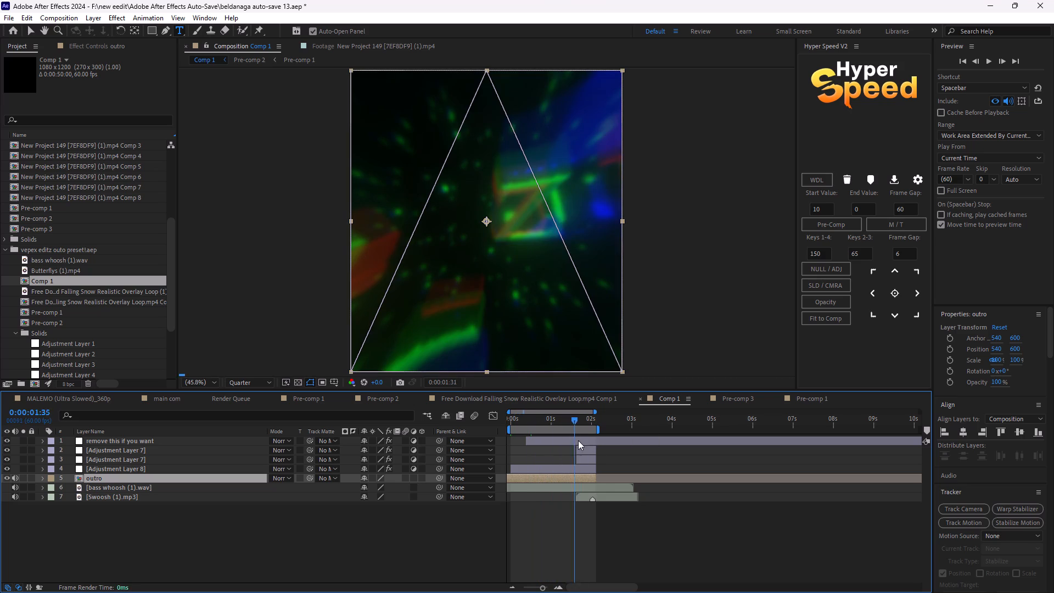
drag(578, 440, 593, 458)
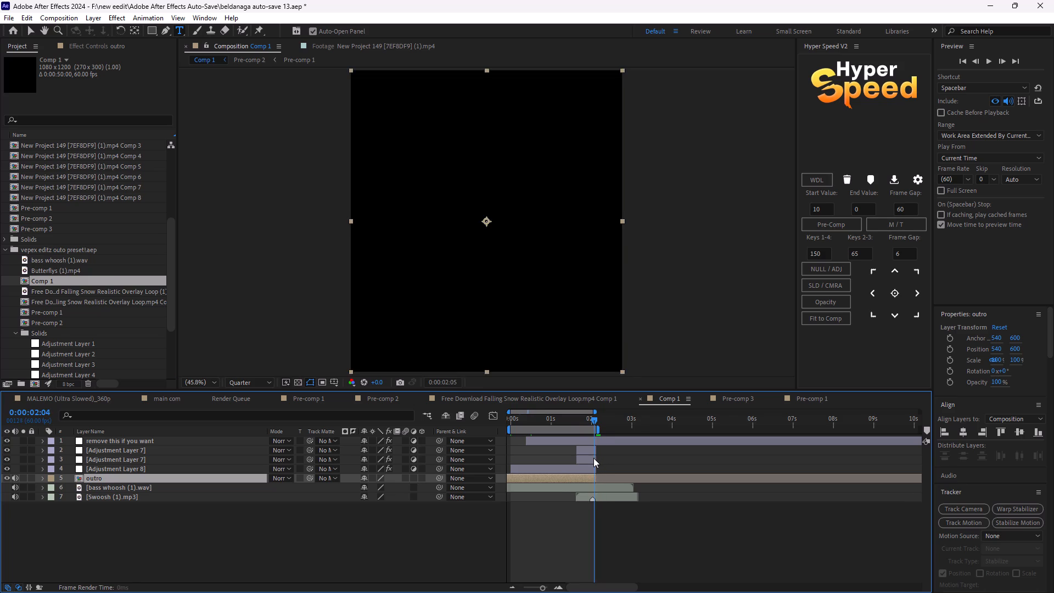
drag(593, 458, 461, 444)
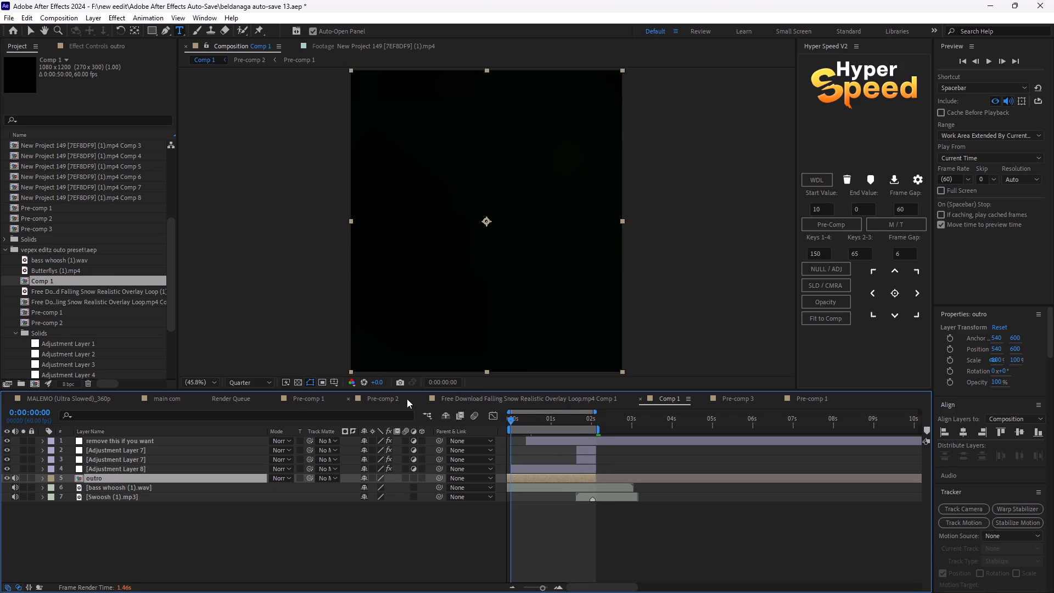
Add the preset's Comp 1 to main com above Adjustment Layer 10, starting at about 0:00:23:22 where the footage ends.
click(168, 399)
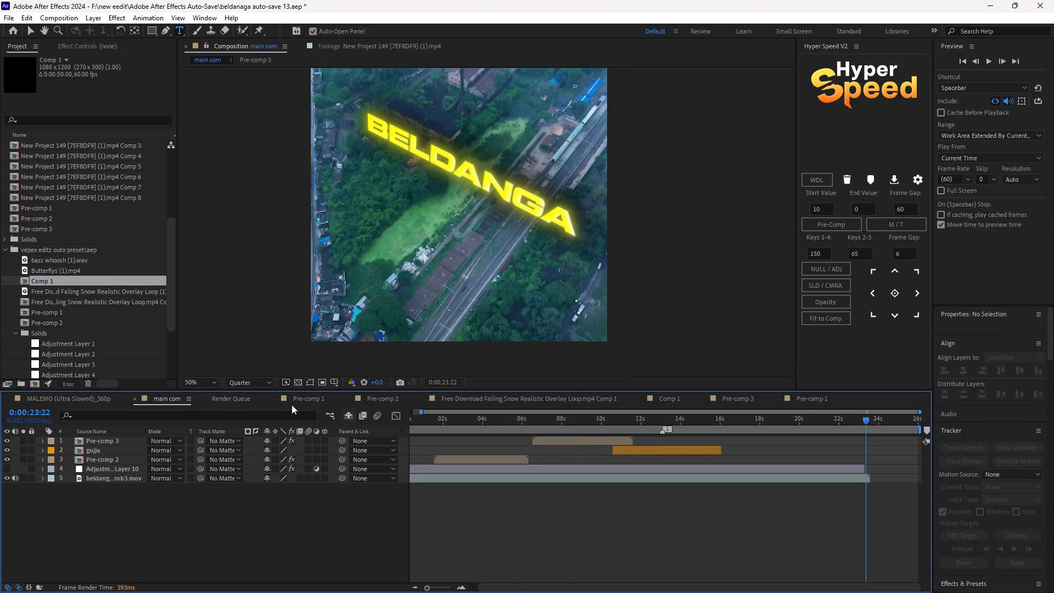
drag(53, 281, 554, 421)
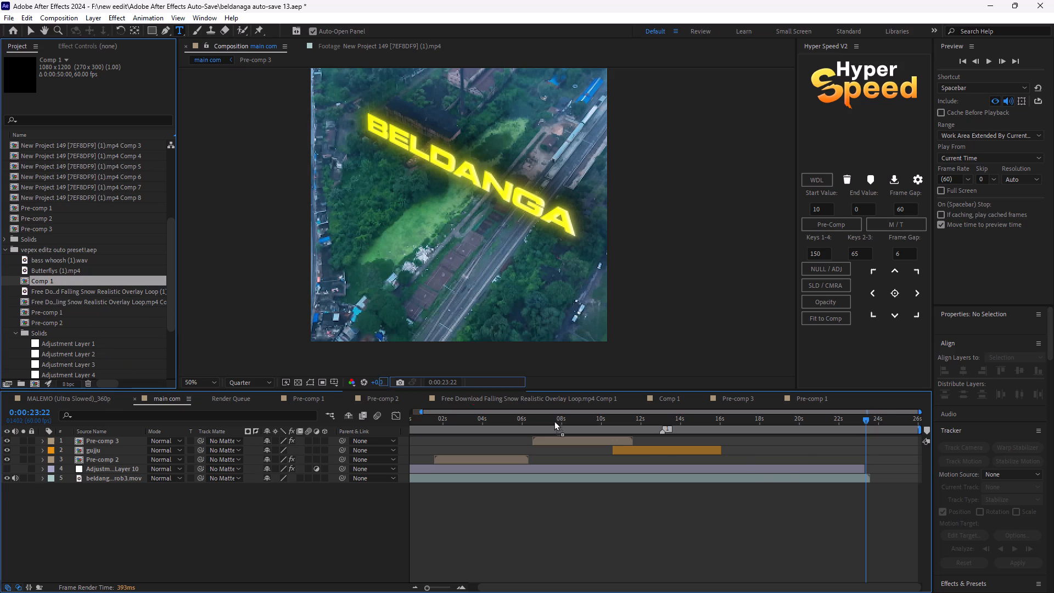
drag(554, 421, 880, 458)
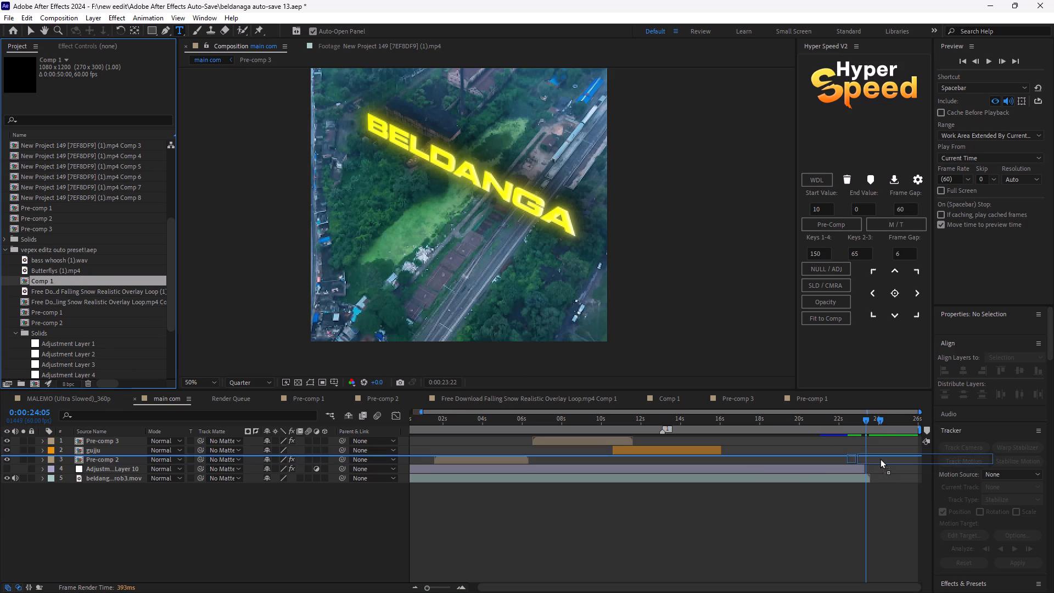
drag(880, 458, 882, 465)
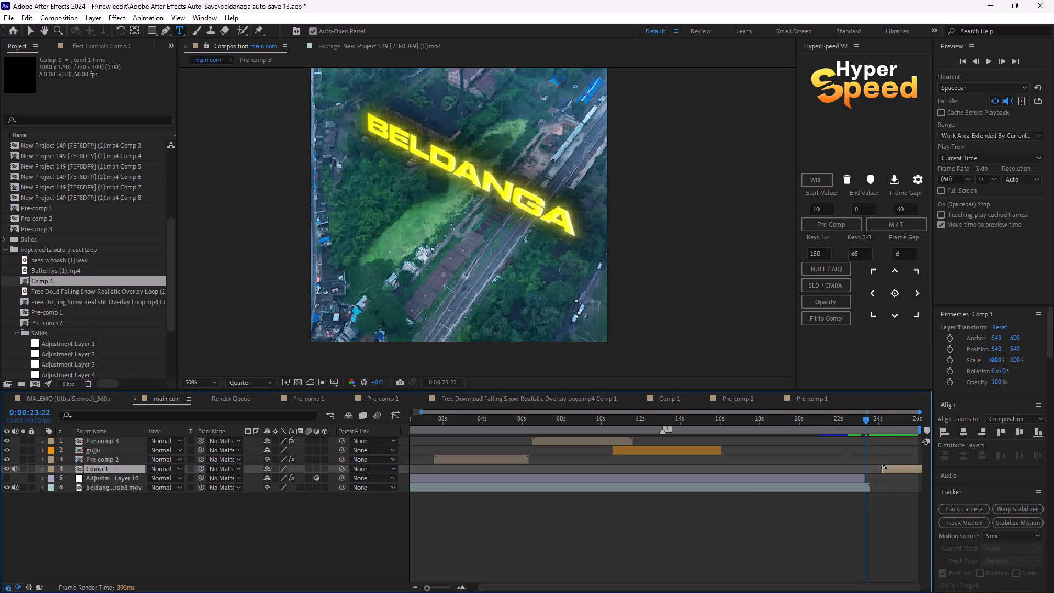
drag(890, 471, 873, 474)
Preview main com around the outro's start and play its opening seconds from the beginning.
drag(866, 419, 870, 419)
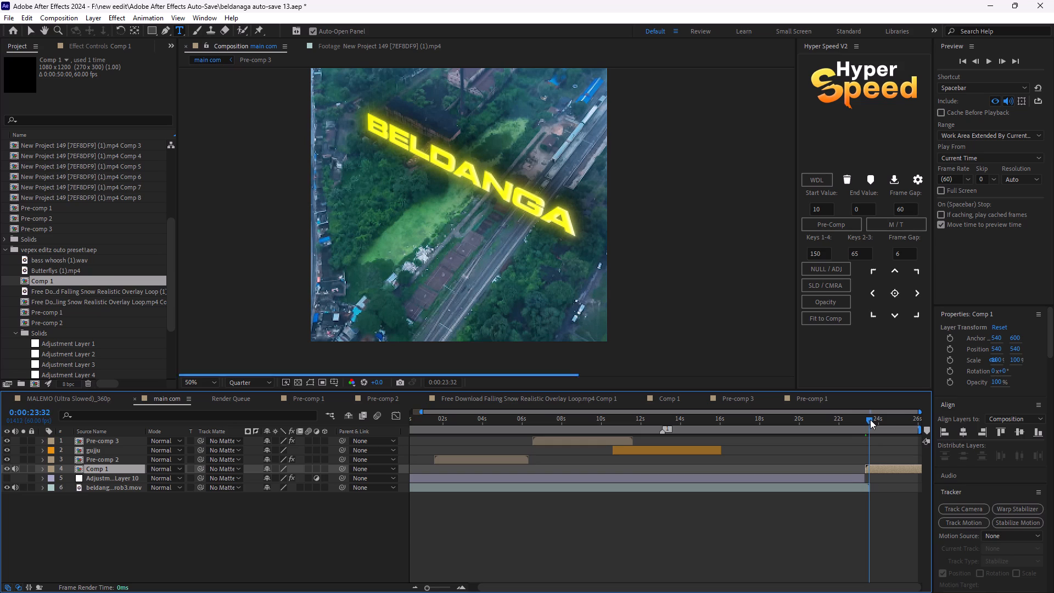
drag(870, 419, 881, 422)
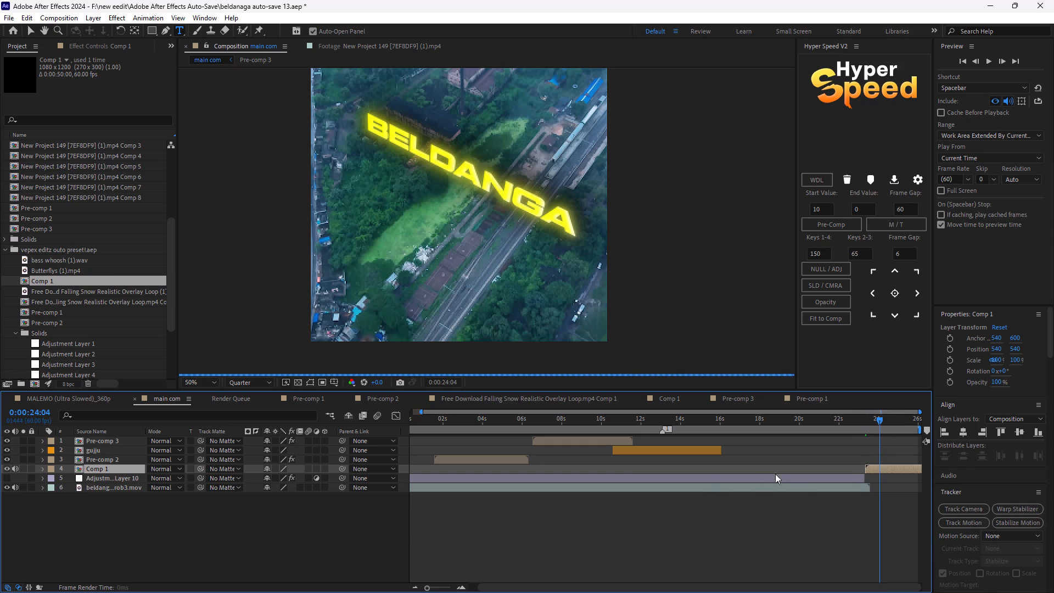
key(space)
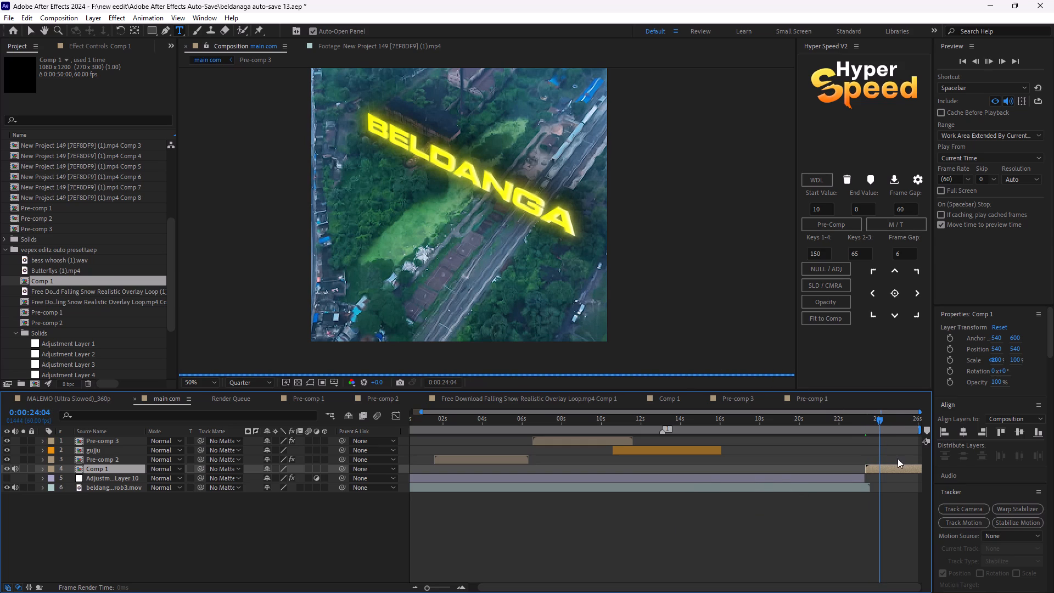
drag(881, 422, 402, 451)
key(space)
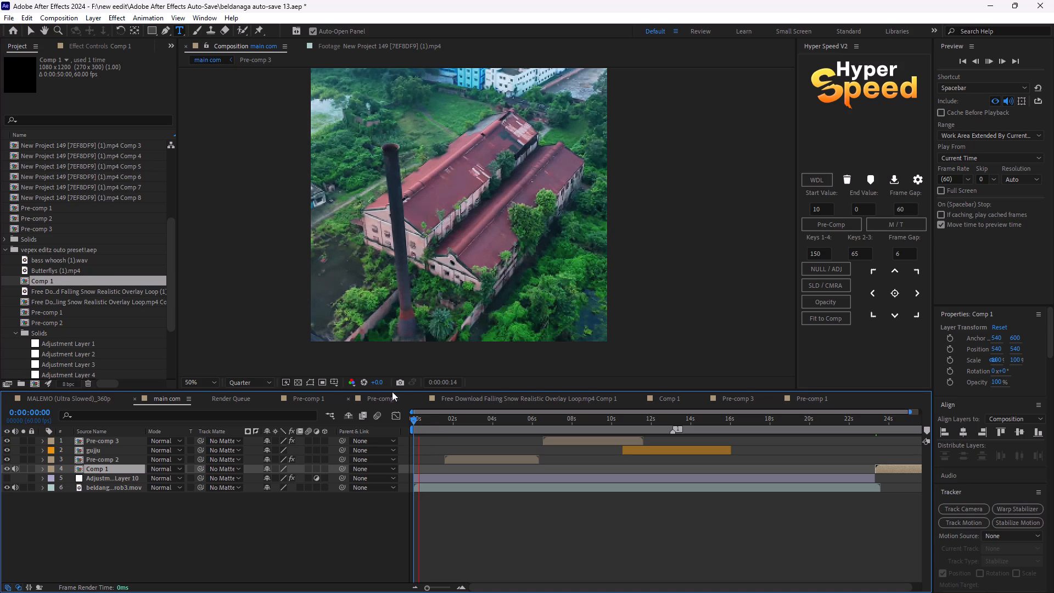
key(space)
drag(425, 420, 400, 431)
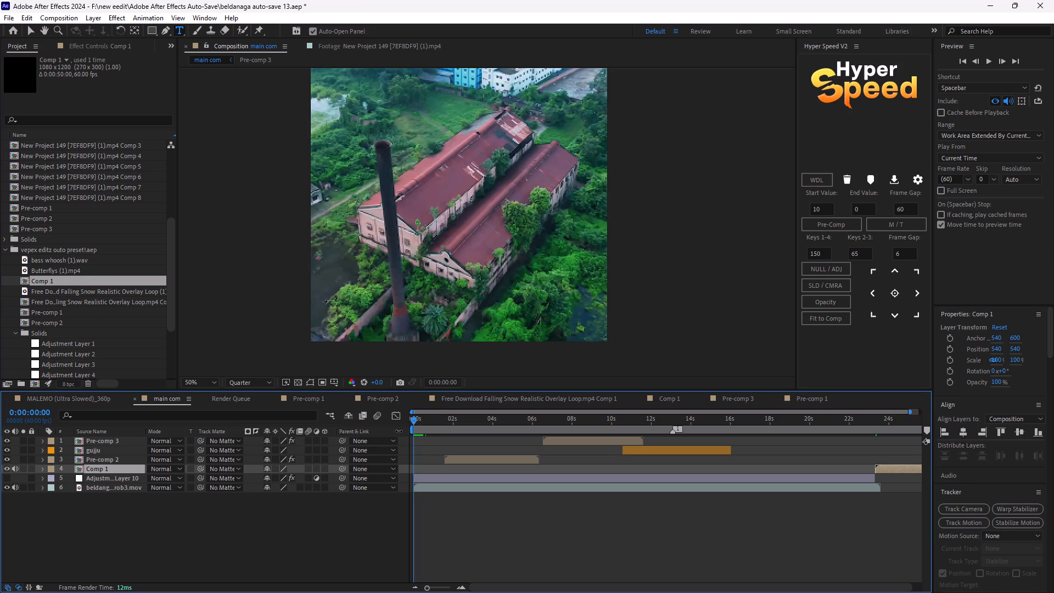
key(space)
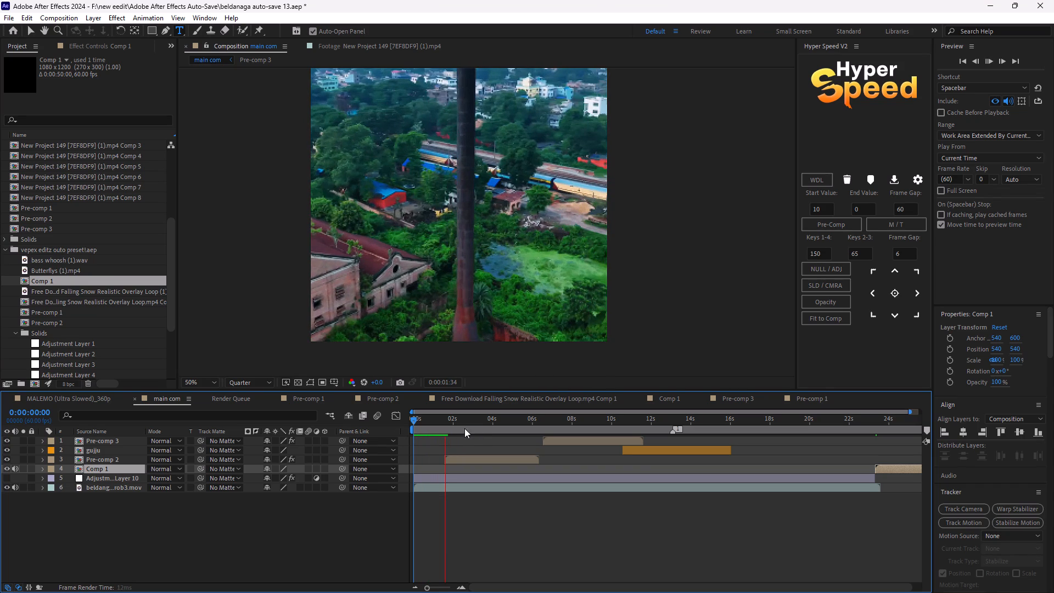
key(space)
drag(447, 427, 441, 431)
Toggle the preview option Move time to preview time.
click(940, 225)
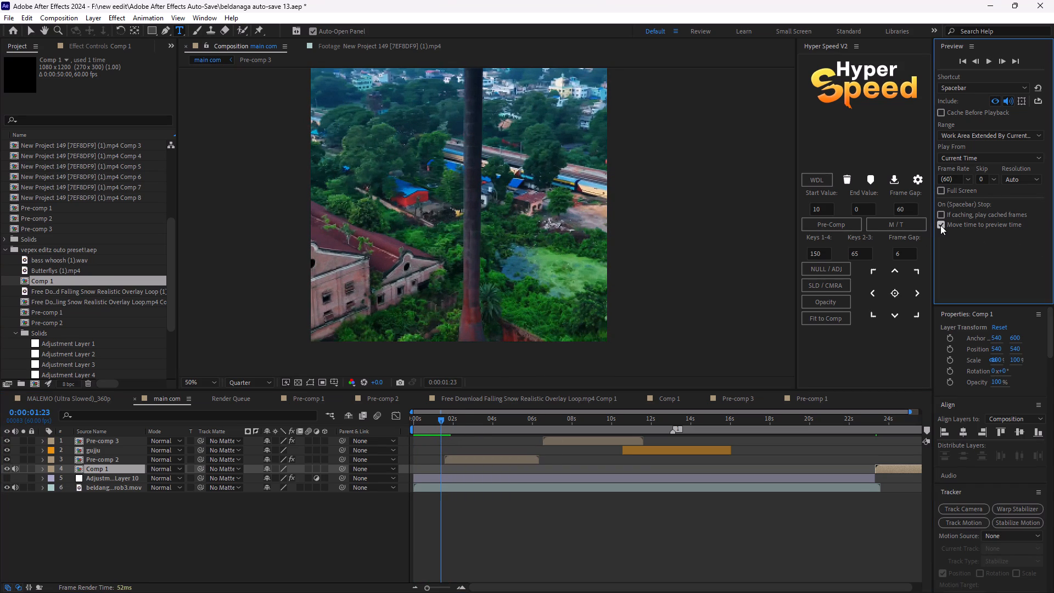
Turn on the preview option Move time to preview time during a short playback of main com.
key(space)
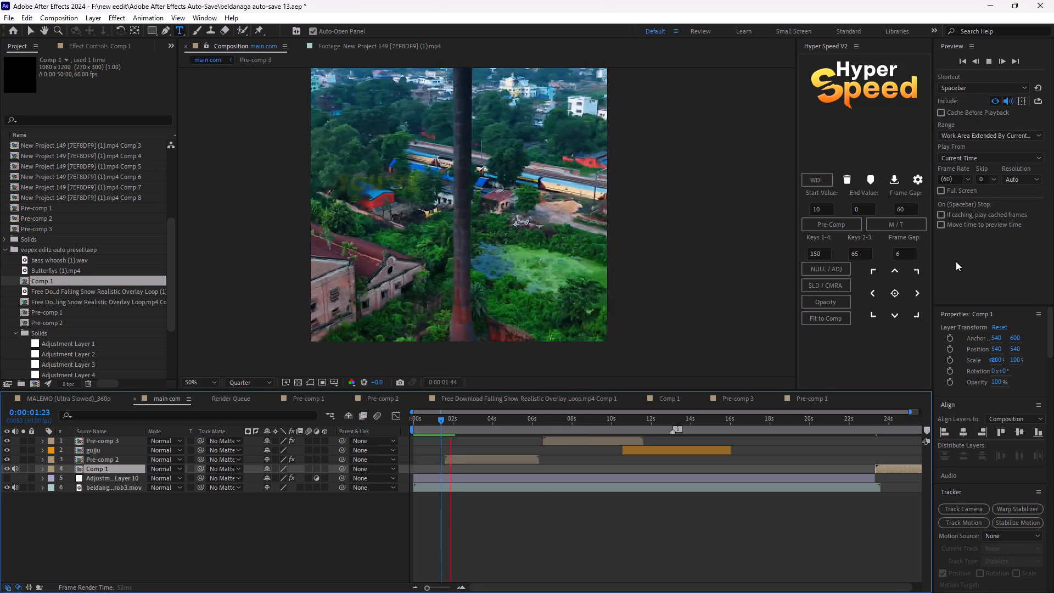
click(941, 226)
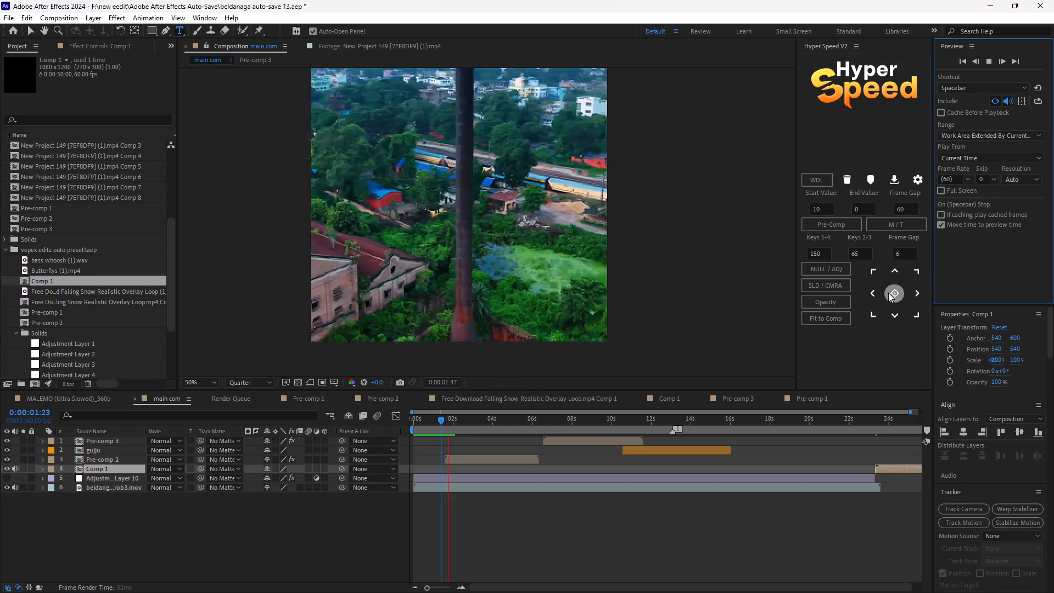
key(space)
Preview main com from the beginning through the opening text, and again from about 0:00:02:25.
drag(449, 420, 407, 437)
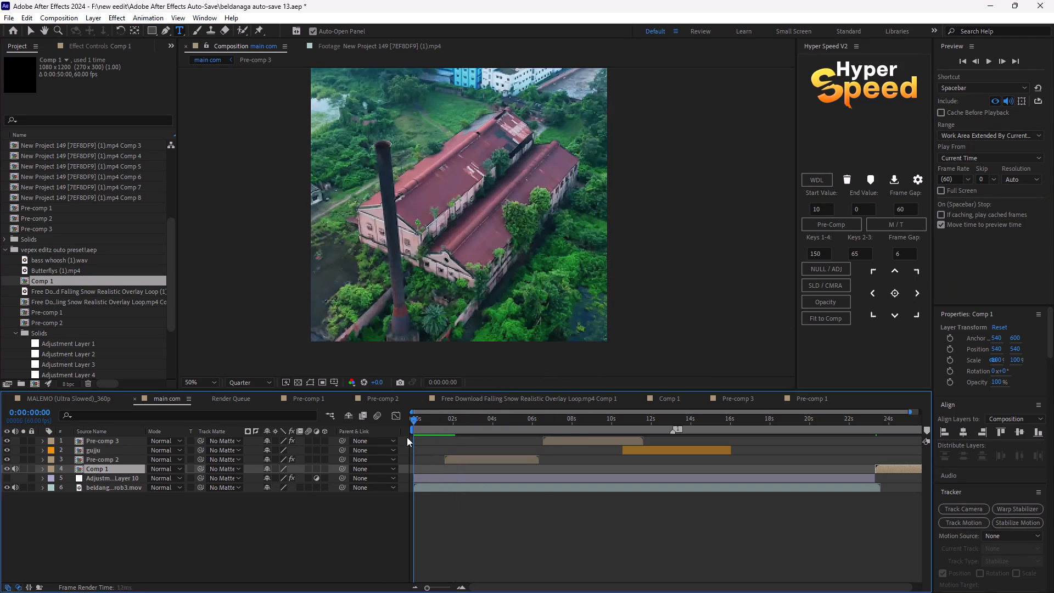
drag(407, 437, 407, 438)
key(space)
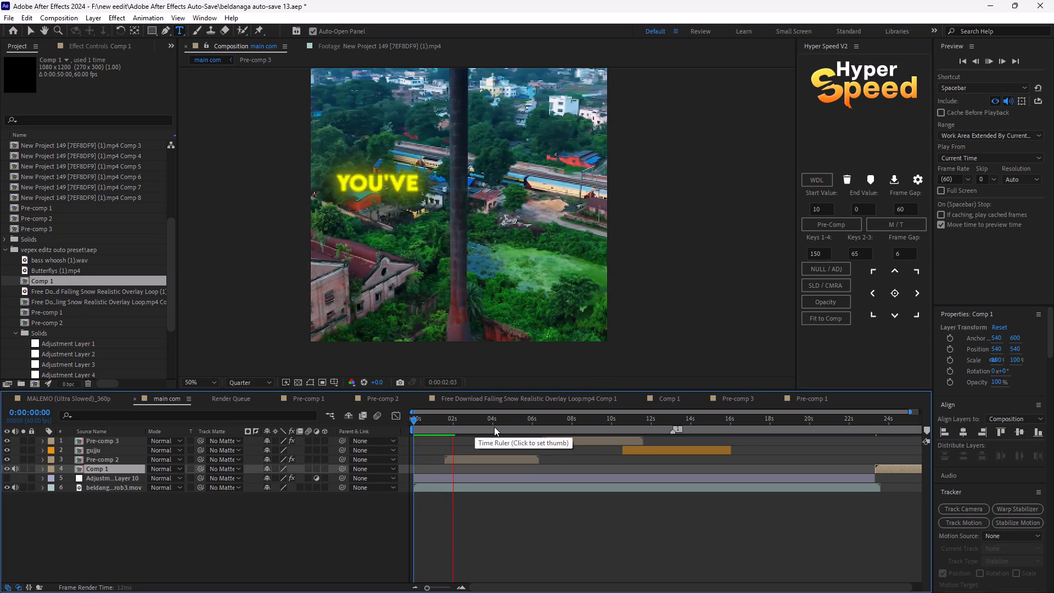
key(space)
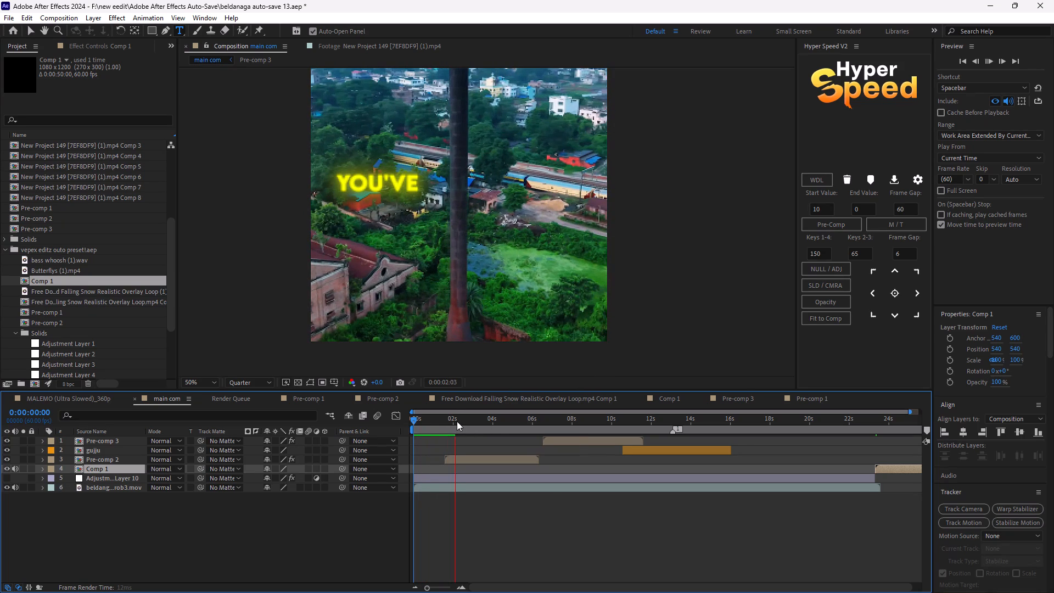
click(457, 422)
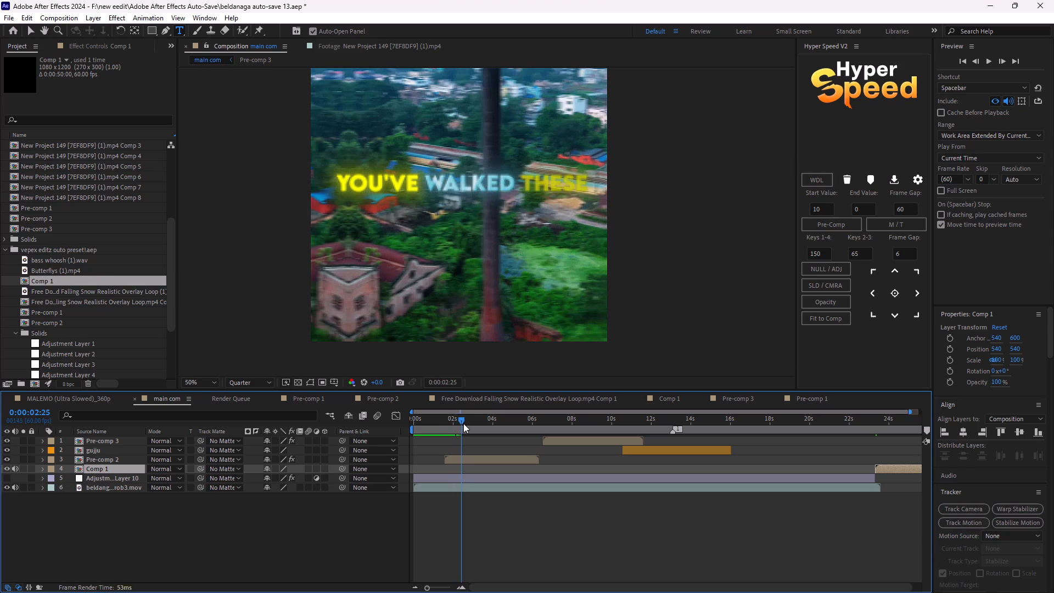
key(space)
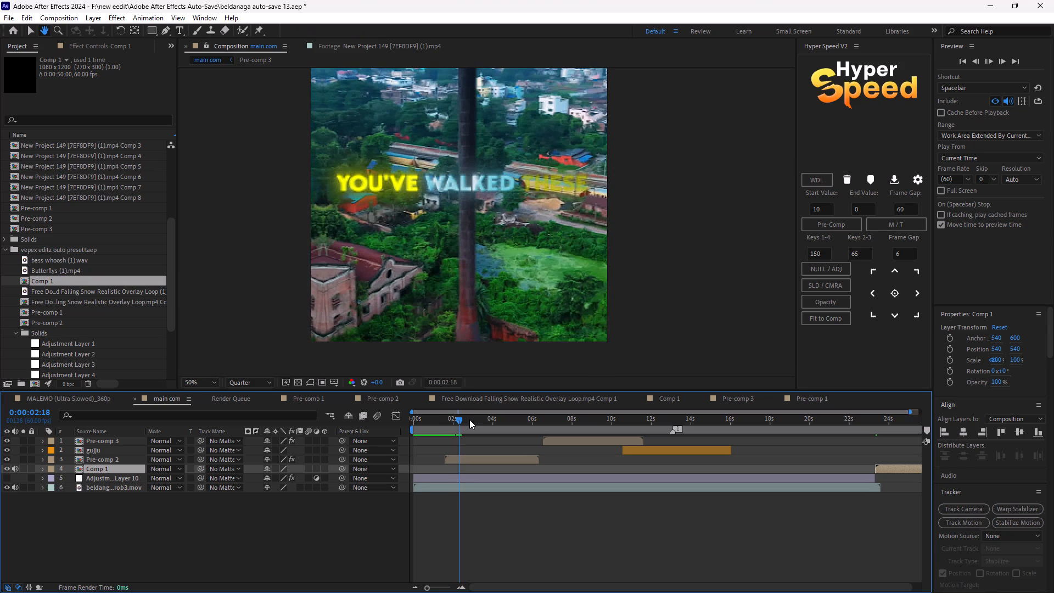
click(270, 384)
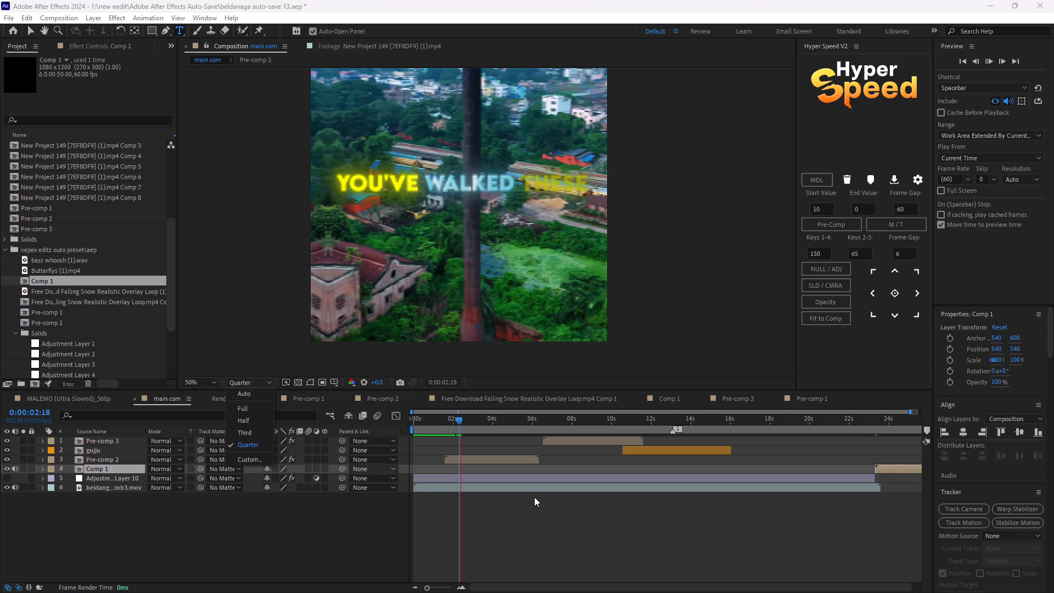
click(535, 497)
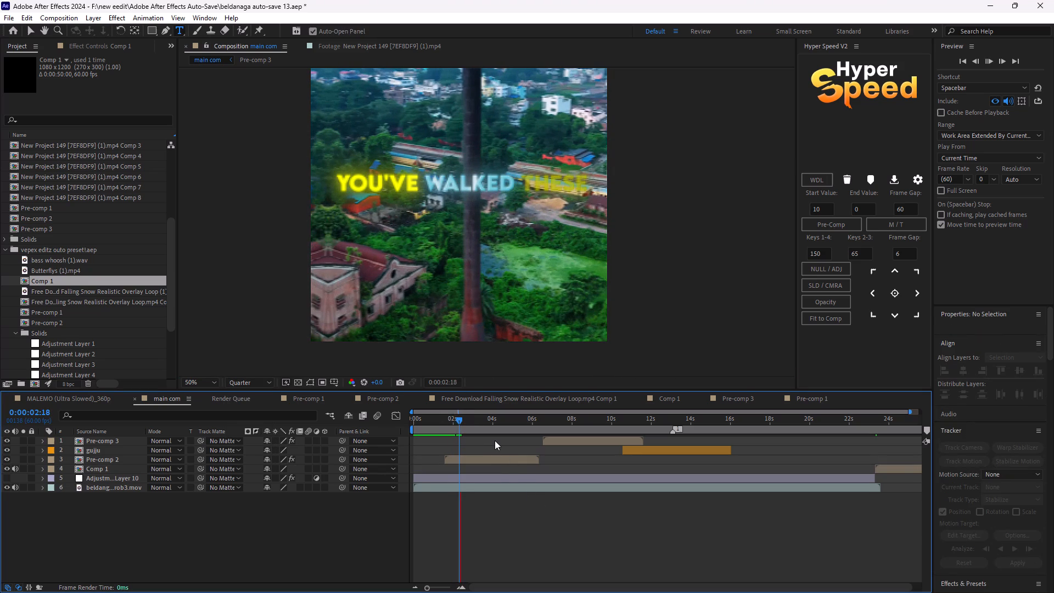
key(space)
Scrub main com from about 0:00:23:19 to 0:00:25:59 to examine the transition into the Comp 1 outro and its title animation.
drag(458, 415, 875, 482)
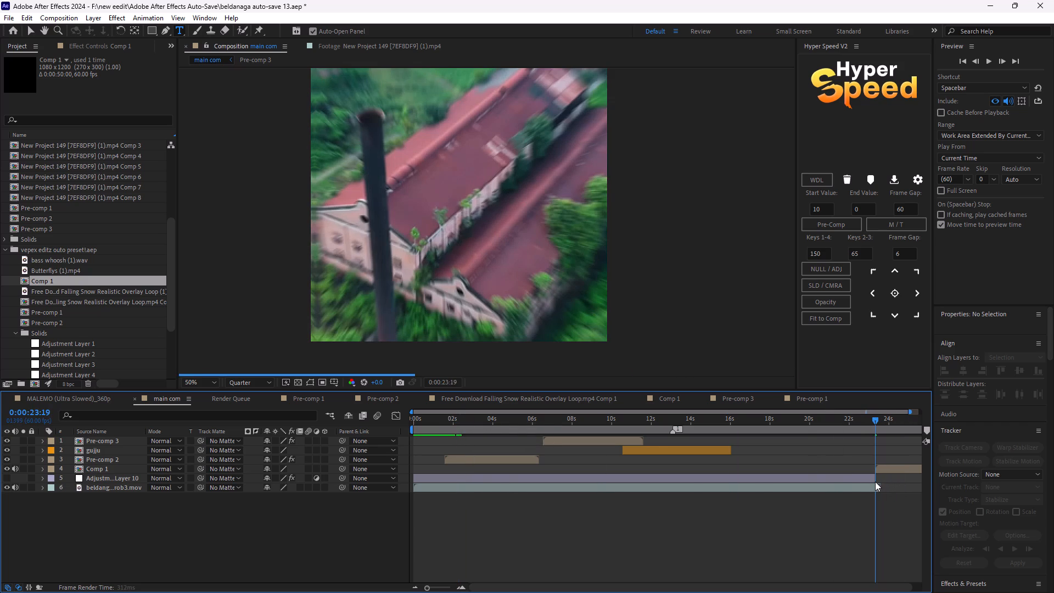
drag(875, 482, 878, 482)
click(888, 473)
click(888, 472)
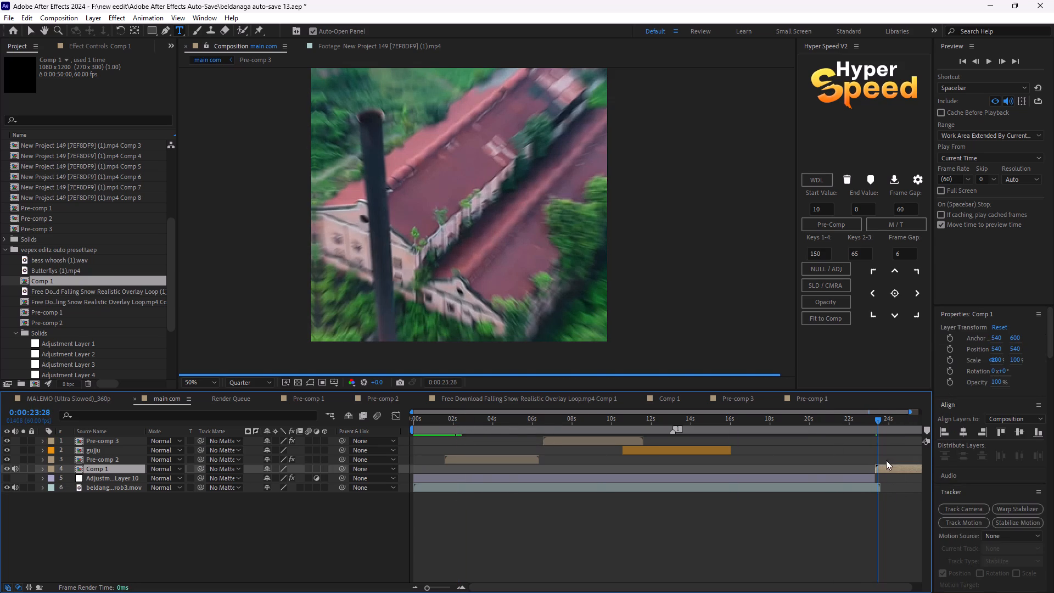
click(877, 418)
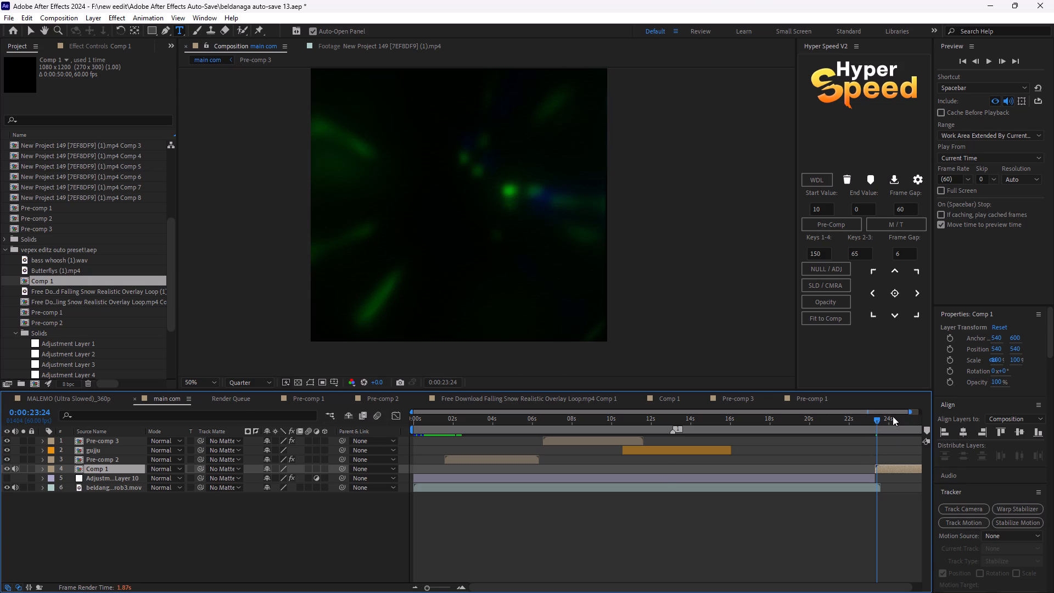
drag(877, 416, 874, 416)
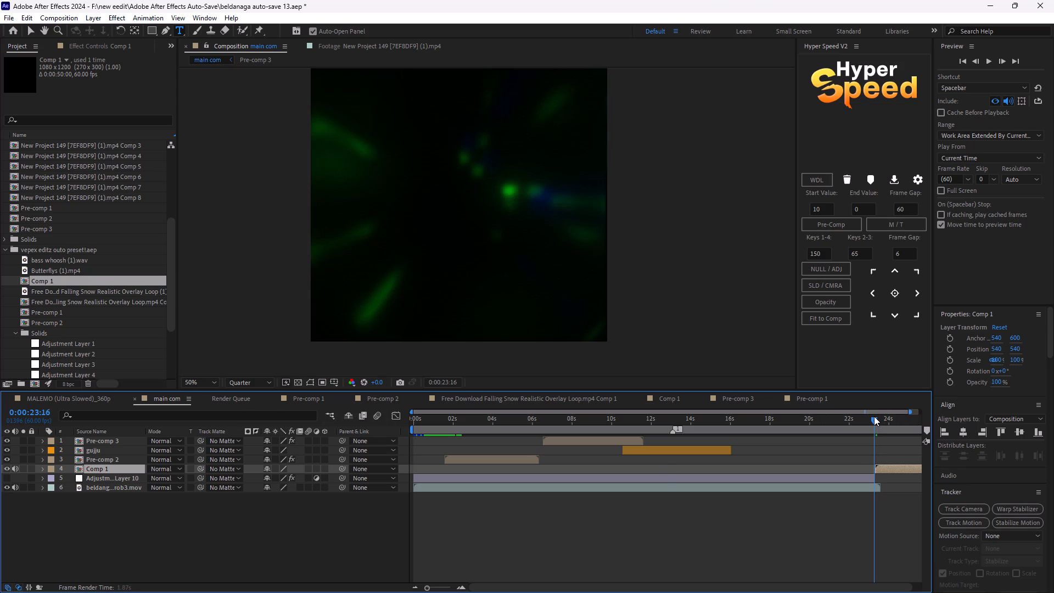
drag(874, 416, 893, 416)
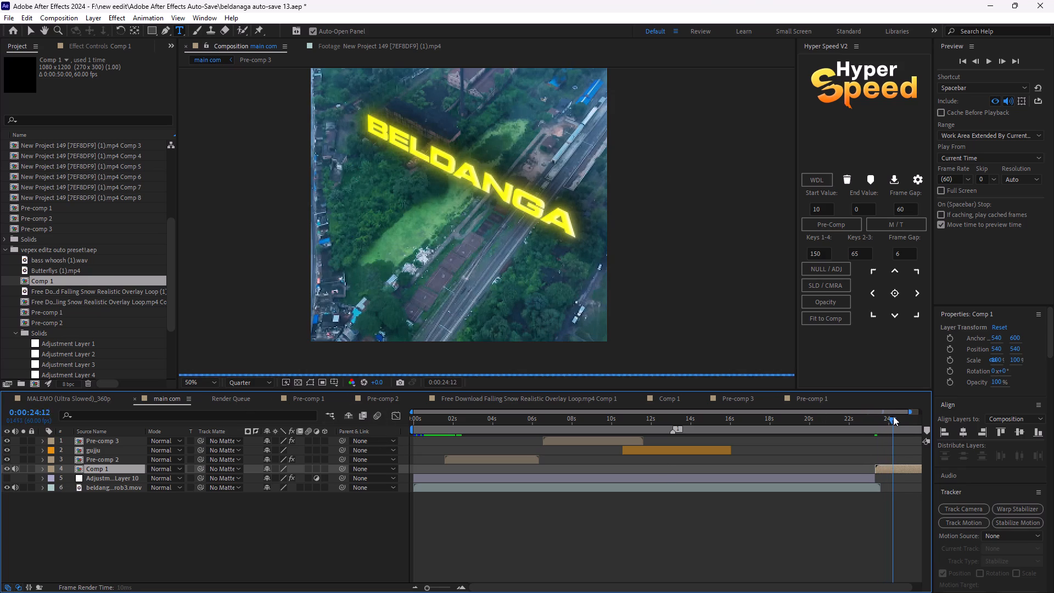
drag(893, 416, 923, 429)
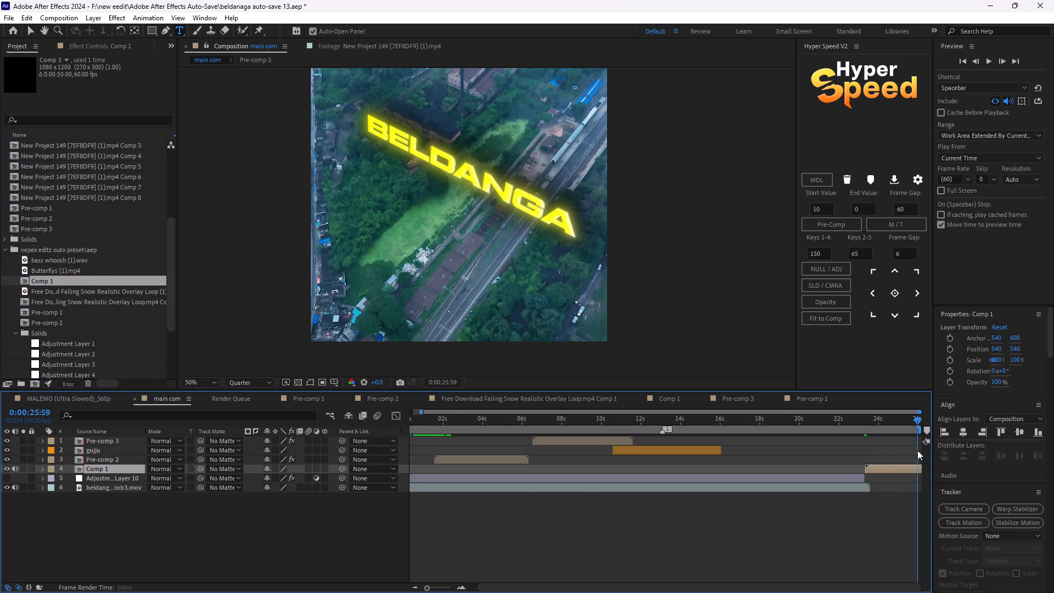
drag(917, 422, 894, 428)
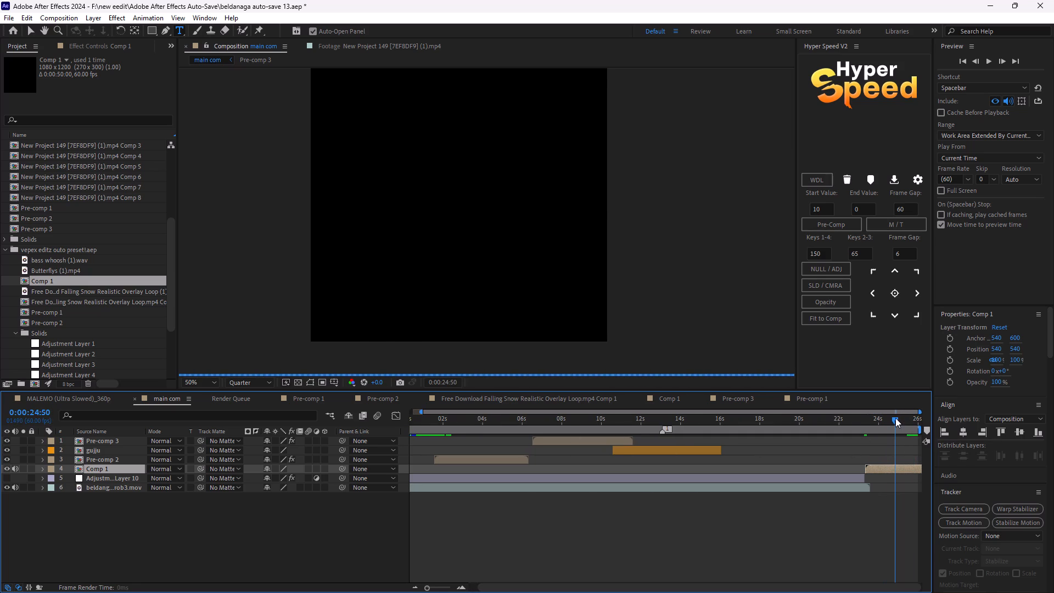
drag(895, 418, 893, 424)
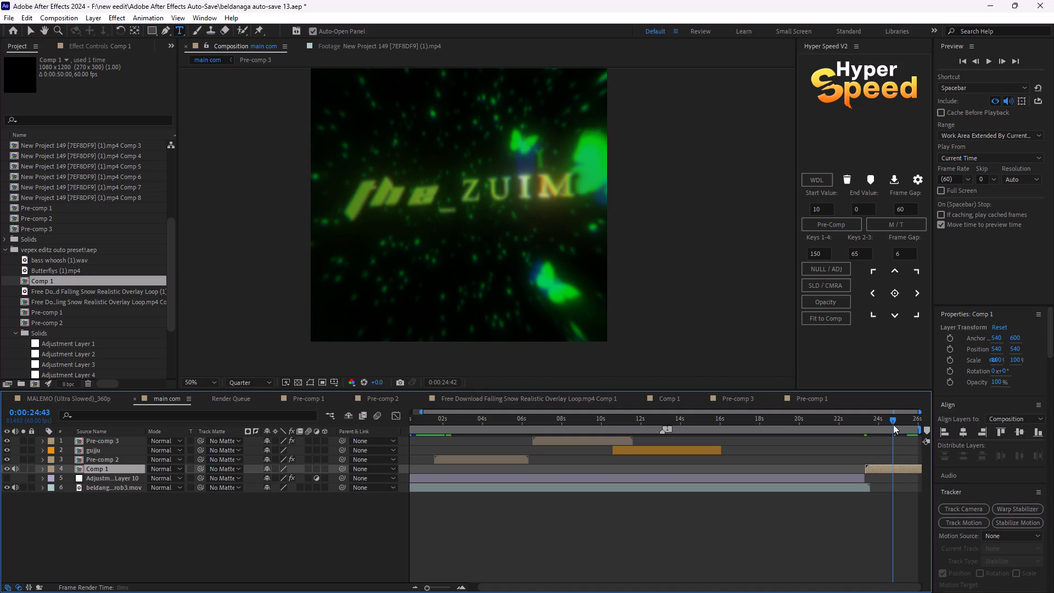
drag(893, 424, 895, 424)
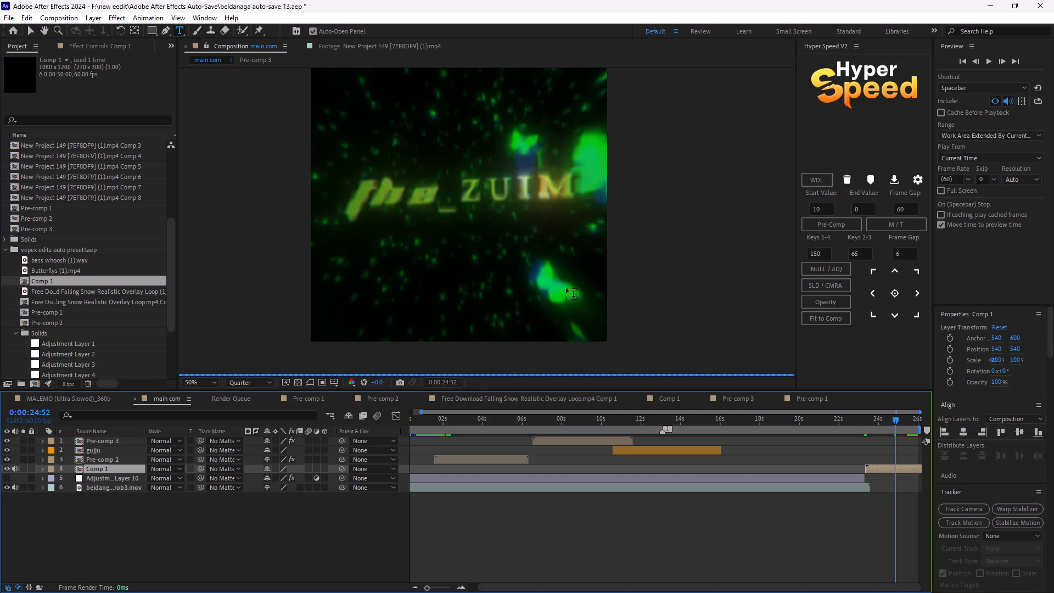
Switch to the YouTube window, close the MediaFire page and open the Top 3! PREMIUM OUTRO PRESETS video from the watch history.
click(590, 578)
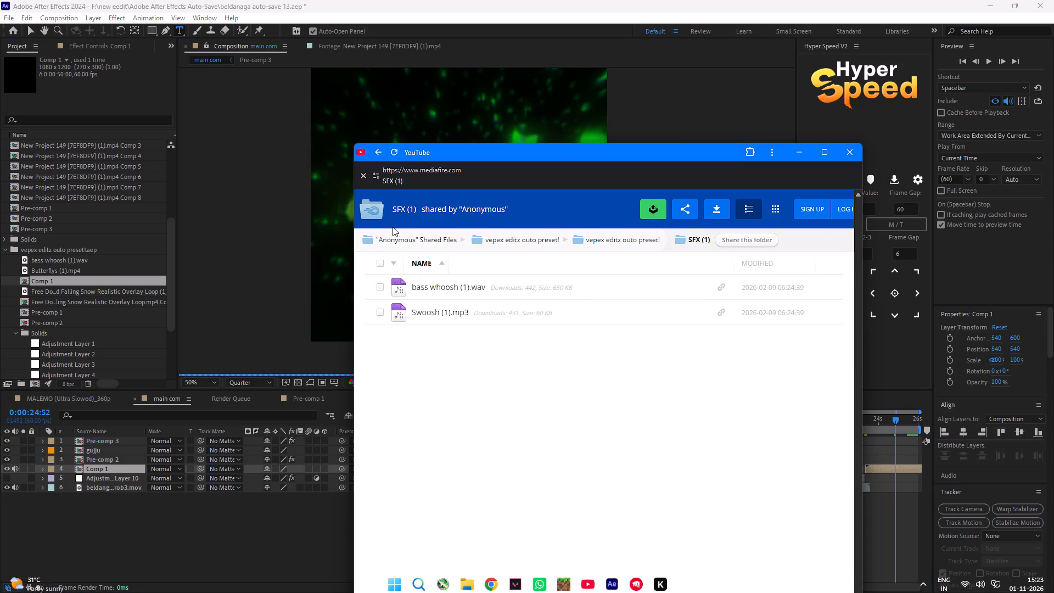
click(363, 180)
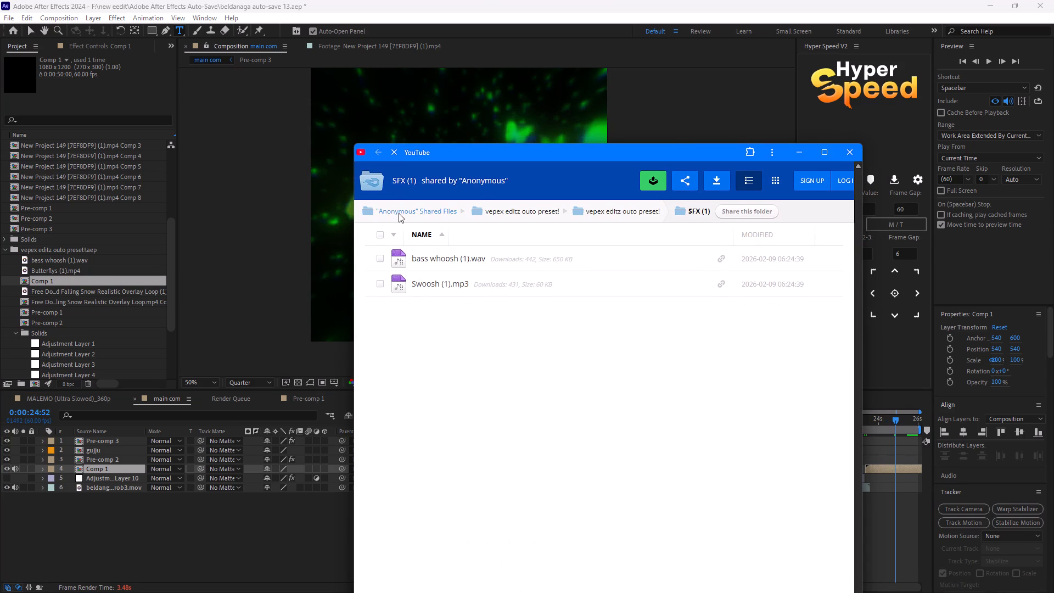
scroll(385, 319, down, 3)
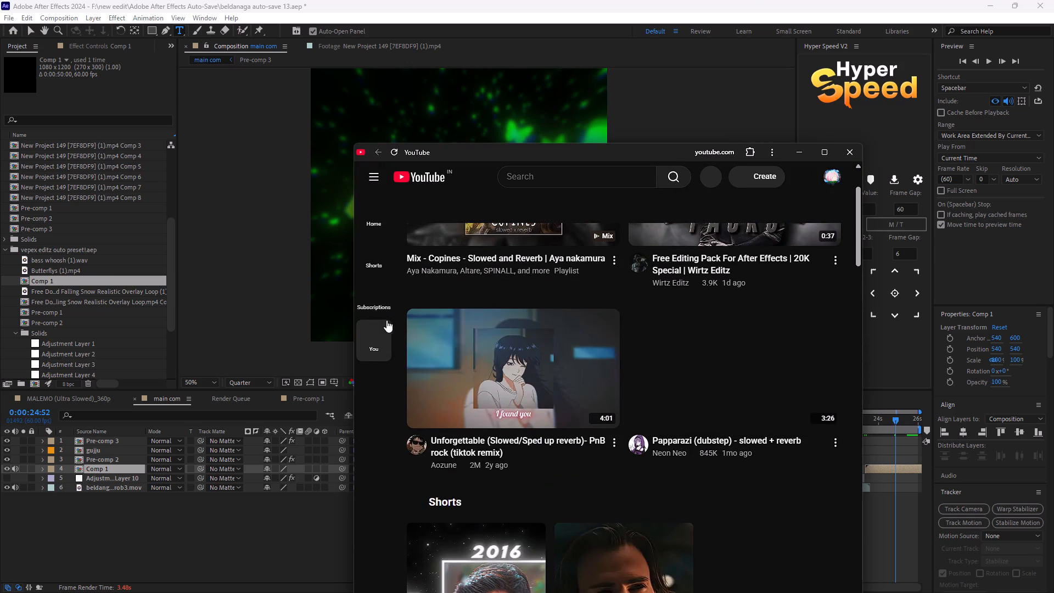
click(386, 335)
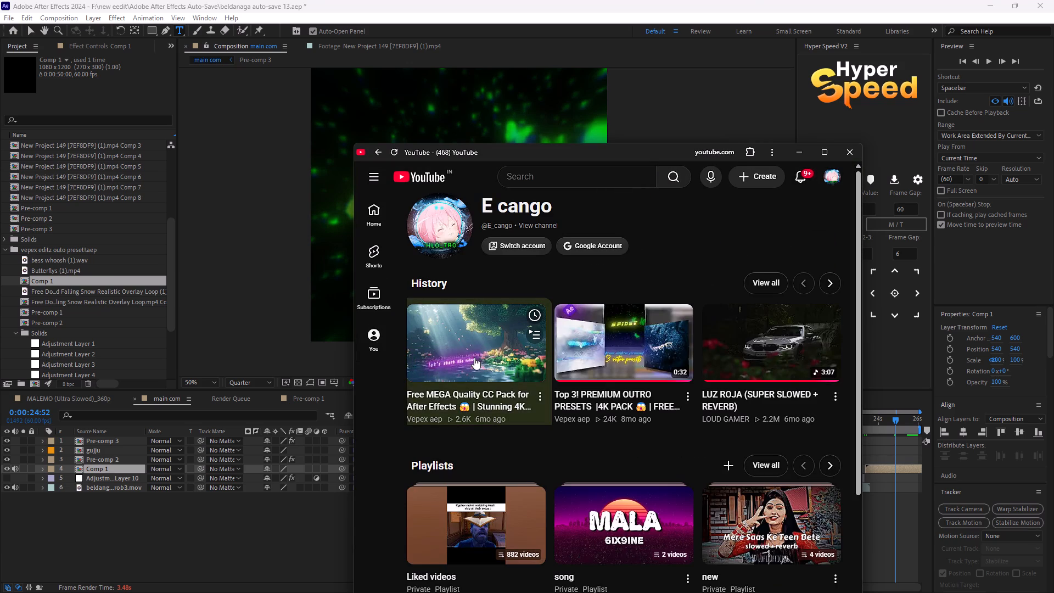
click(477, 357)
drag(581, 372, 581, 367)
click(629, 348)
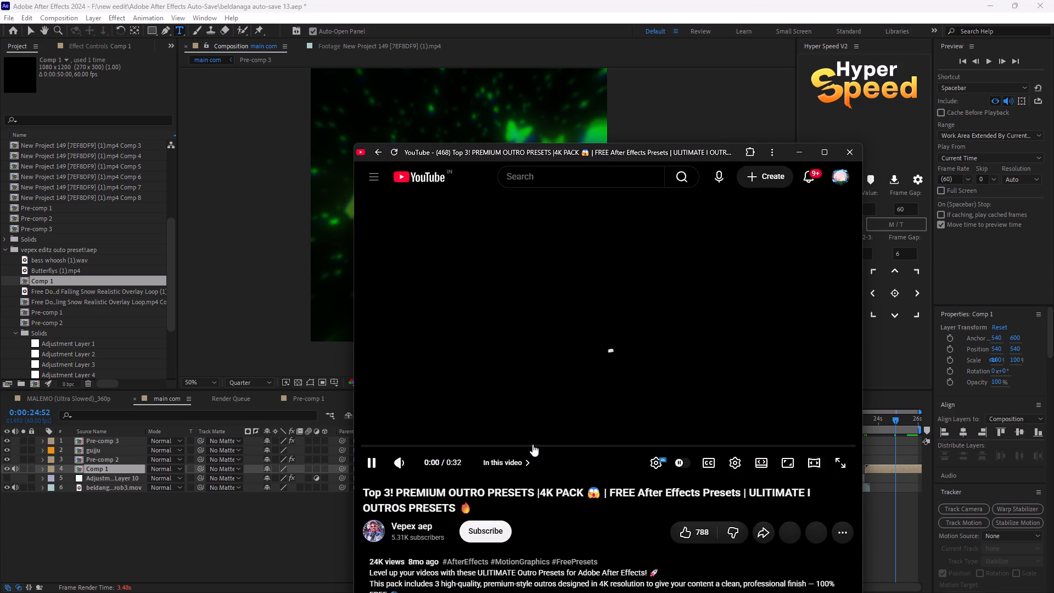
Examine the first outro preset's preview, replaying the video between about 0:11 and 0:15 and briefly viewing it full screen.
click(522, 454)
scroll(565, 495, down, 4)
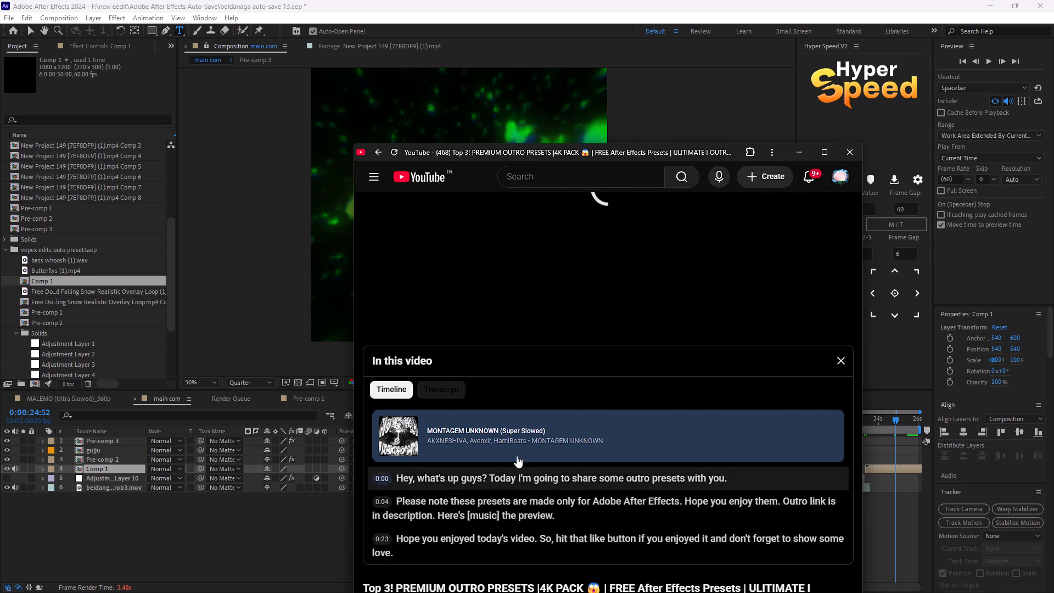
scroll(512, 450, up, 7)
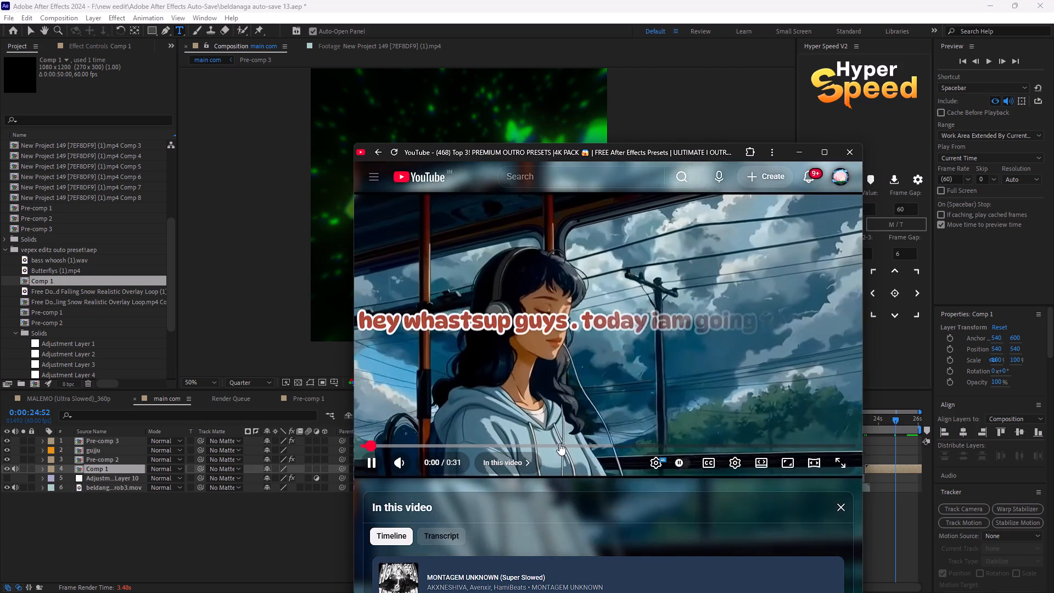
click(580, 443)
click(586, 402)
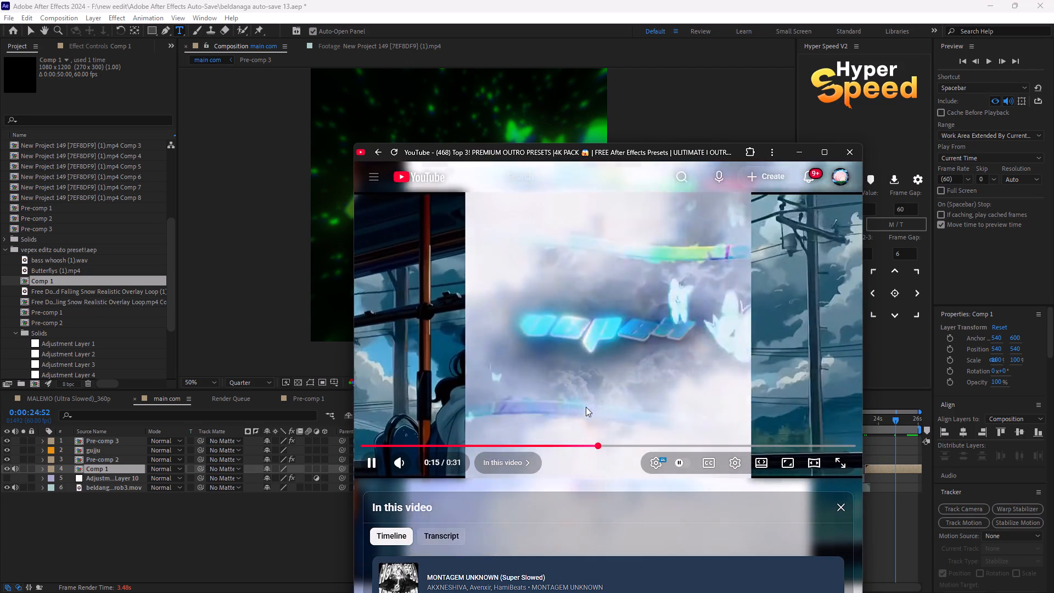
click(554, 443)
click(561, 383)
click(562, 382)
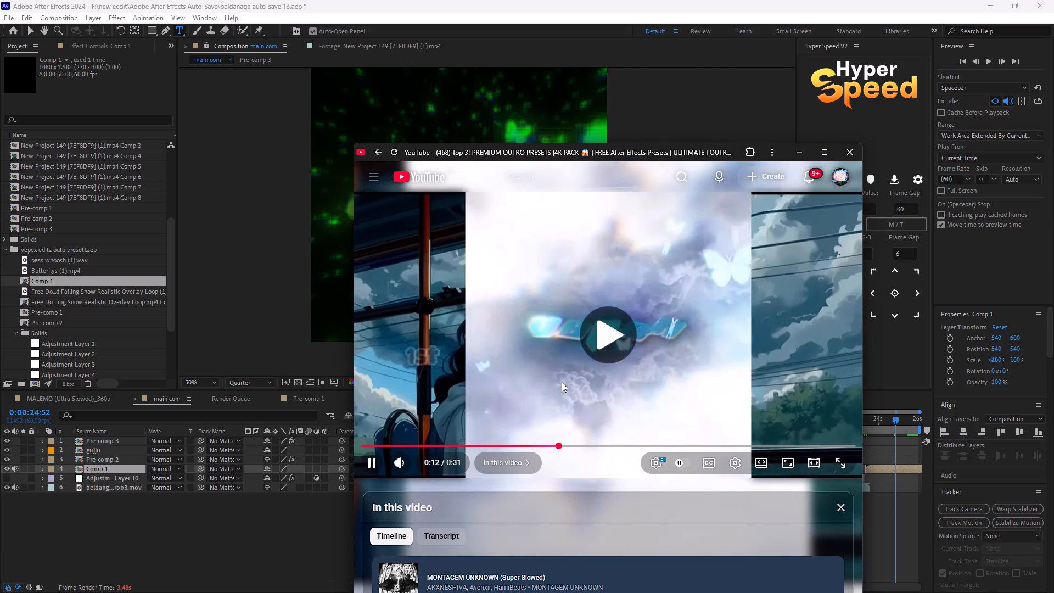
click(539, 443)
click(548, 380)
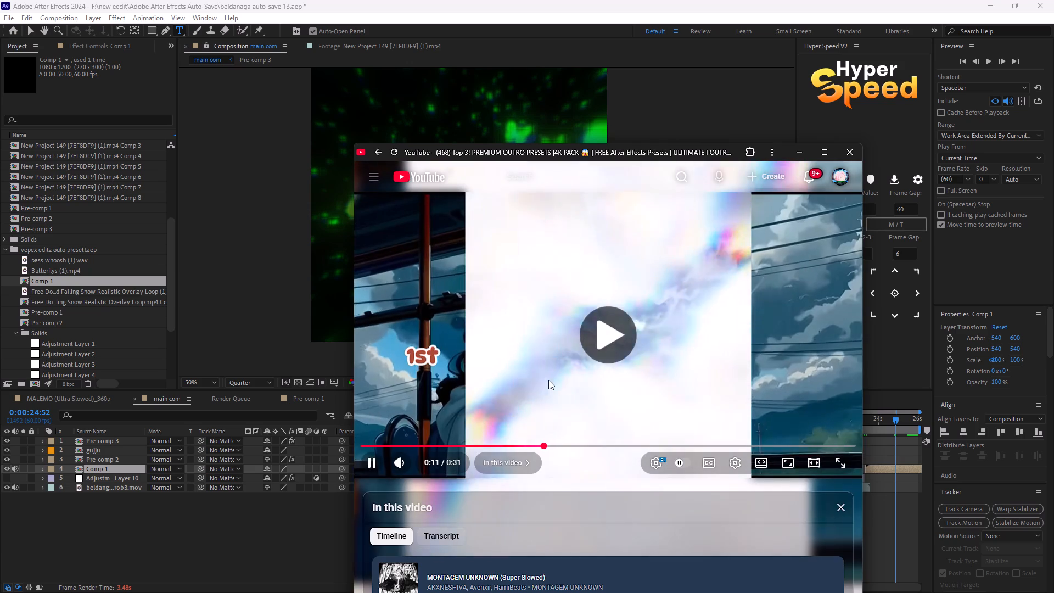
click(548, 380)
click(553, 379)
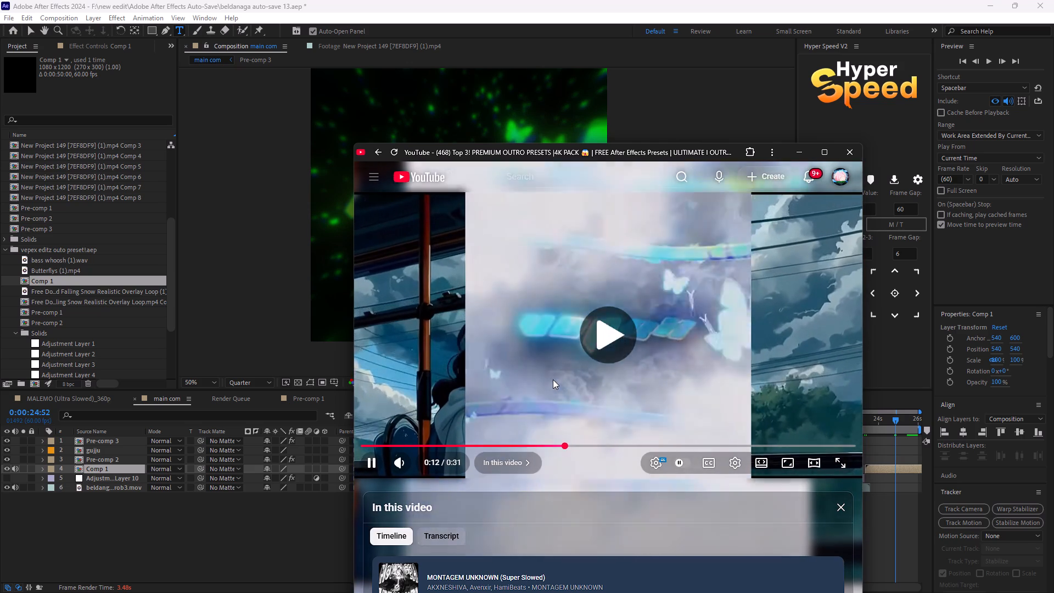
click(553, 379)
click(553, 379)
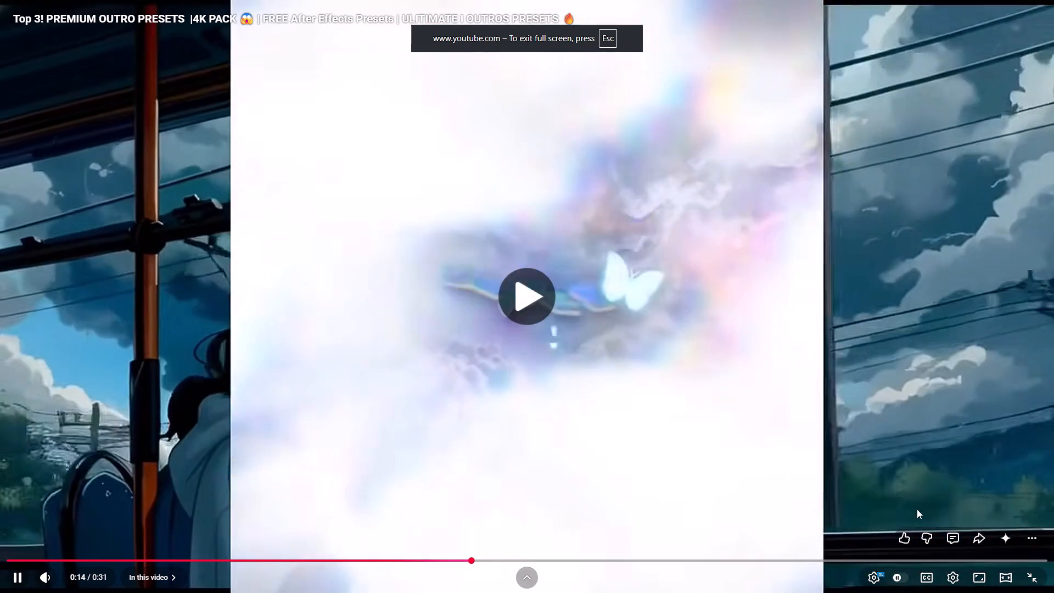
click(1033, 577)
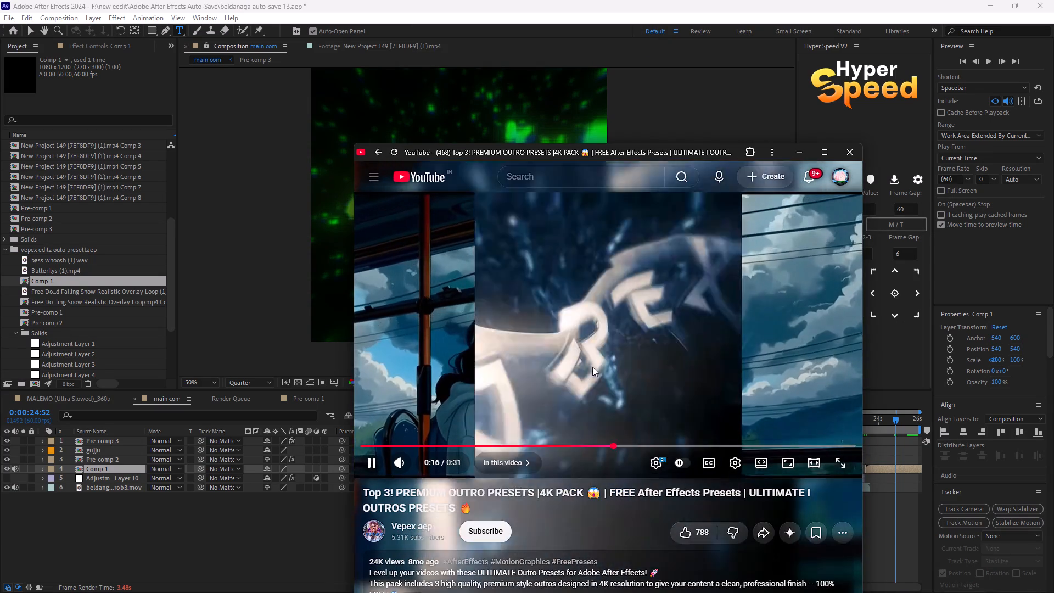
Skip ahead in the video and replay the green-particle outro preset's preview around 0:22 to examine its animation.
click(592, 357)
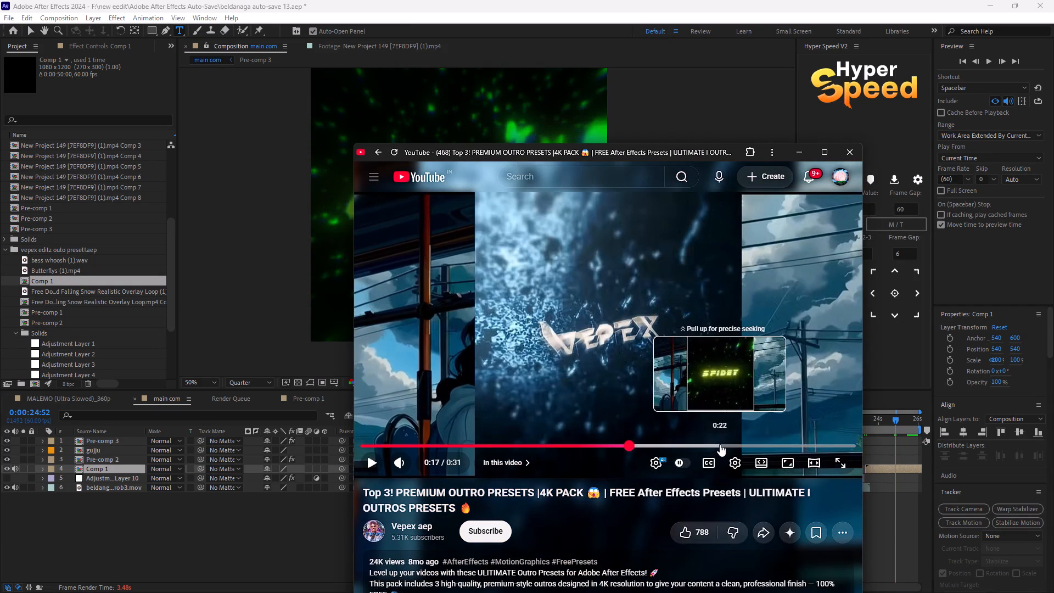
click(695, 440)
click(702, 387)
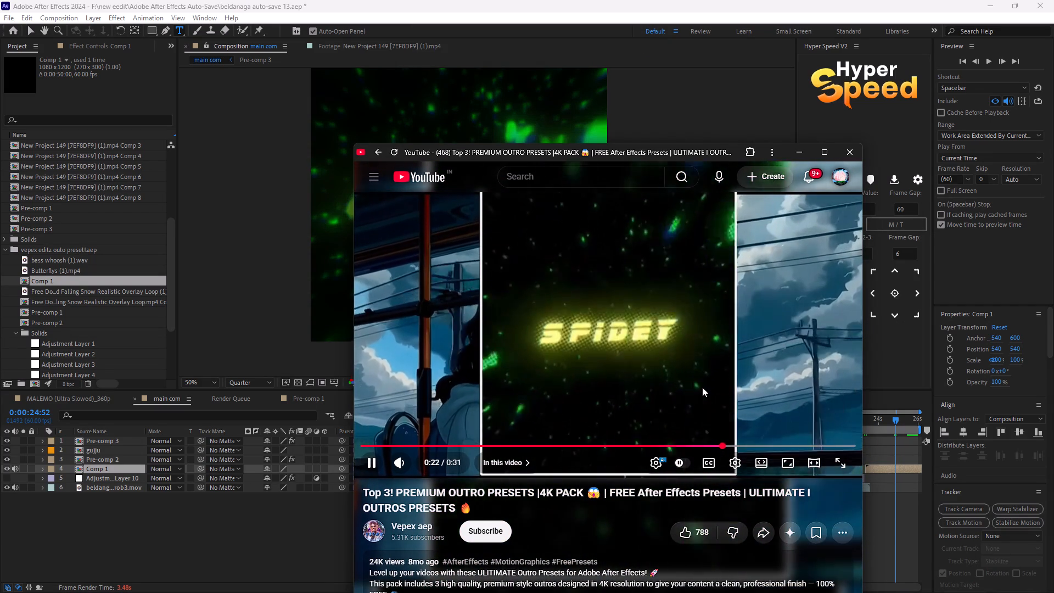
click(702, 385)
click(686, 439)
click(640, 367)
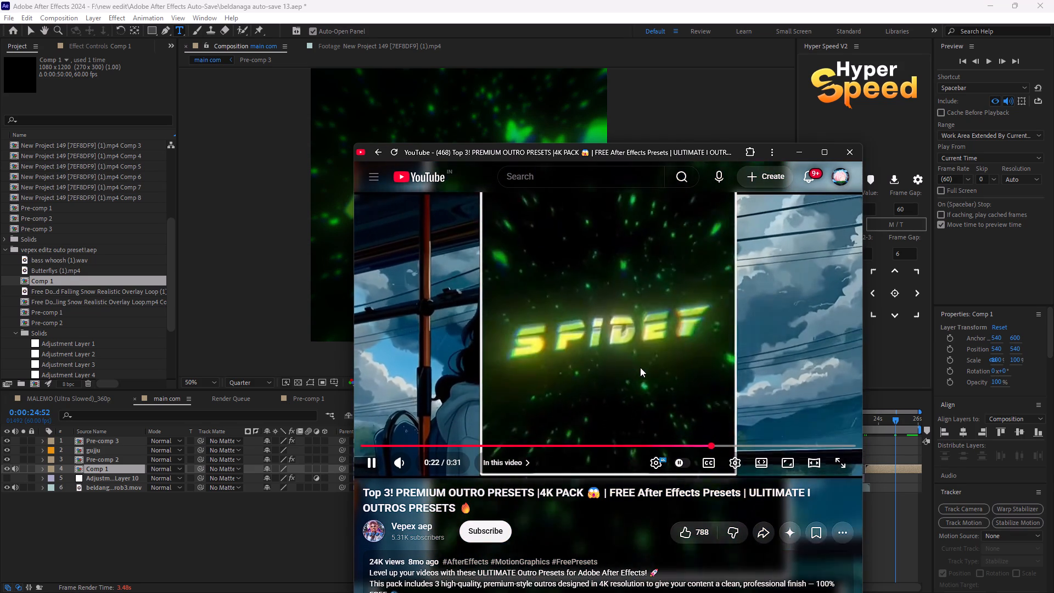
click(640, 367)
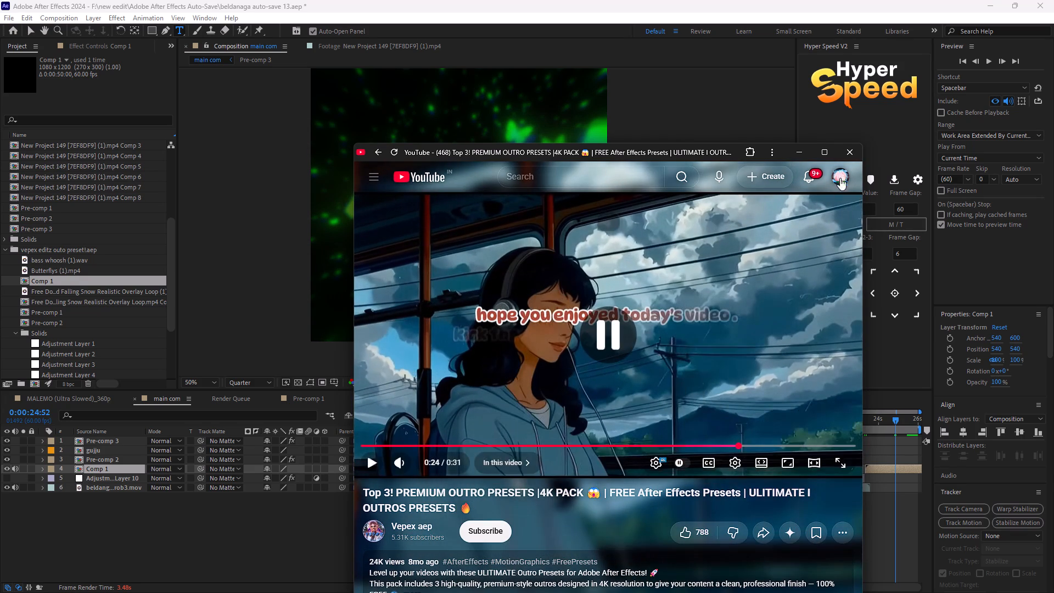
Close the YouTube window and replay main com between about 0:00:23:12 and 0:00:25:08 to examine the transition into the Comp 1 outro.
click(843, 156)
drag(892, 421, 891, 421)
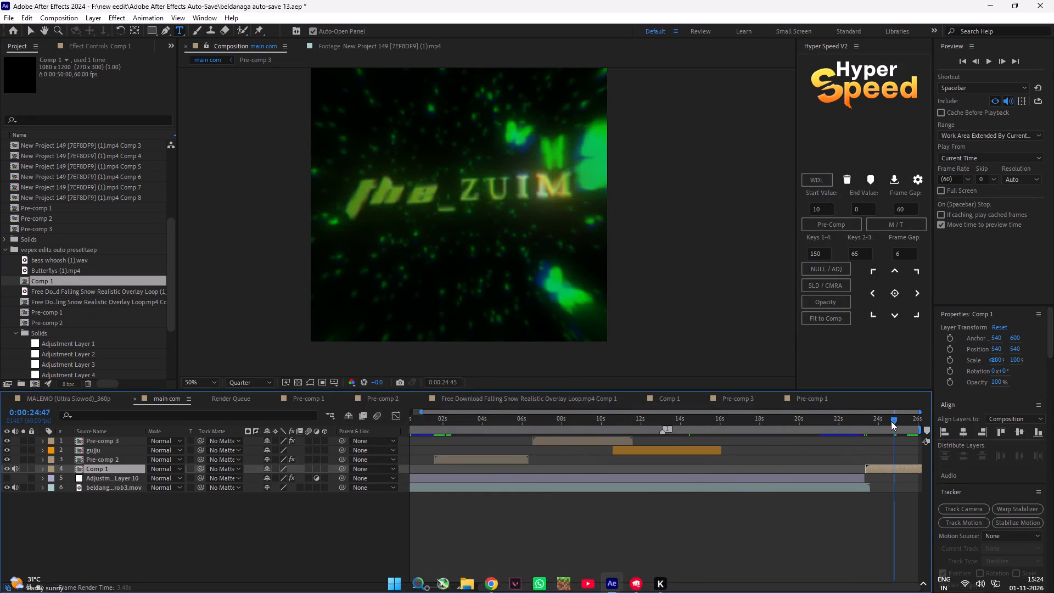
drag(891, 421, 897, 424)
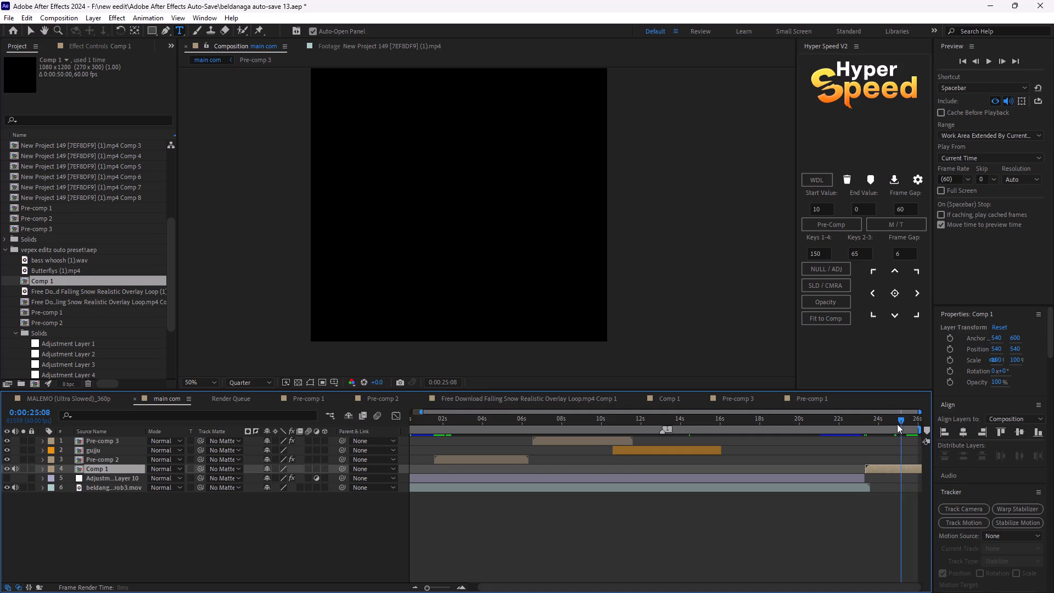
drag(897, 424, 862, 428)
key(space)
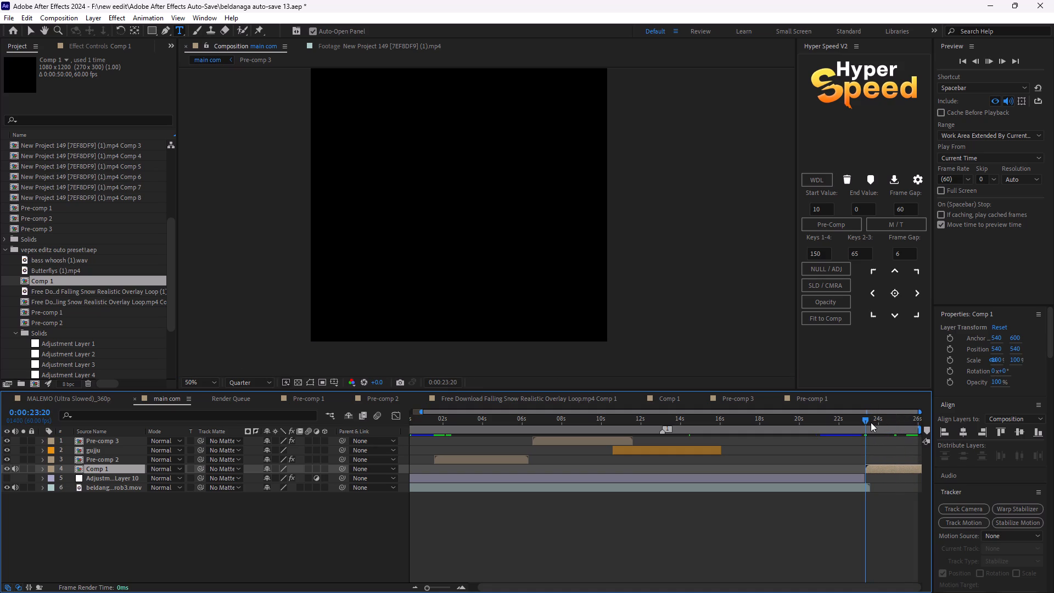
click(869, 422)
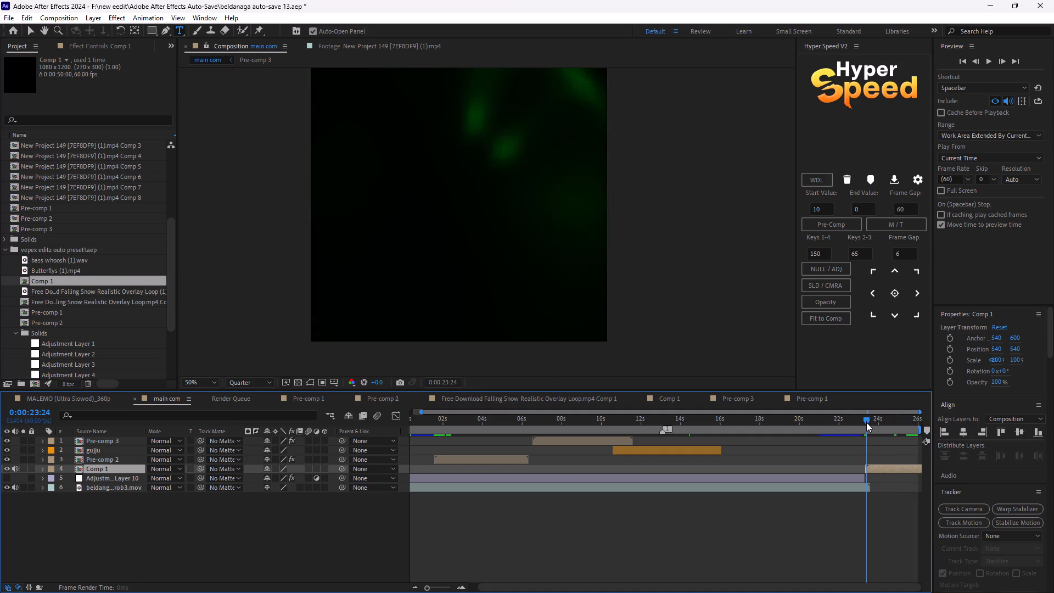
key(space)
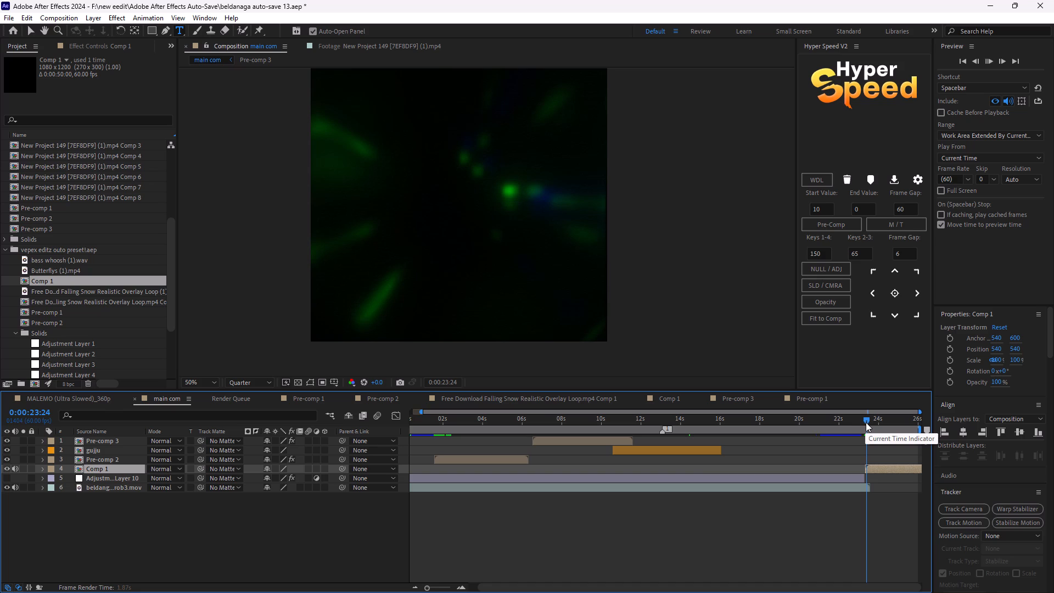
click(867, 420)
key(space)
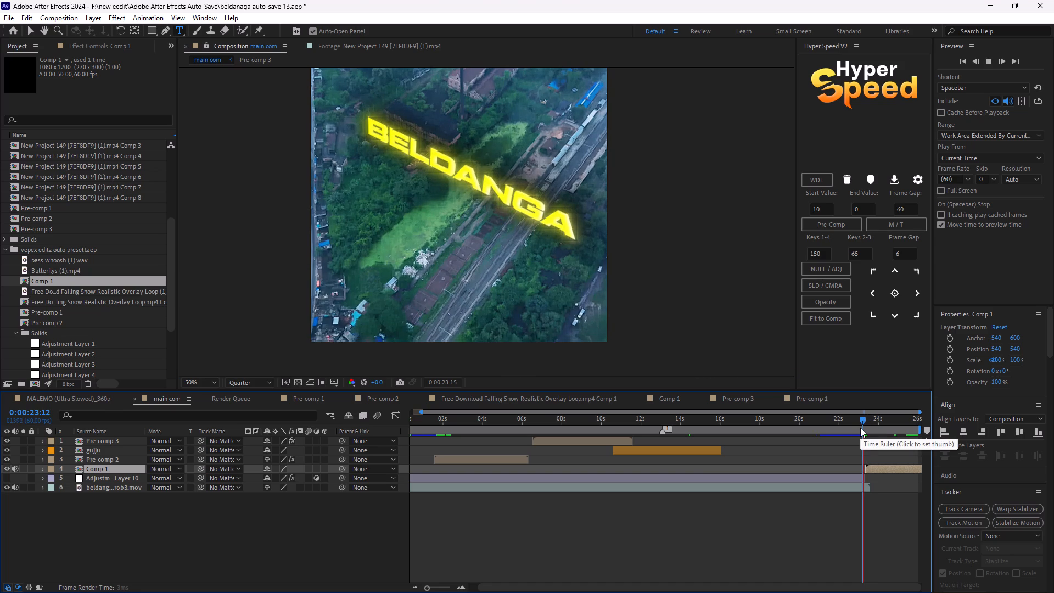
key(space)
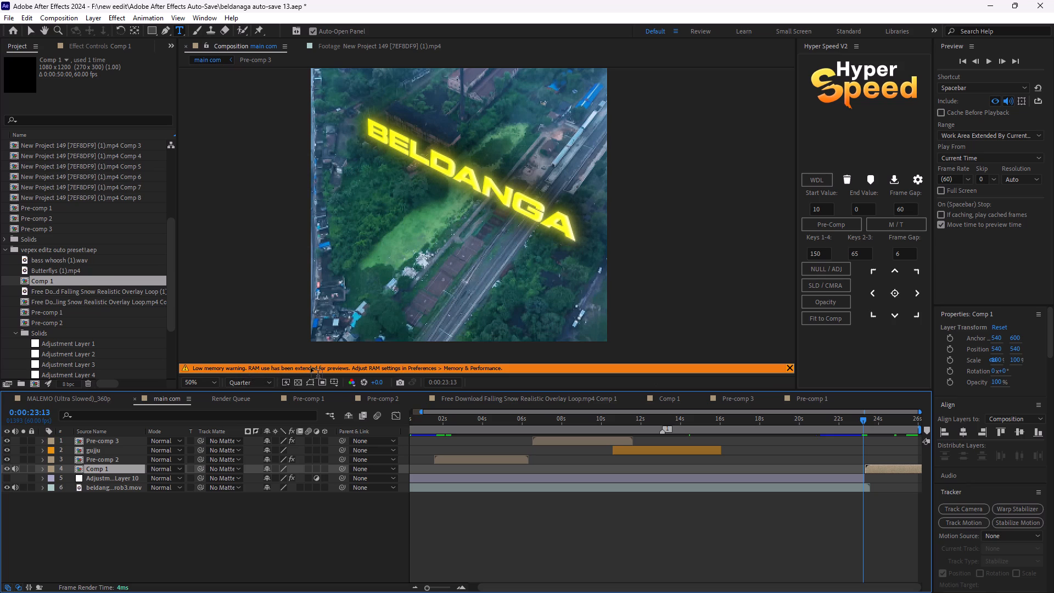
Open Task Manager from the desktop to check the computer's memory usage.
right_click(739, 582)
click(754, 551)
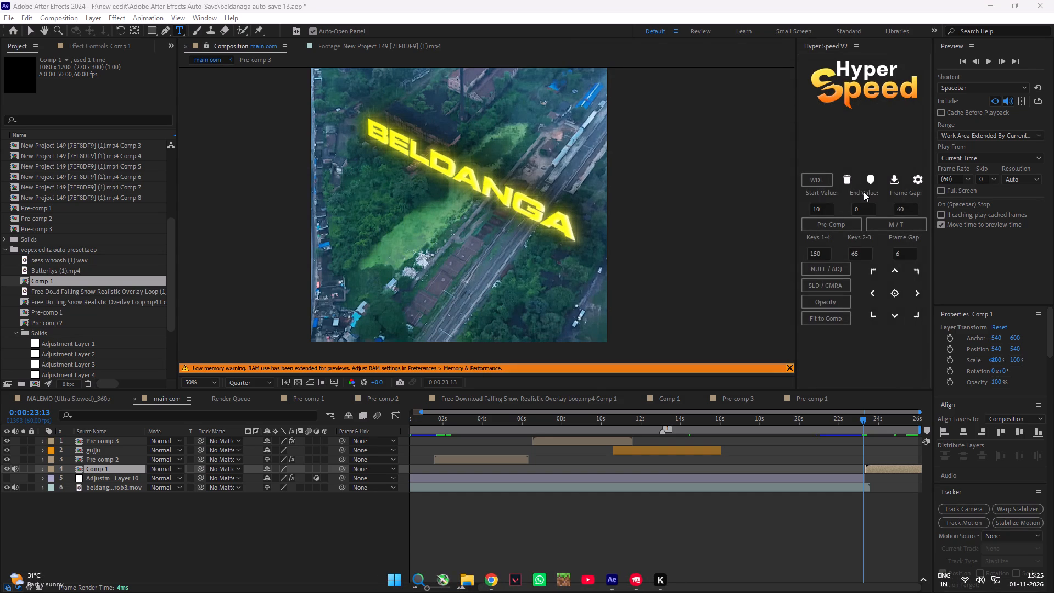
key(ctrl+shift+F8)
right_click(785, 575)
click(809, 555)
click(817, 545)
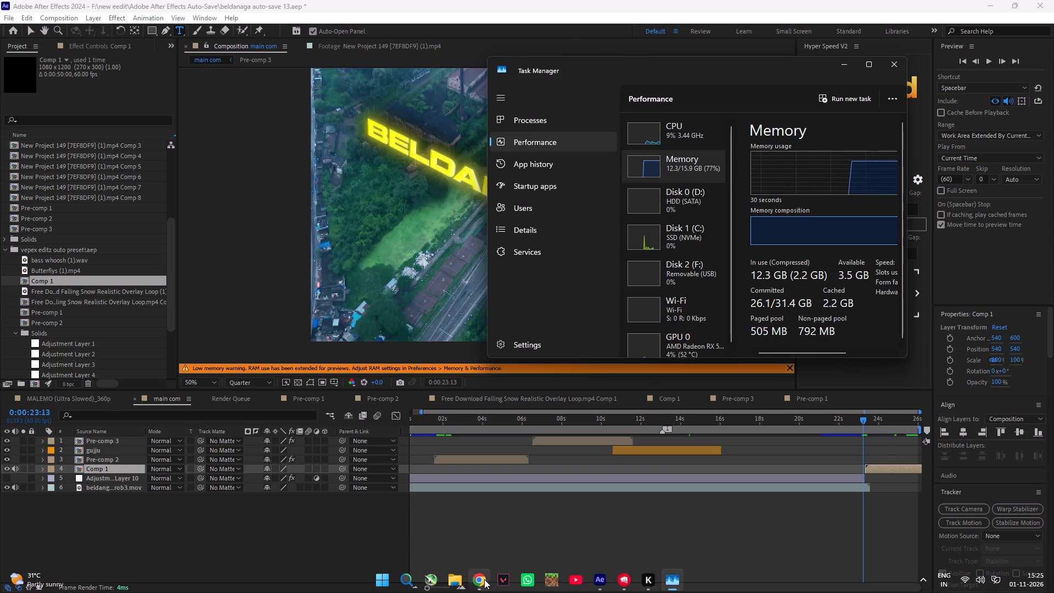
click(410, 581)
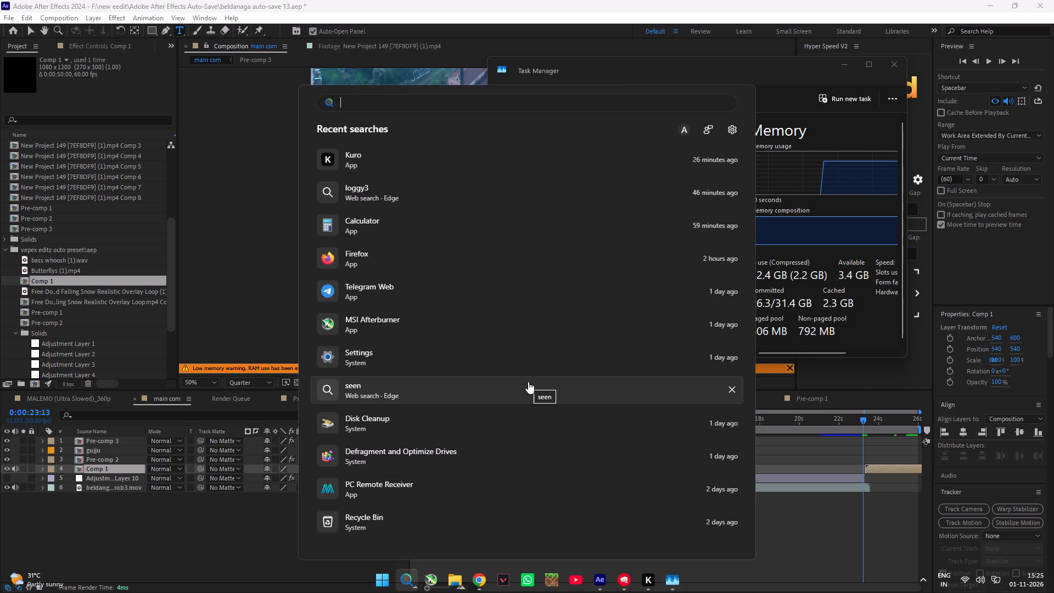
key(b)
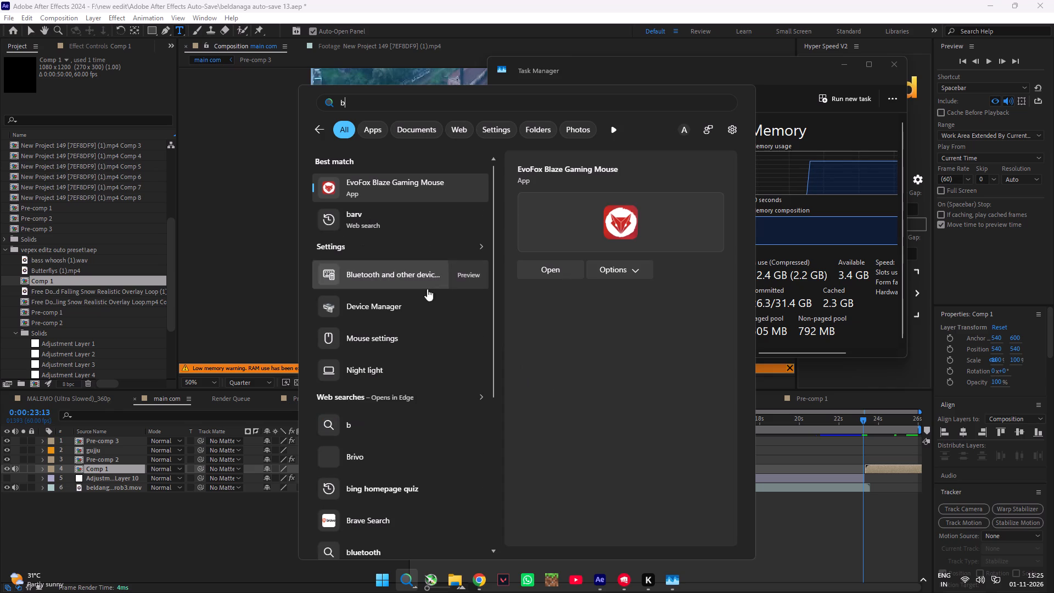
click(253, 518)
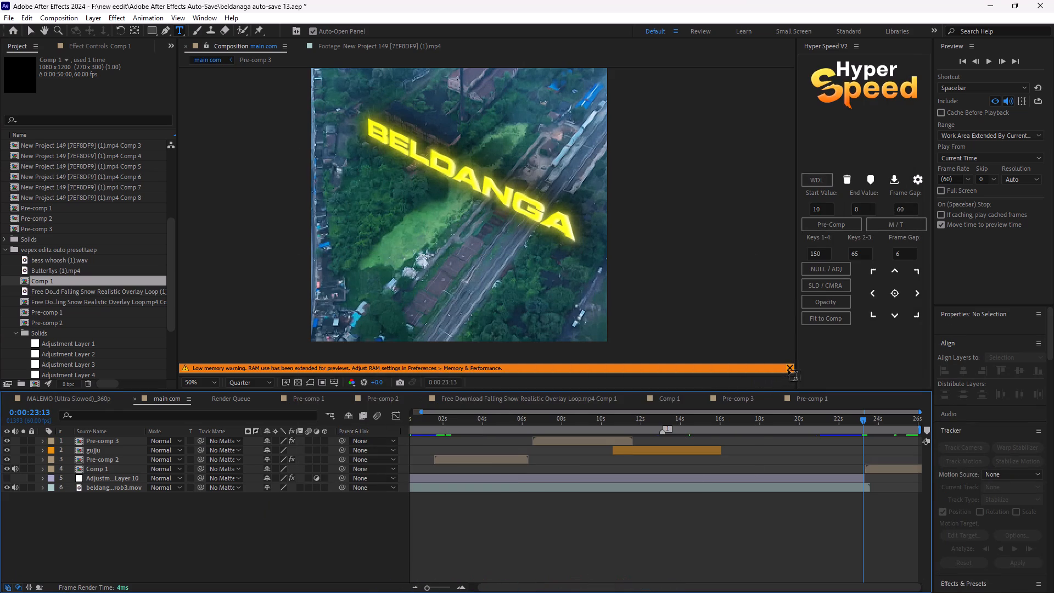
Dismiss the low memory warning below the main com viewer.
click(788, 370)
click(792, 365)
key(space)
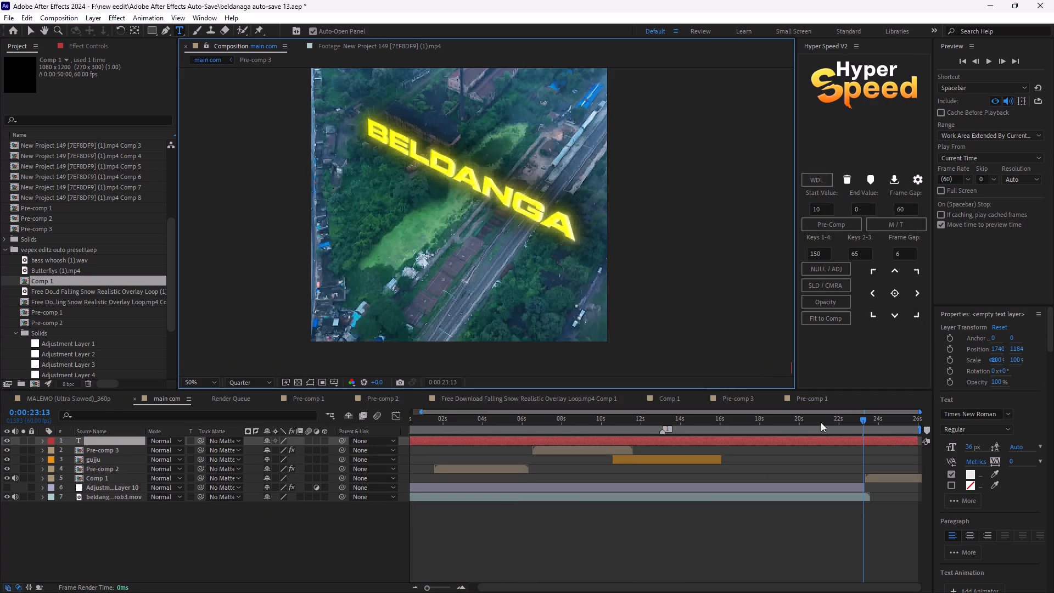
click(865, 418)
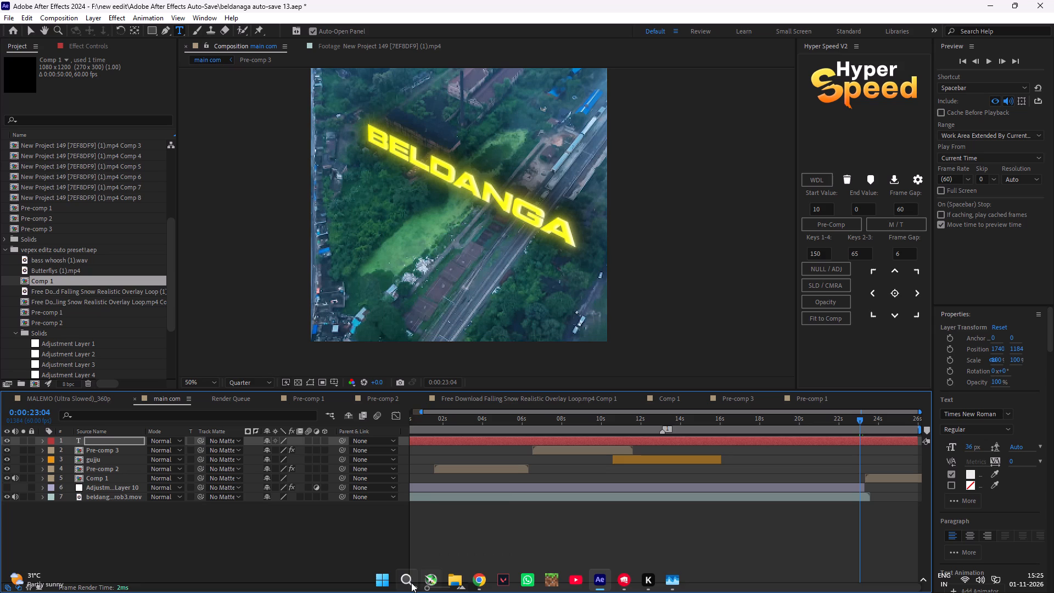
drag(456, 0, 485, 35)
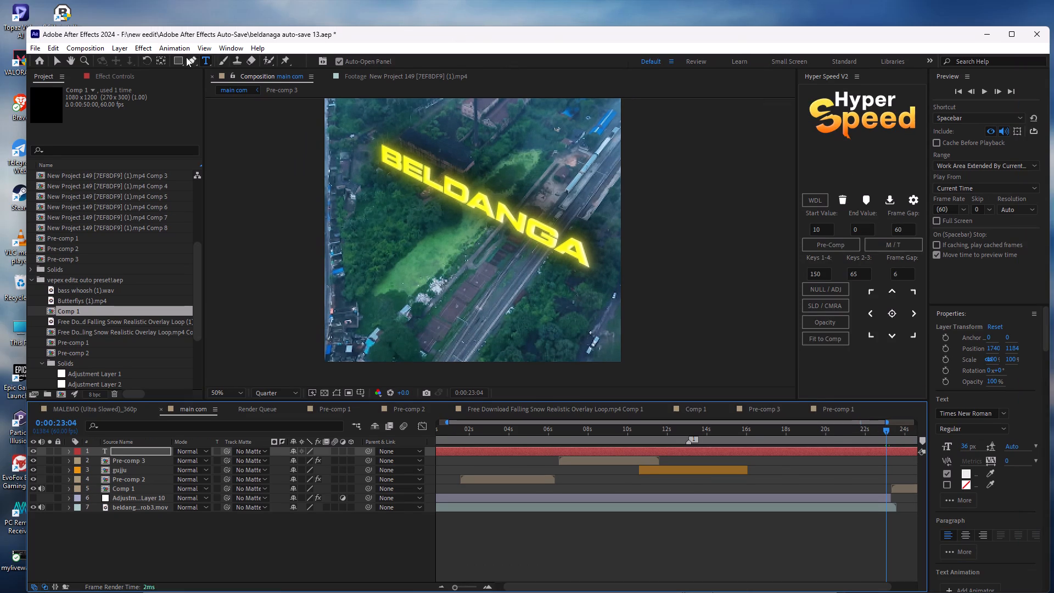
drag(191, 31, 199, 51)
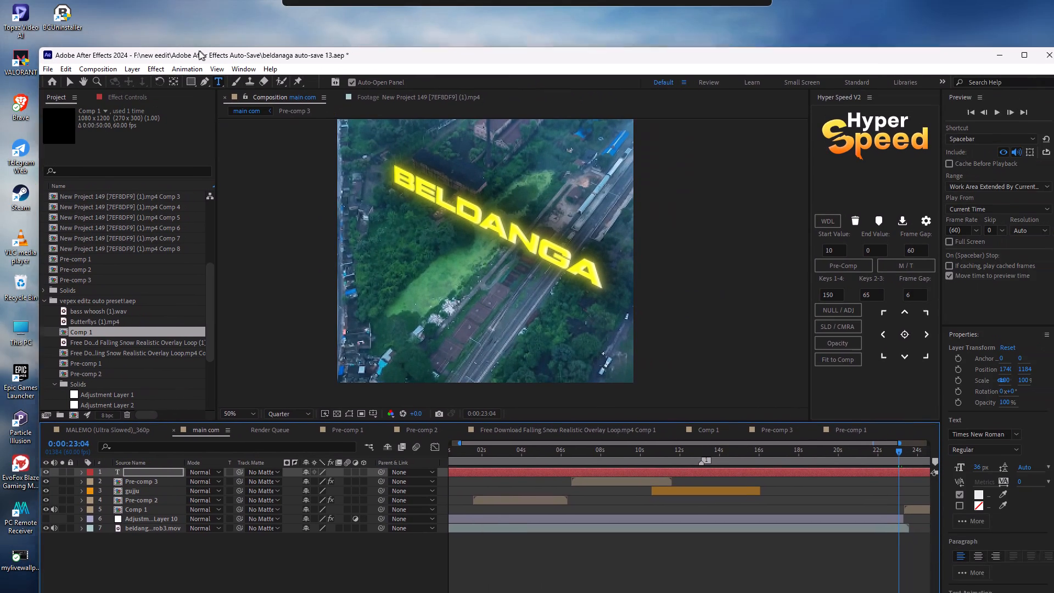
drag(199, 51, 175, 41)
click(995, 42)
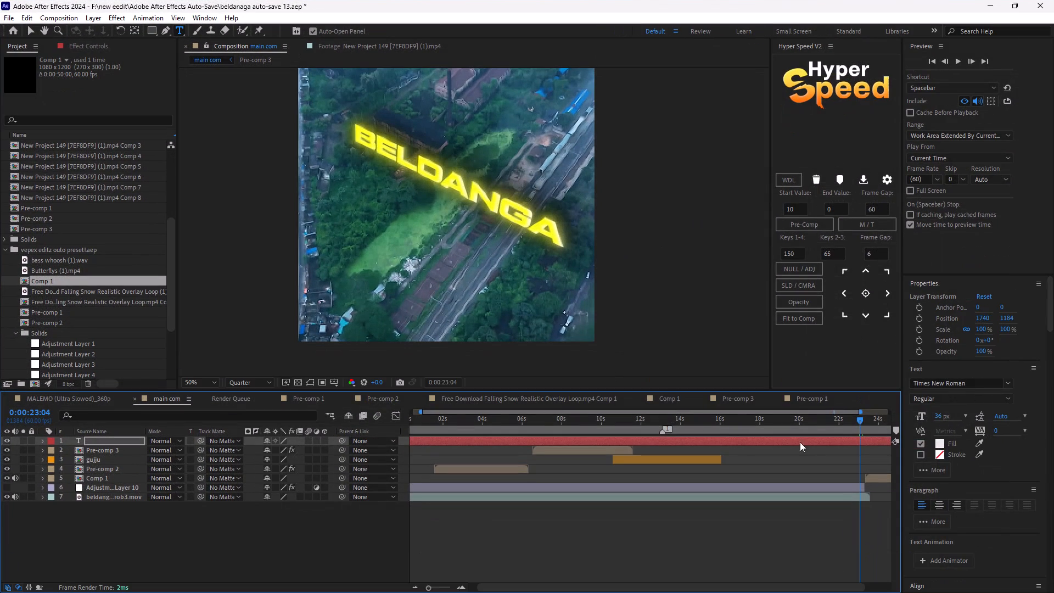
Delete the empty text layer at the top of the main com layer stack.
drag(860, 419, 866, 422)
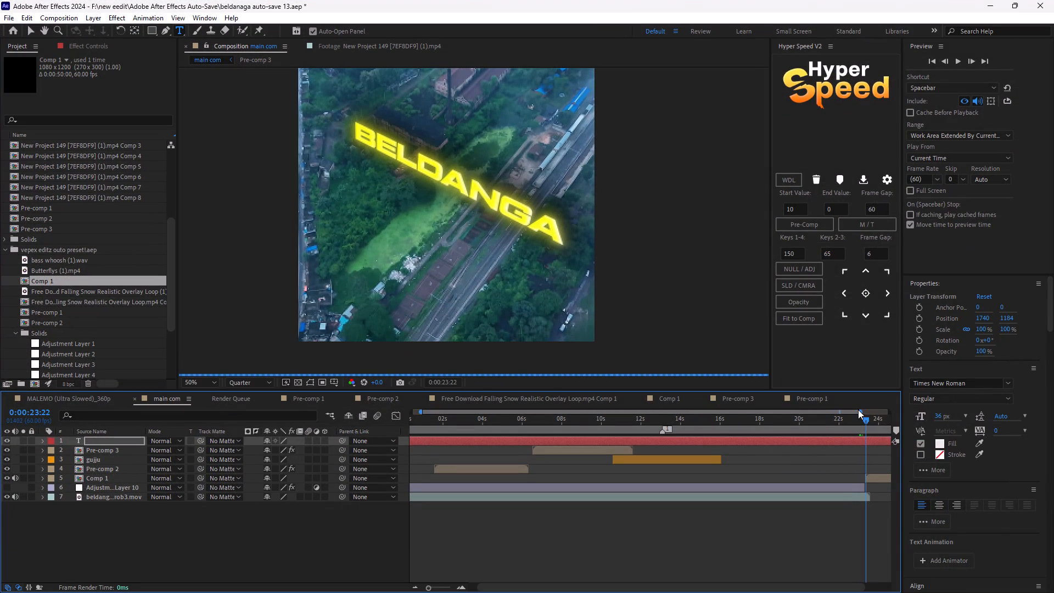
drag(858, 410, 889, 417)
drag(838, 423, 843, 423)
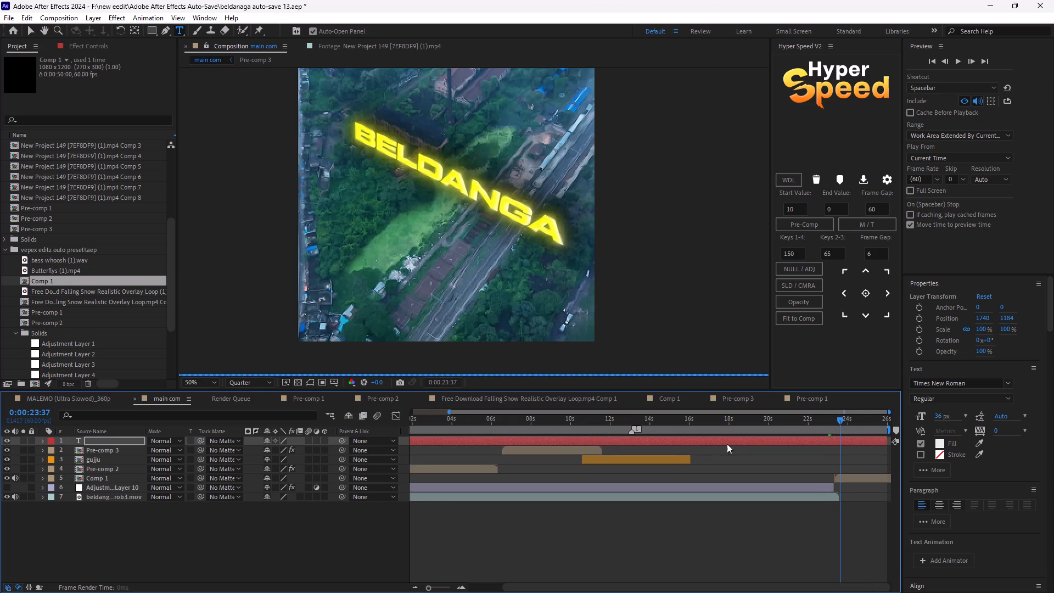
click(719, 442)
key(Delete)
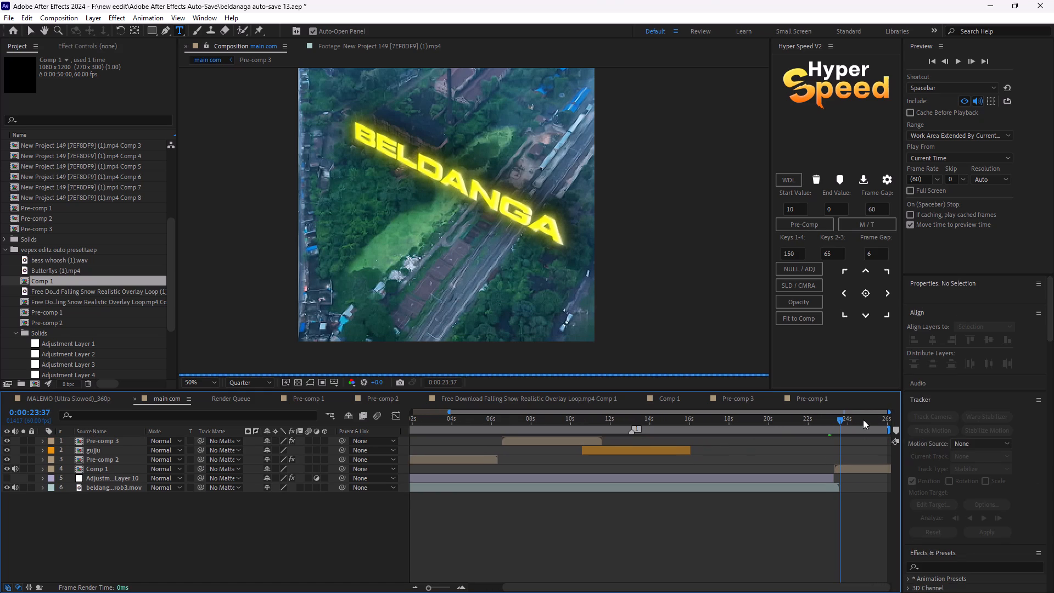
Preview main com from its very start, then turn off Move time to preview time for stopping playback.
drag(844, 421, 221, 395)
key(space)
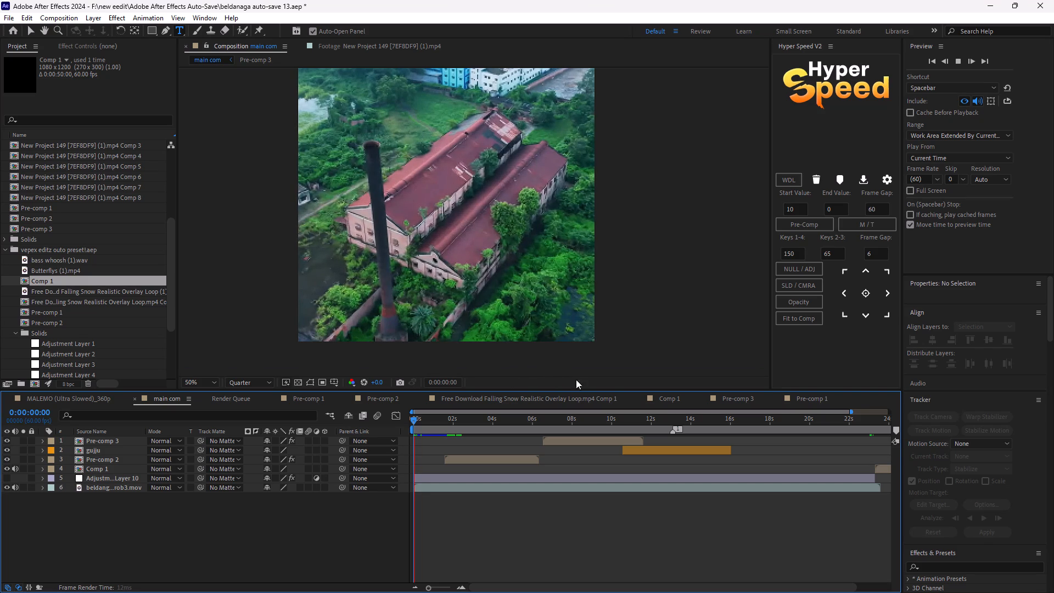
key(space)
click(943, 227)
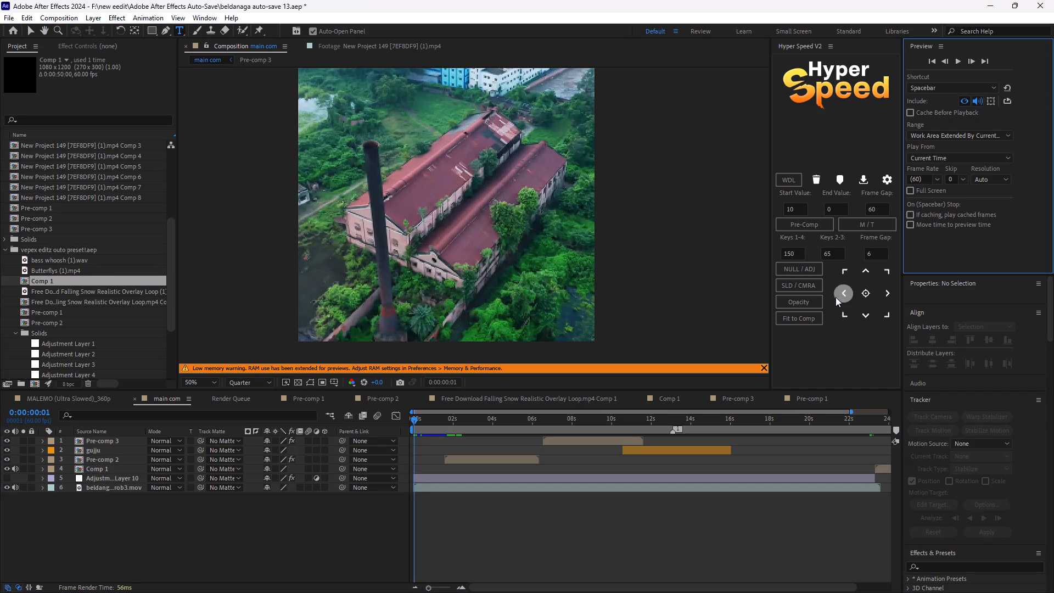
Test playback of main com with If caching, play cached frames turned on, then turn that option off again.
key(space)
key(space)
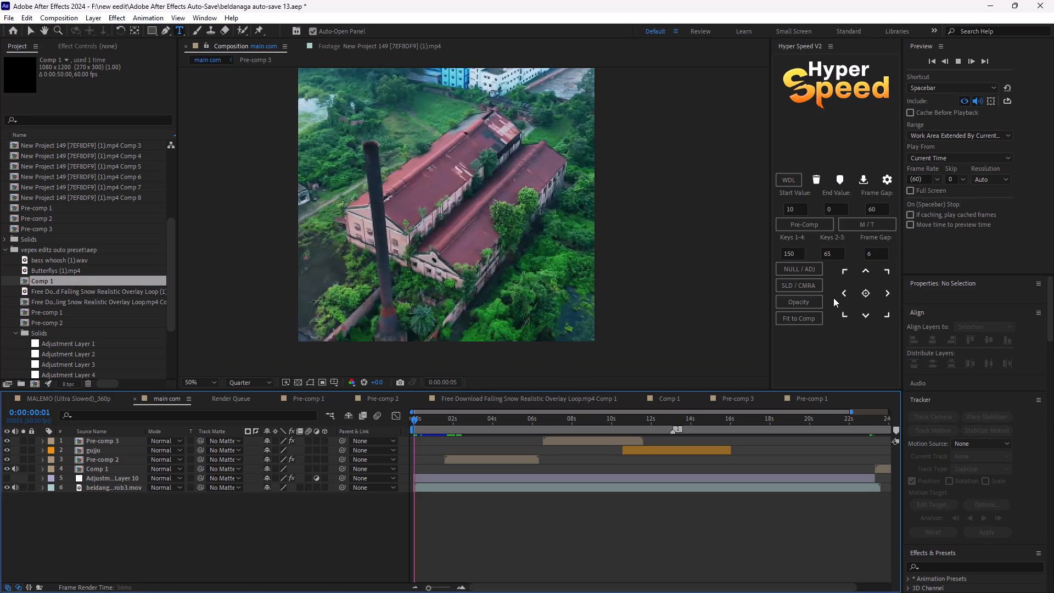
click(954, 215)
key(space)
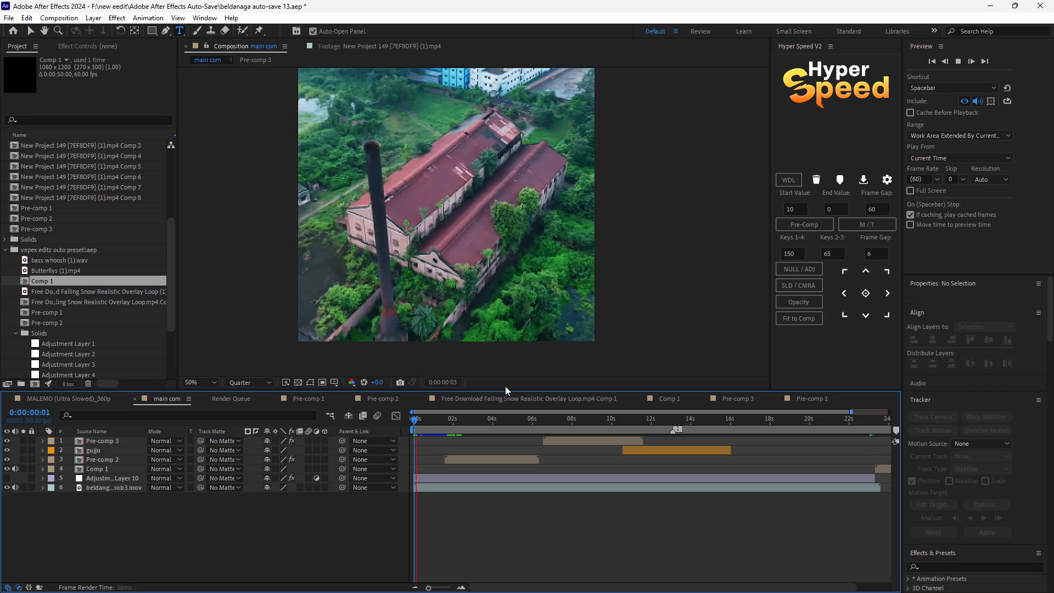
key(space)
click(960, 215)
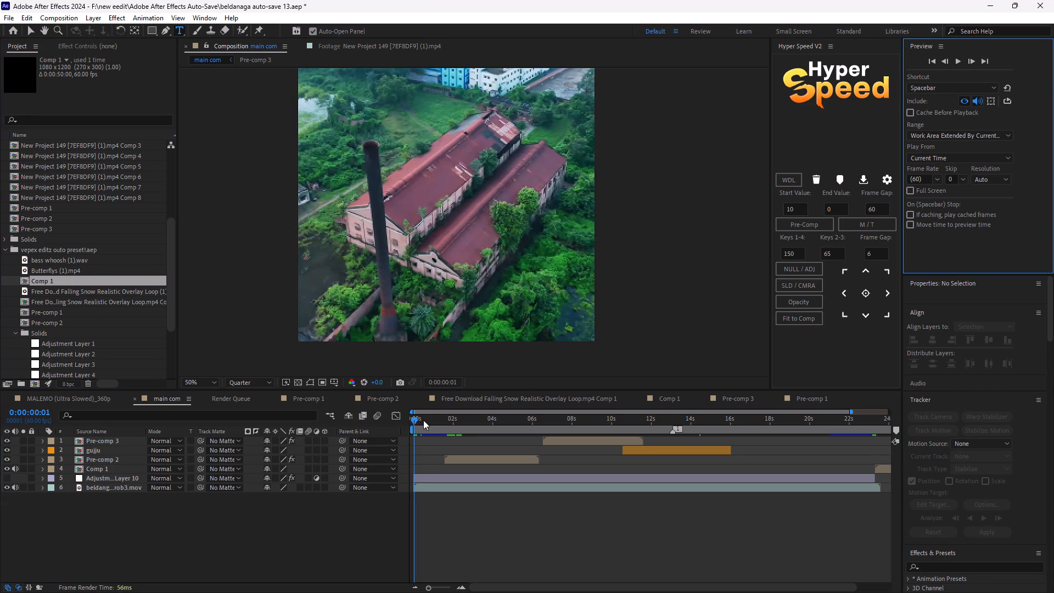
Replay the opening of main com from 0:00:00:00 to check how smoothly the preview plays.
drag(419, 420, 390, 428)
key(space)
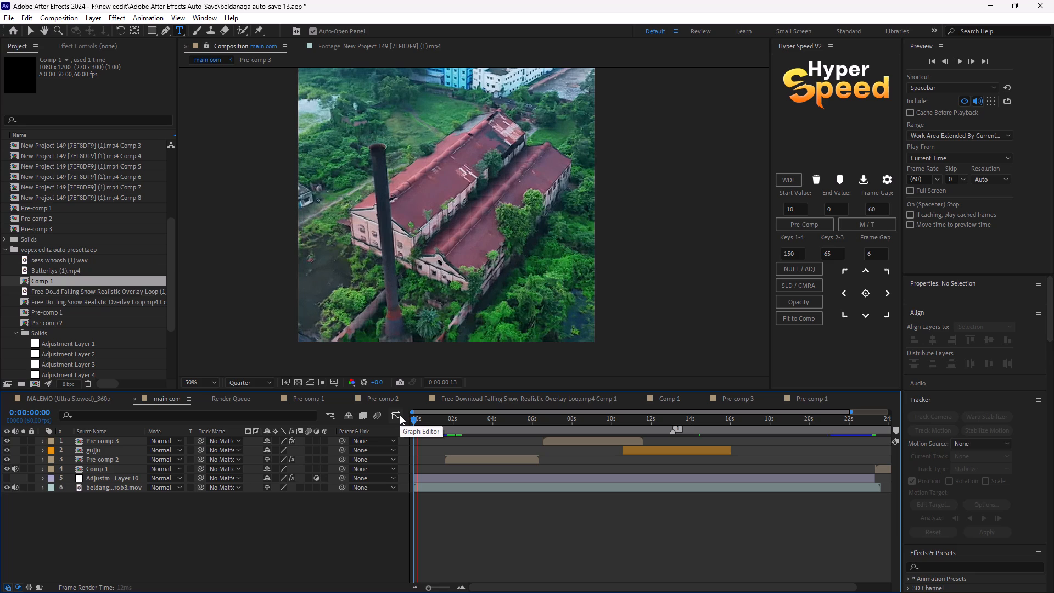
key(space)
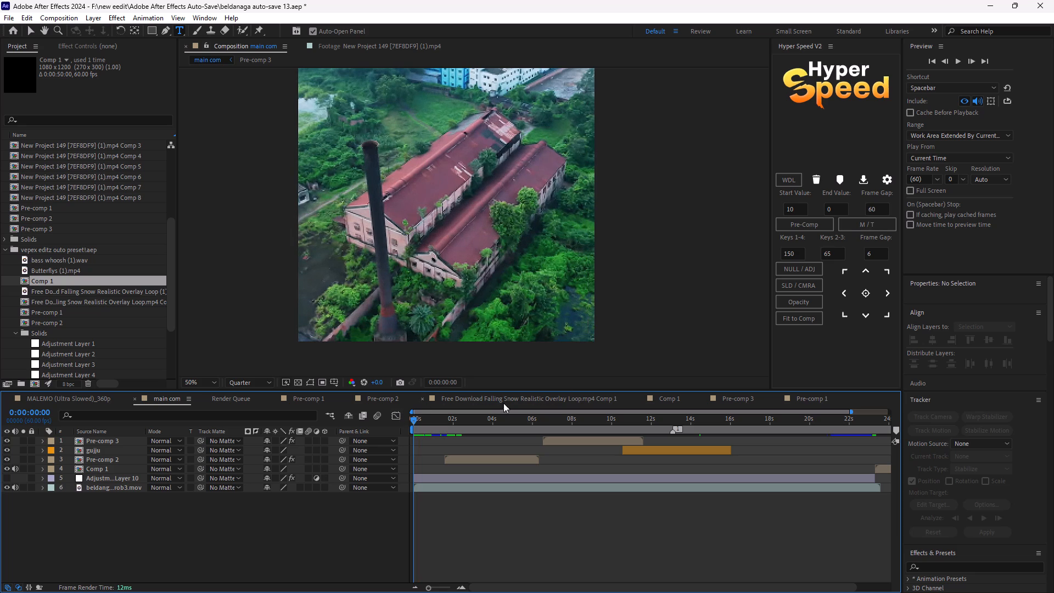
key(space)
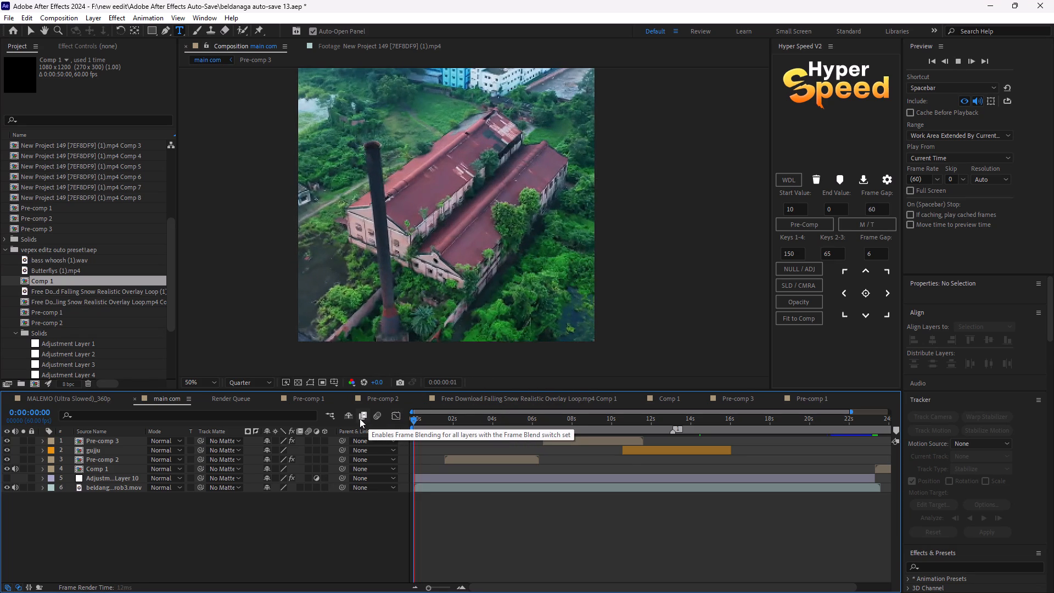
key(space)
Set the viewer magnification so that main com fits the composition viewer.
click(212, 381)
click(215, 399)
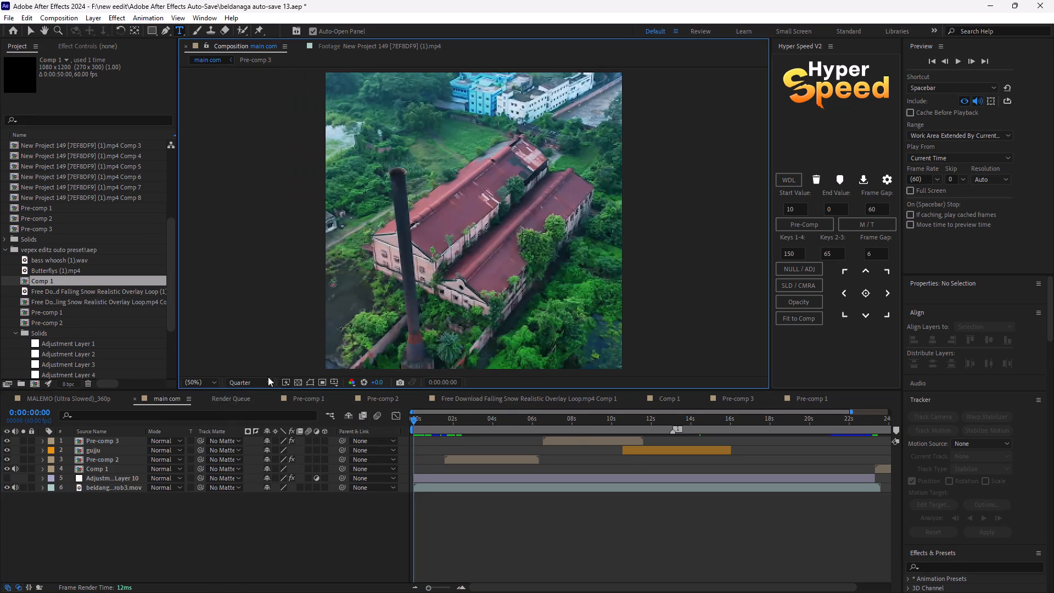
Save the beldanaga auto-save 13 project.
click(7, 0)
click(13, 0)
click(7, 21)
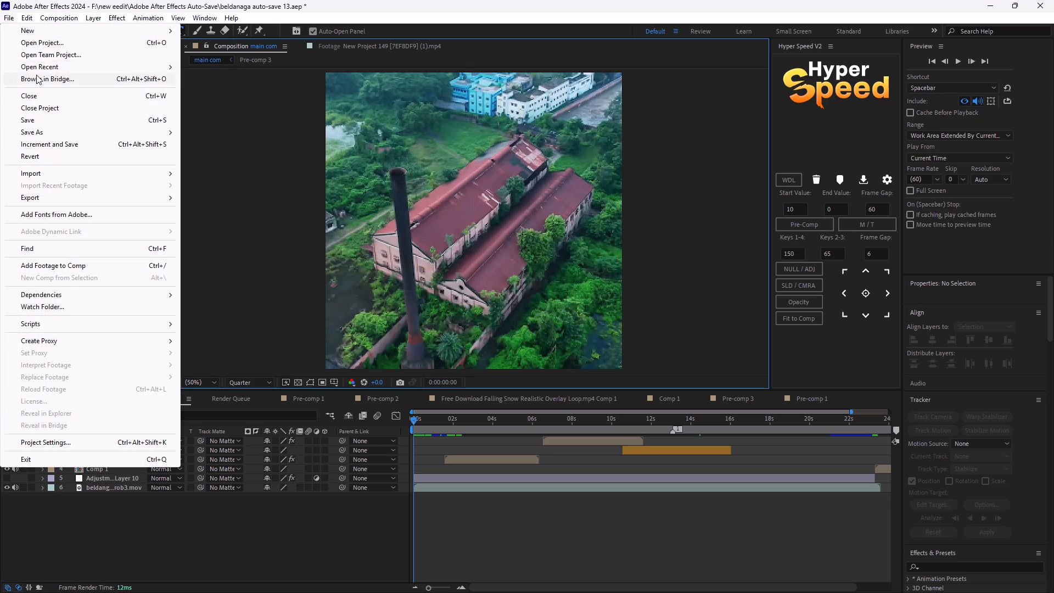
click(36, 124)
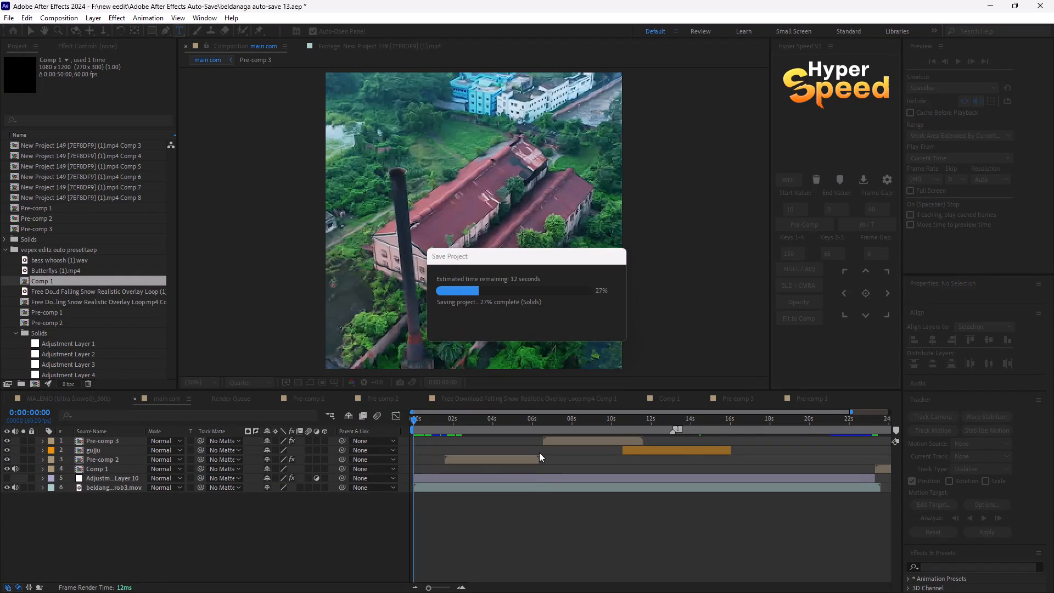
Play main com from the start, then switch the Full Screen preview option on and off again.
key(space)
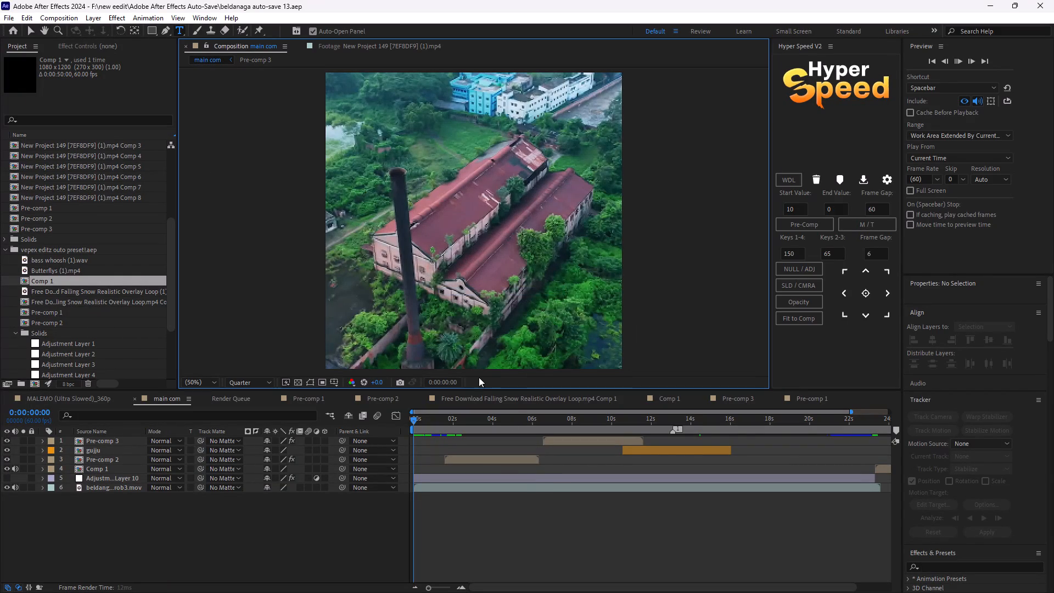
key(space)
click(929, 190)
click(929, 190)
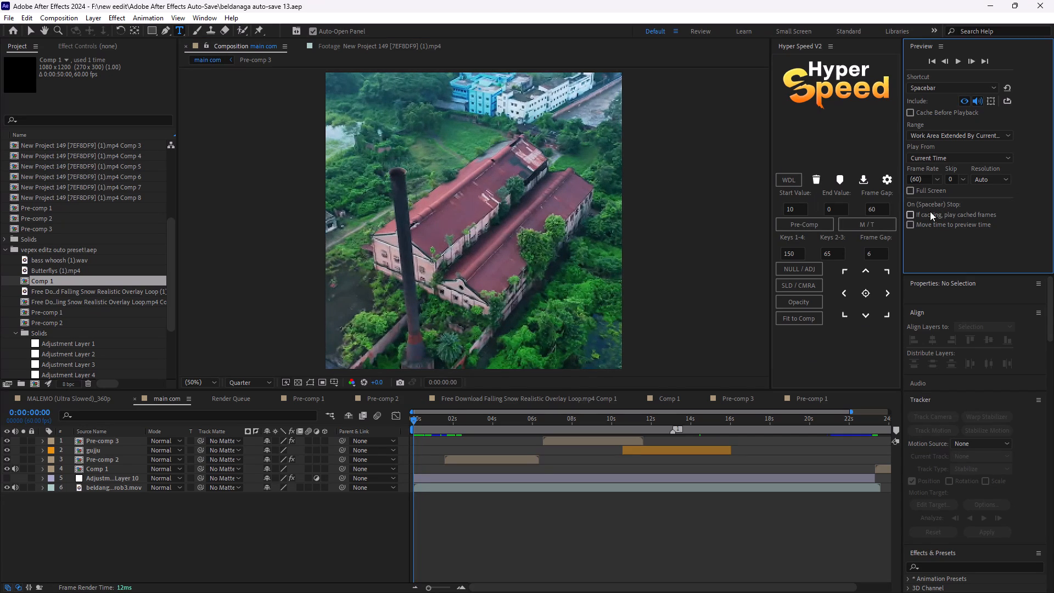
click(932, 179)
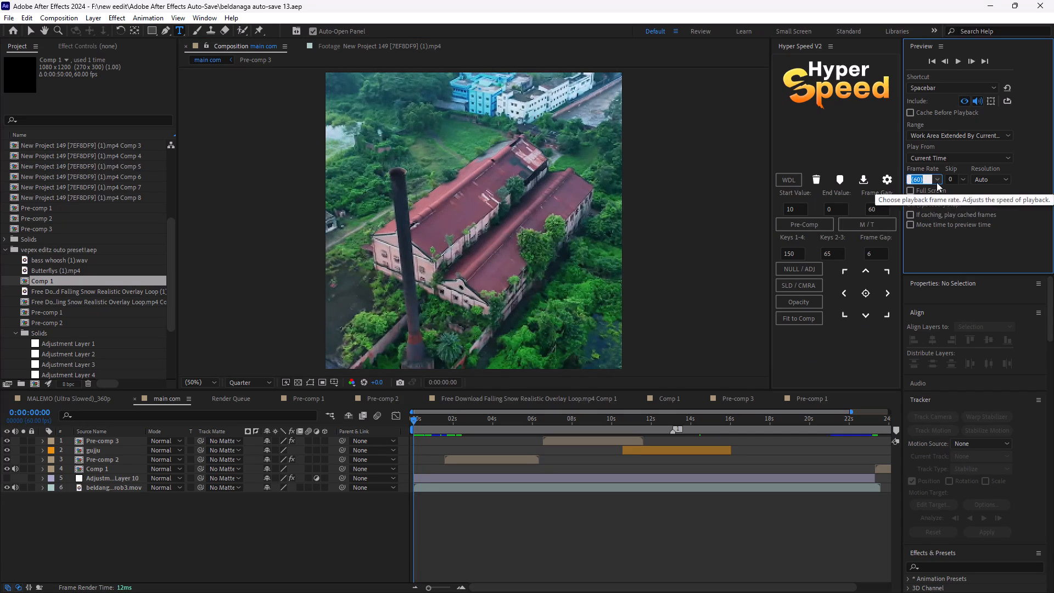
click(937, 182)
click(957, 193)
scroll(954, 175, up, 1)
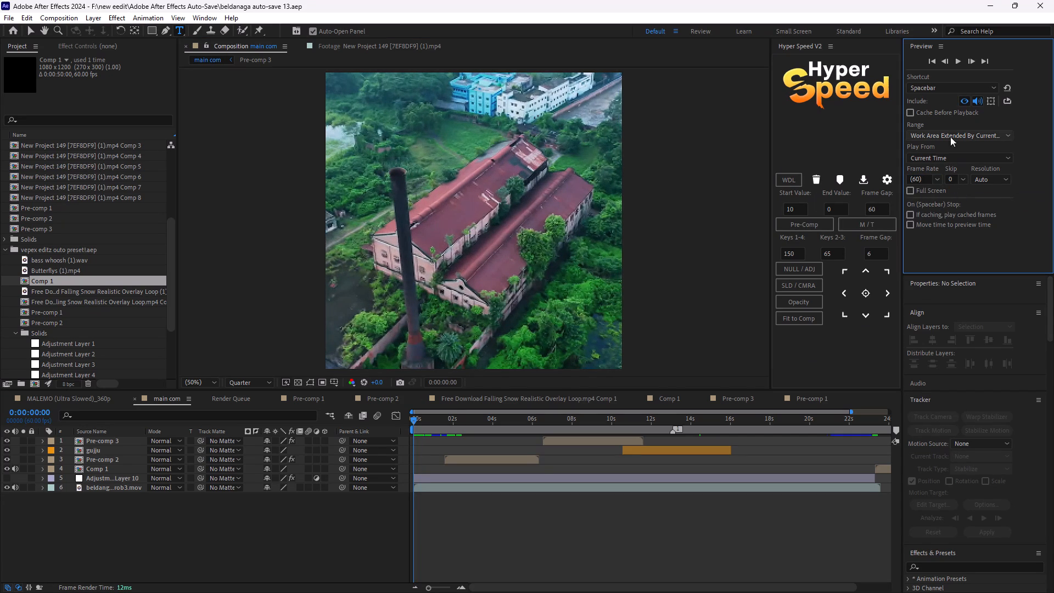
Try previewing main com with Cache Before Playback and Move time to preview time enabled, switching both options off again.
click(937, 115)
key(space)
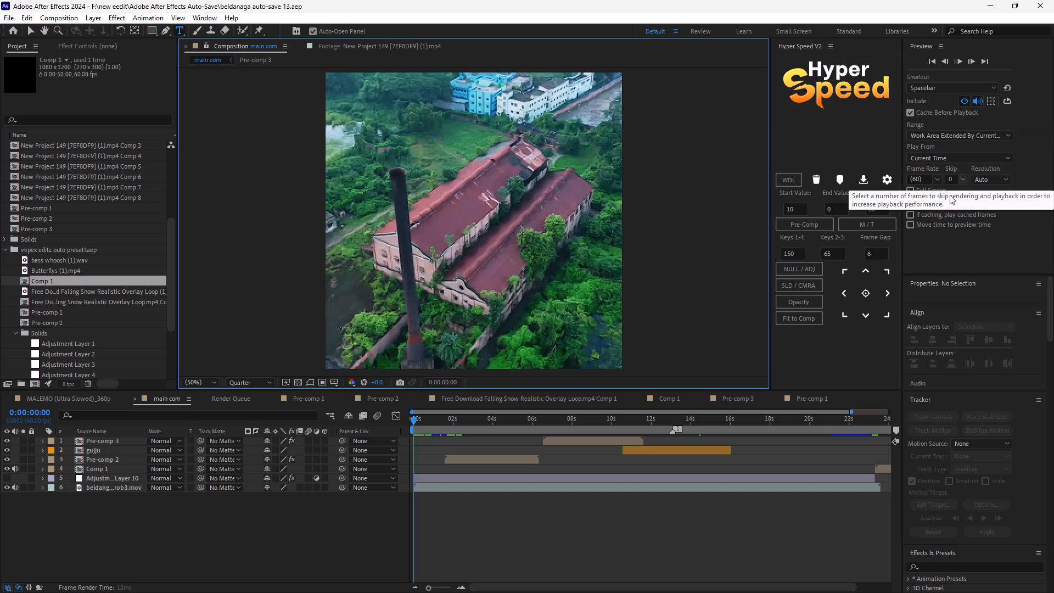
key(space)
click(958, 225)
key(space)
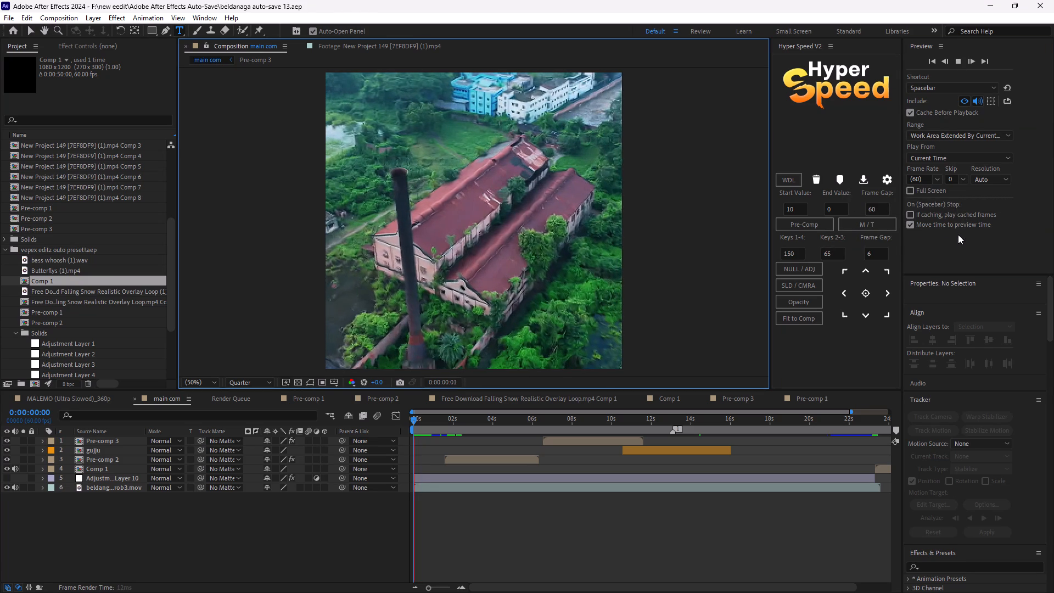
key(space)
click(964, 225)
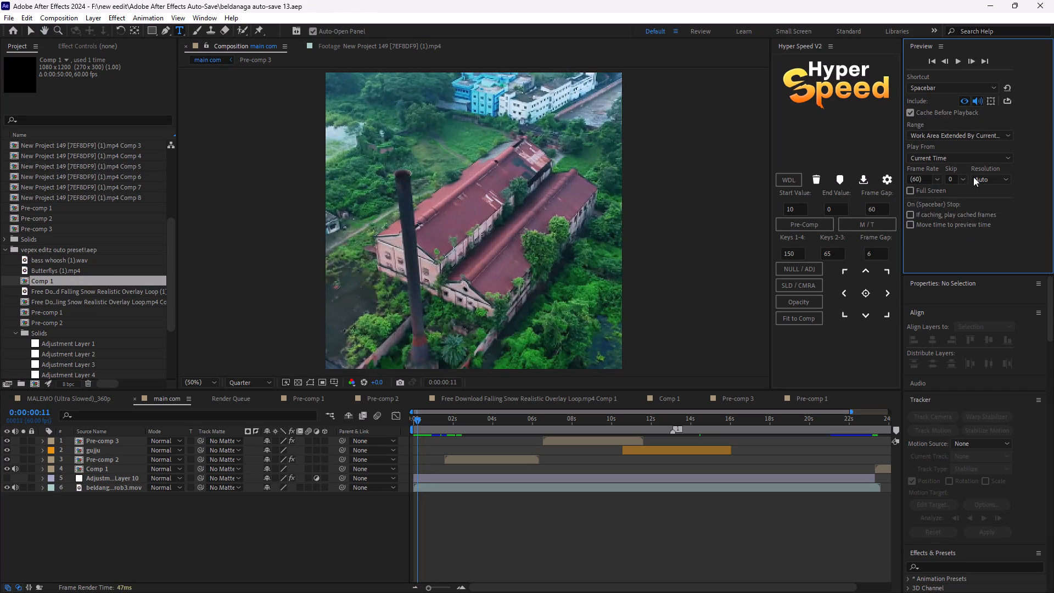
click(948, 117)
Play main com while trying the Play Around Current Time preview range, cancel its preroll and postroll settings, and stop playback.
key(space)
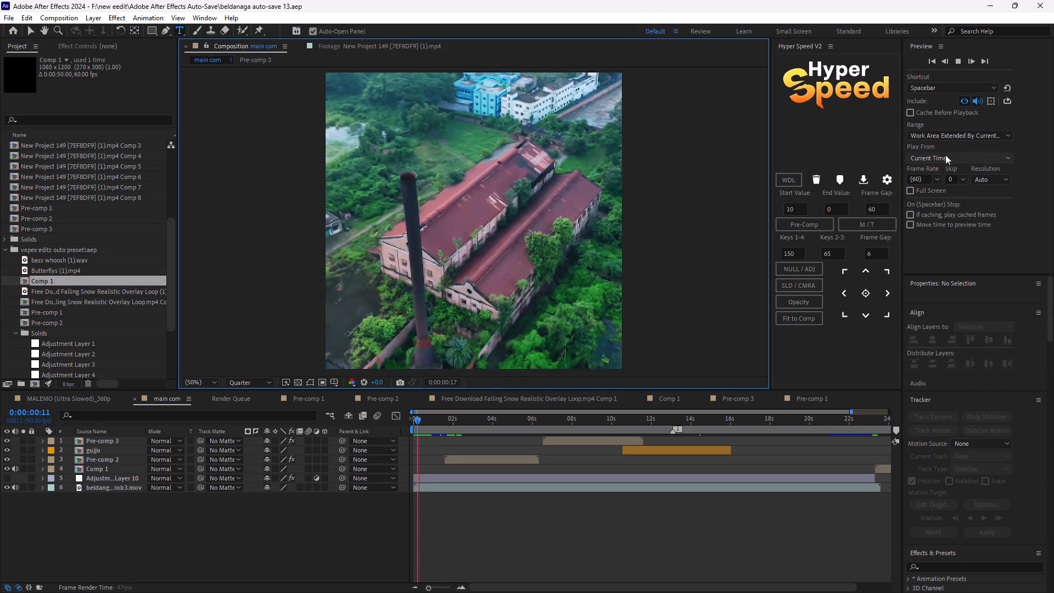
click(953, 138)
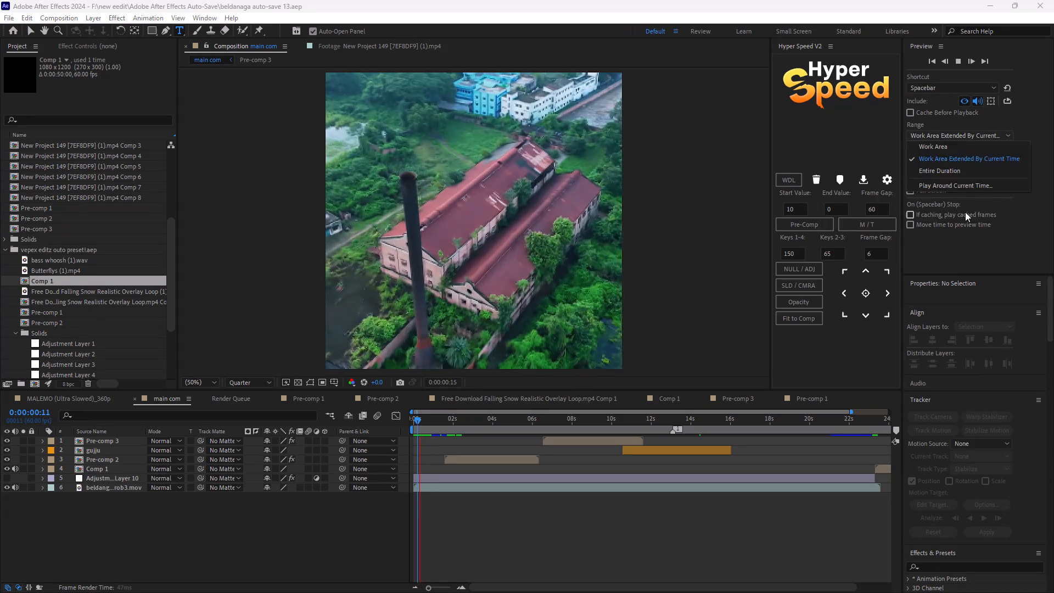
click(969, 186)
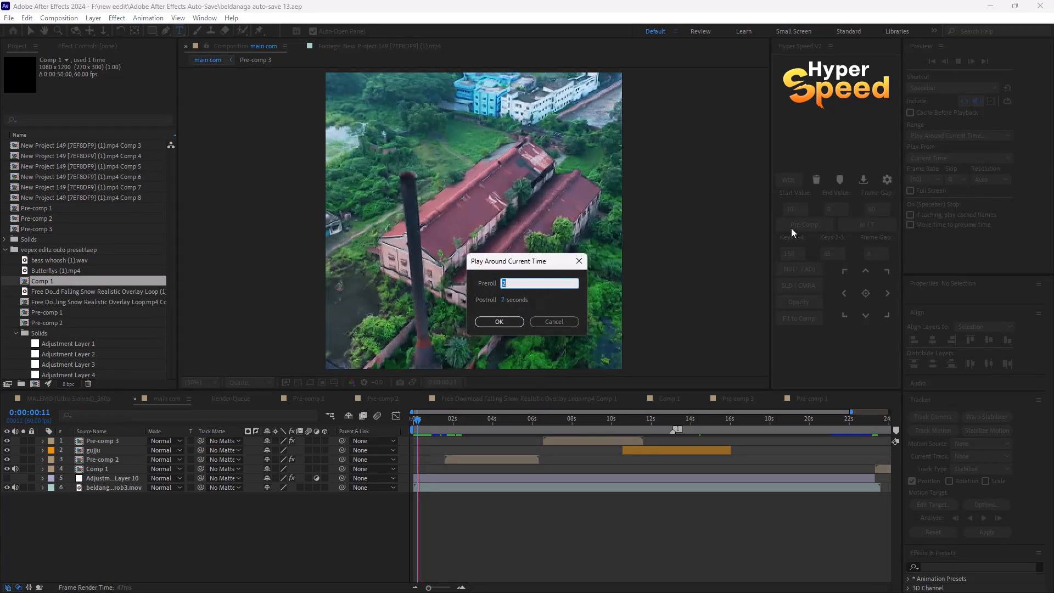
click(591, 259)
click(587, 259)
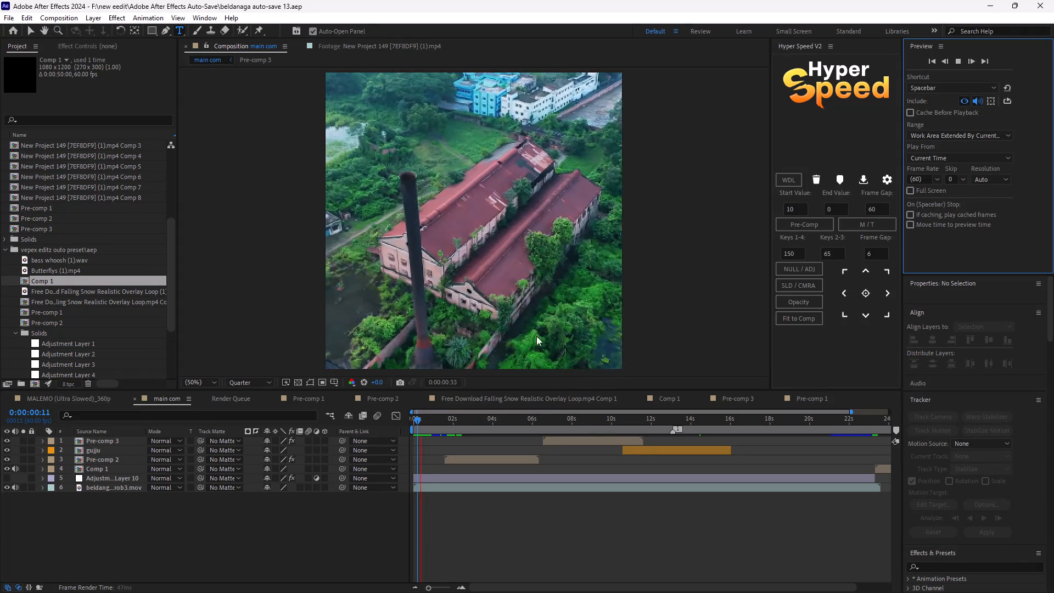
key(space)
Scrub through the first two seconds of main com, return to 0:00:00:00 and play the opening.
drag(420, 418, 436, 423)
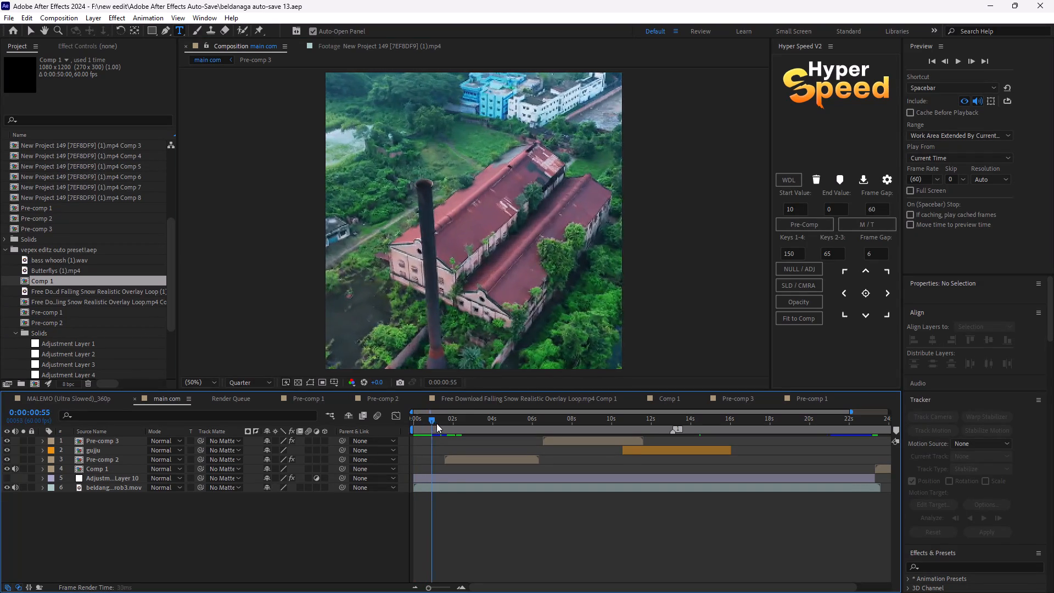
drag(436, 423, 435, 430)
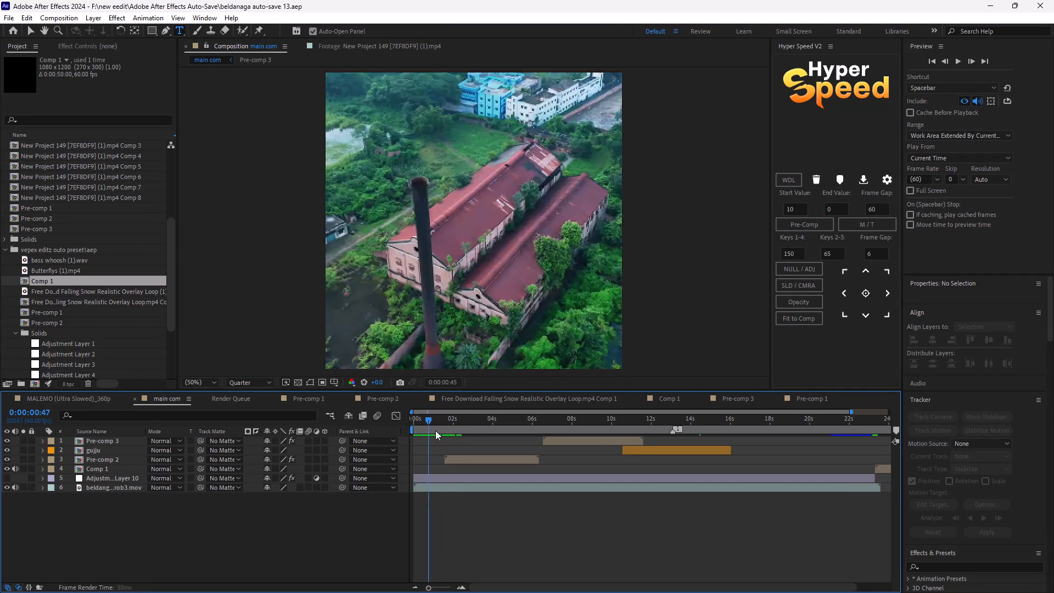
drag(435, 430, 453, 430)
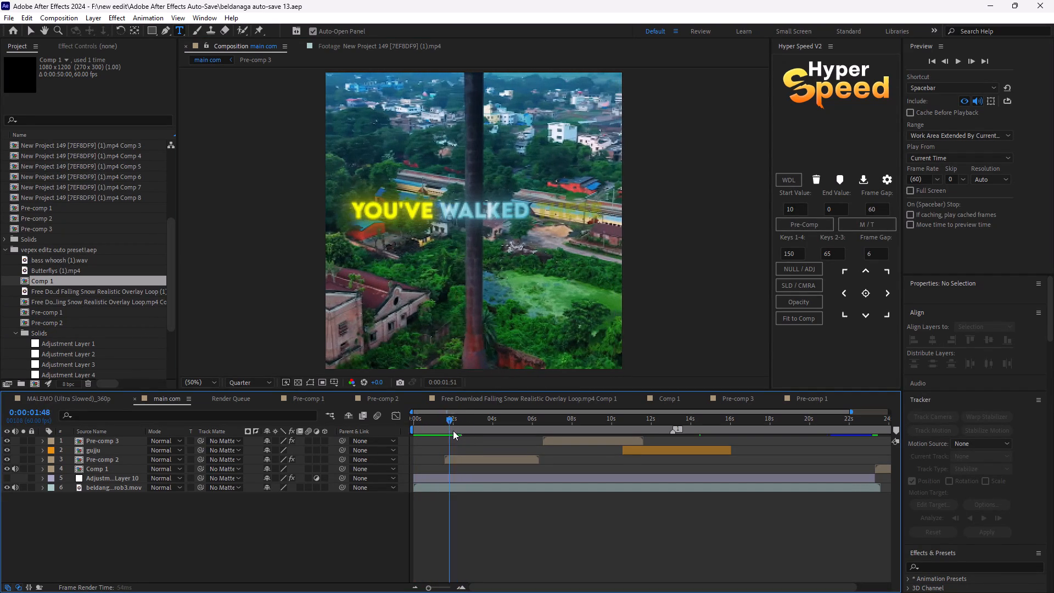
drag(453, 430, 405, 429)
key(space)
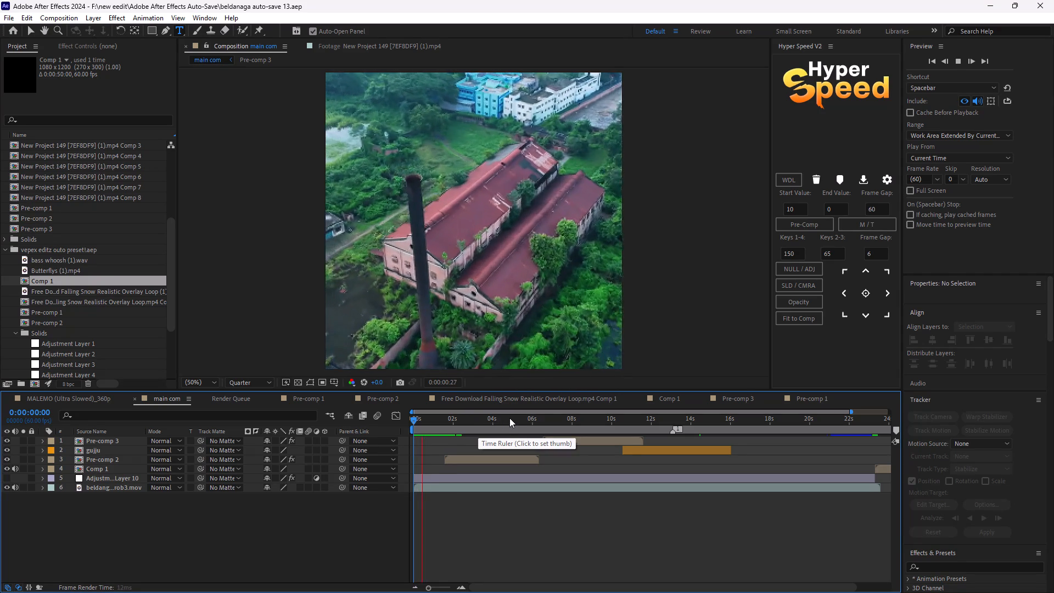
key(space)
Scrub main com towards its end and examine the transition from the BELDANGA title to the outro around 0:00:23:40.
drag(421, 421, 441, 426)
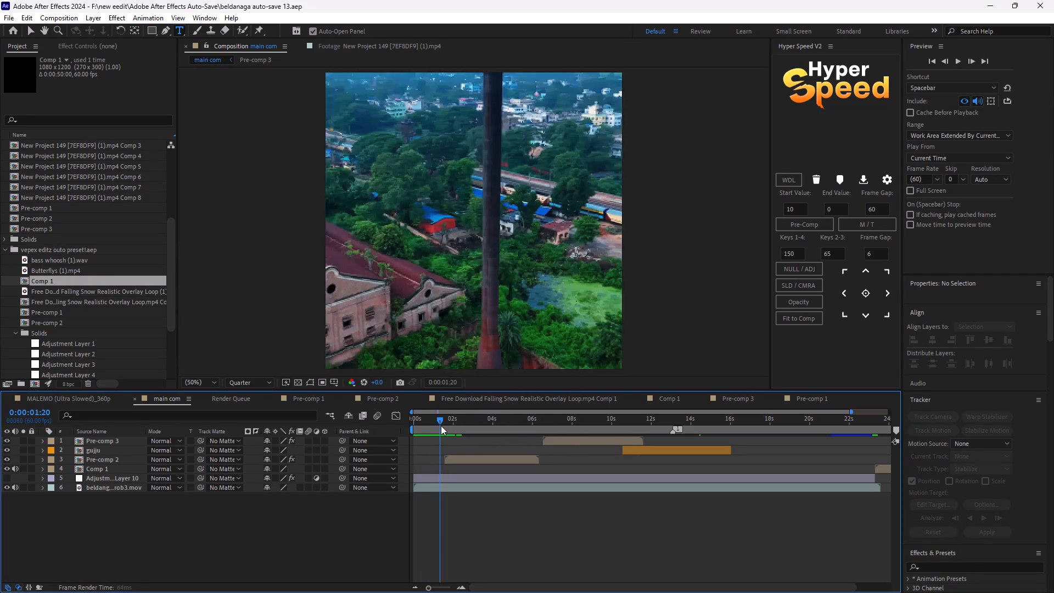
drag(441, 426, 830, 424)
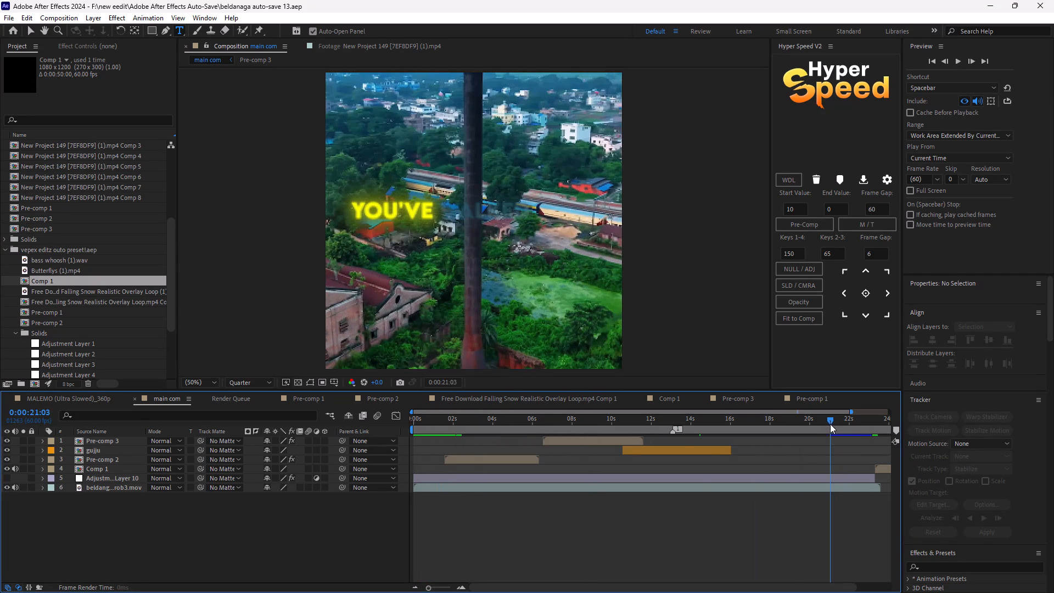
drag(830, 424, 872, 419)
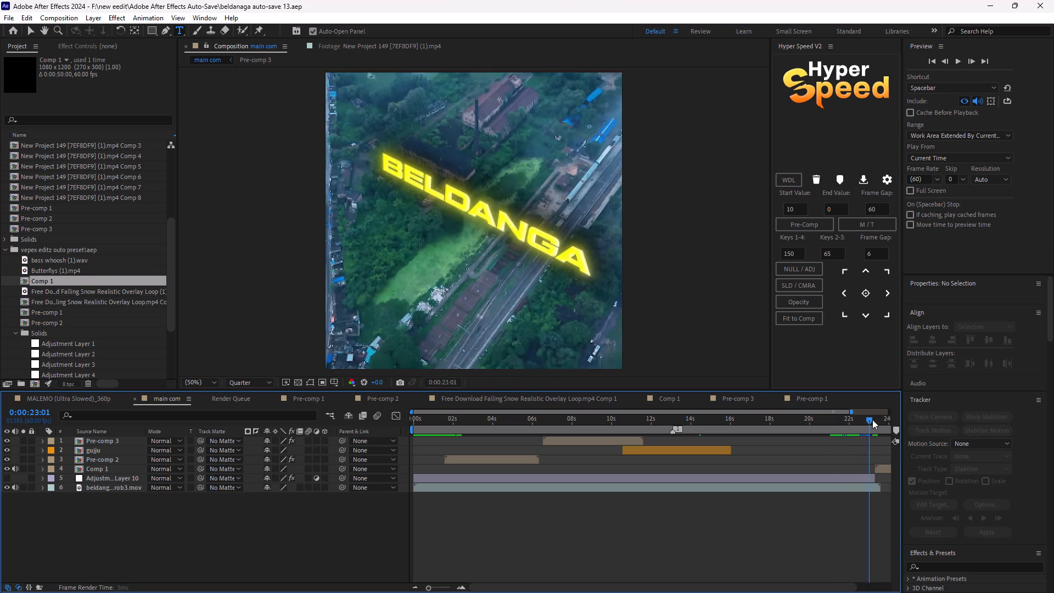
drag(872, 419, 886, 419)
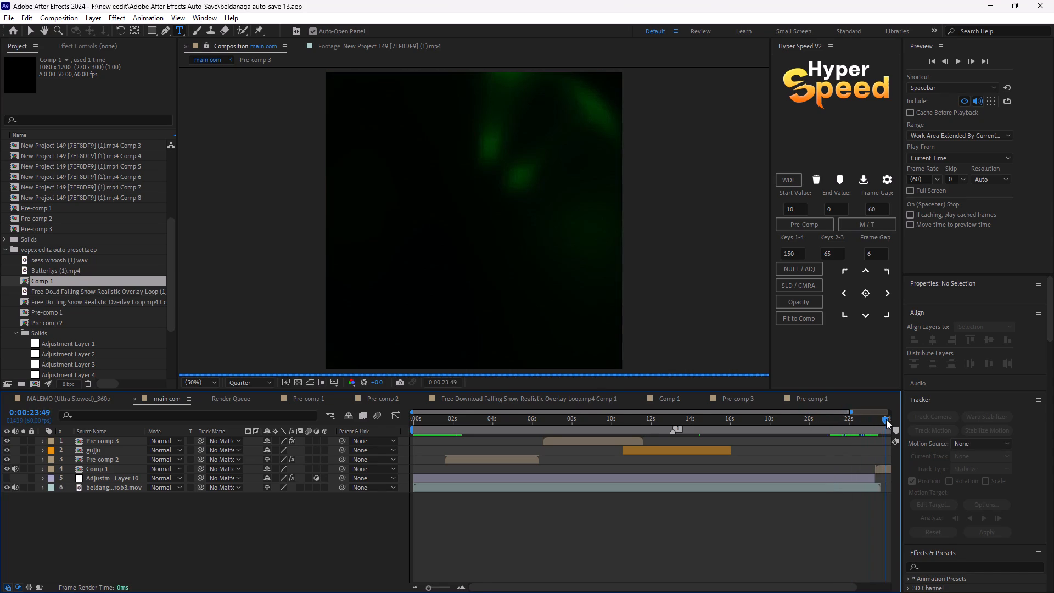
drag(886, 419, 842, 423)
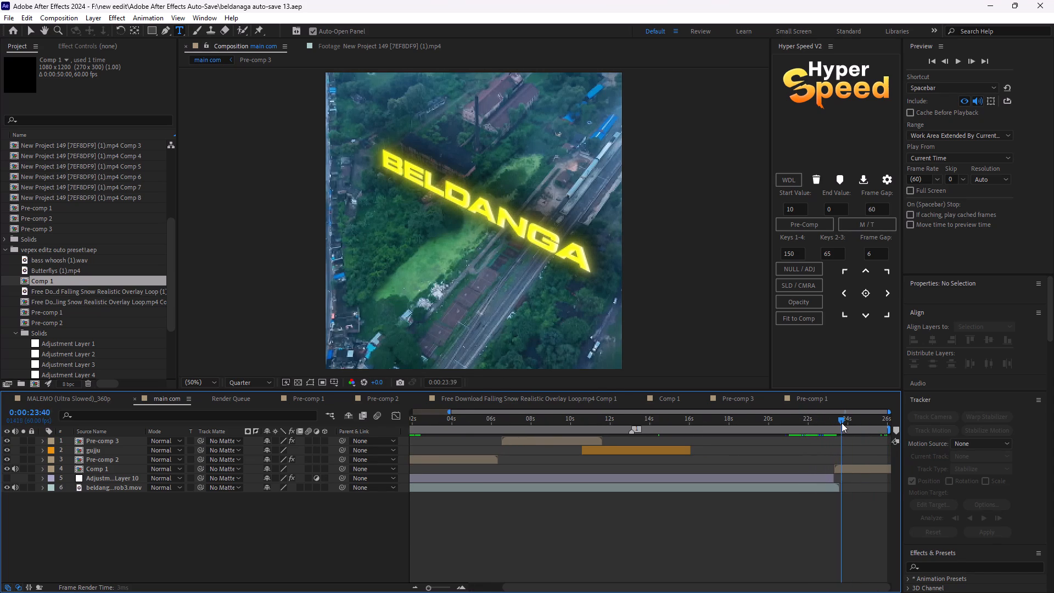
drag(842, 423, 839, 423)
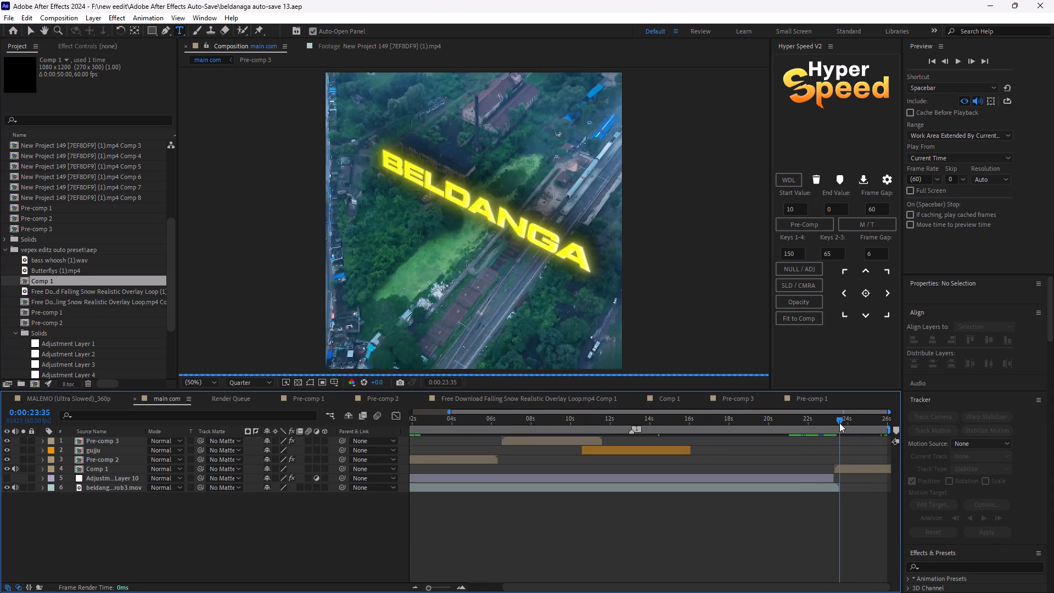
drag(839, 423, 842, 423)
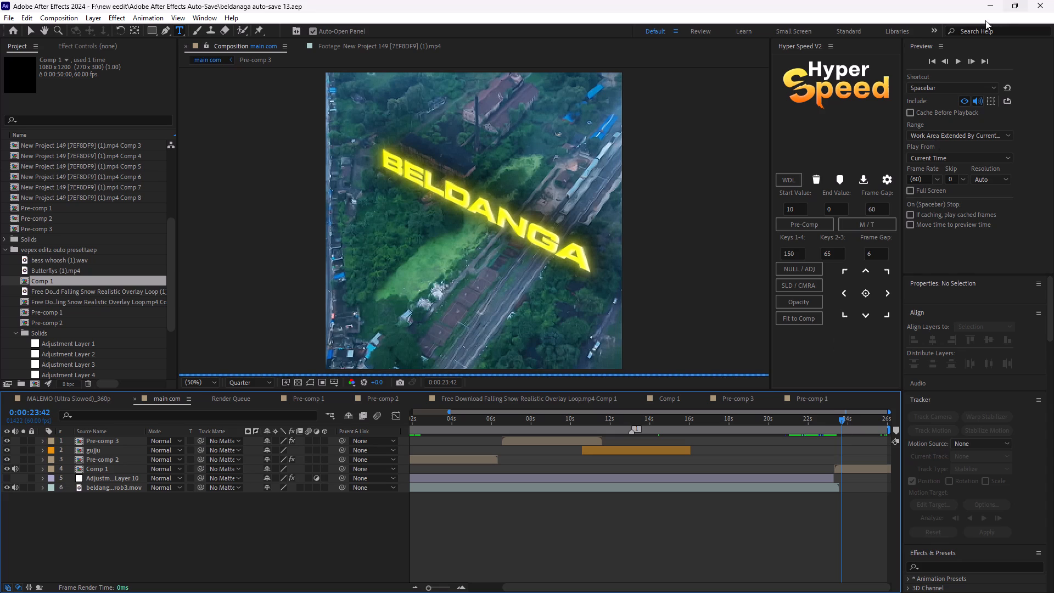
Close After Effects.
click(1053, 0)
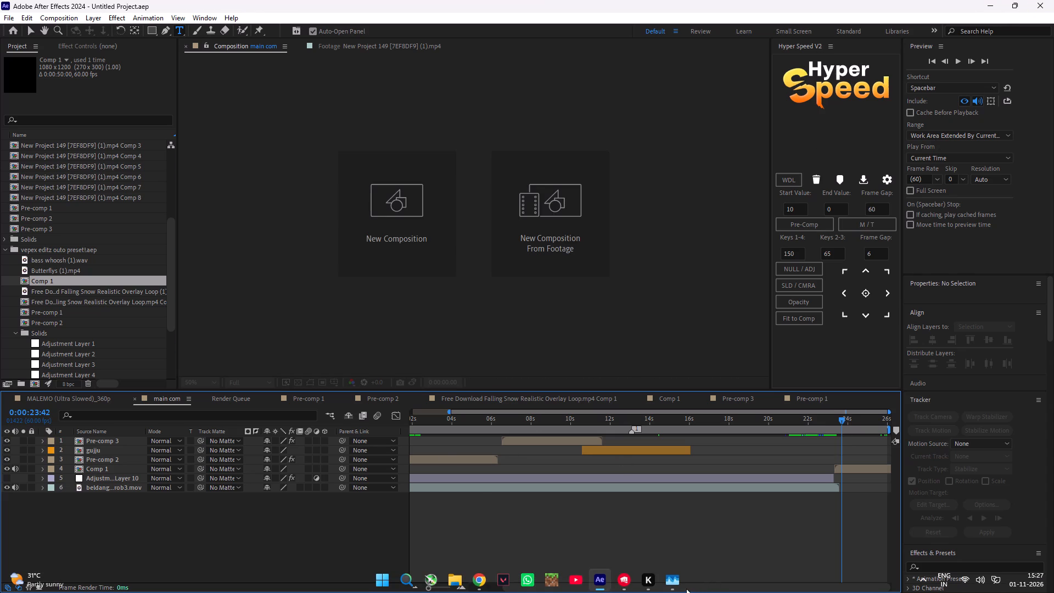
Switch to Task Manager to check the memory usage.
click(669, 587)
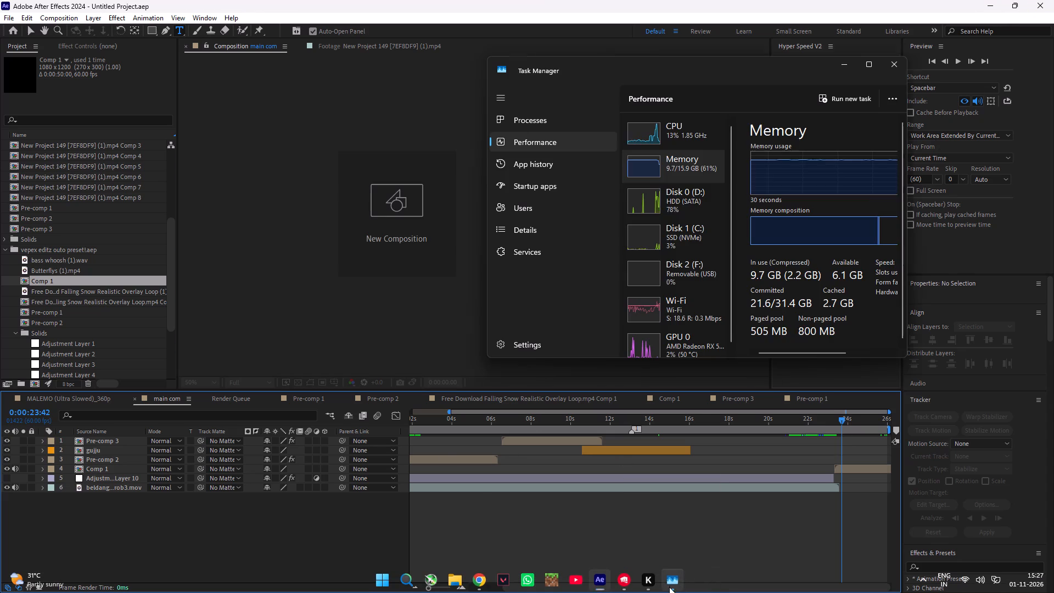
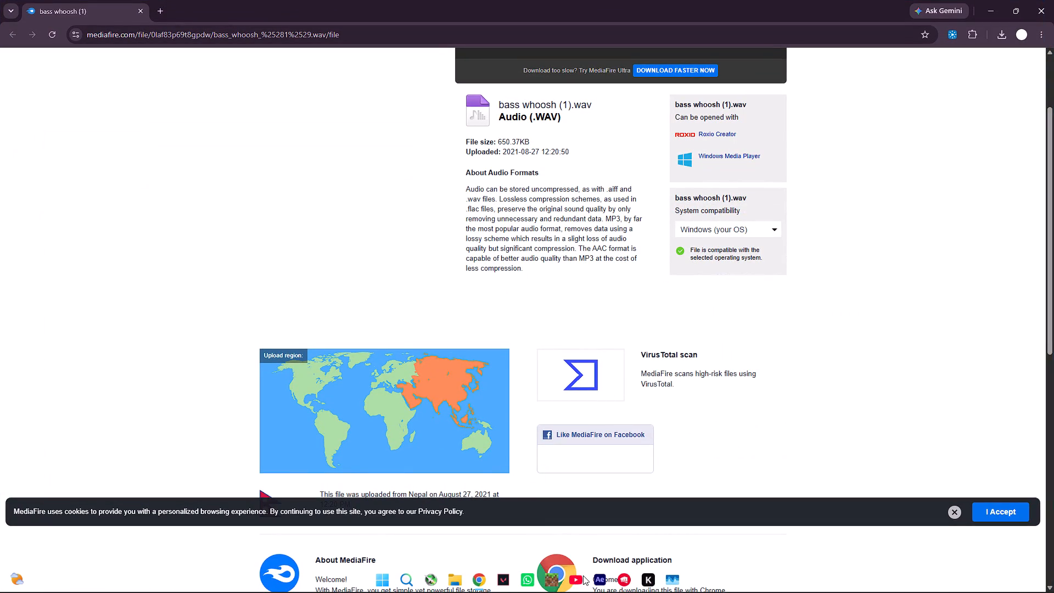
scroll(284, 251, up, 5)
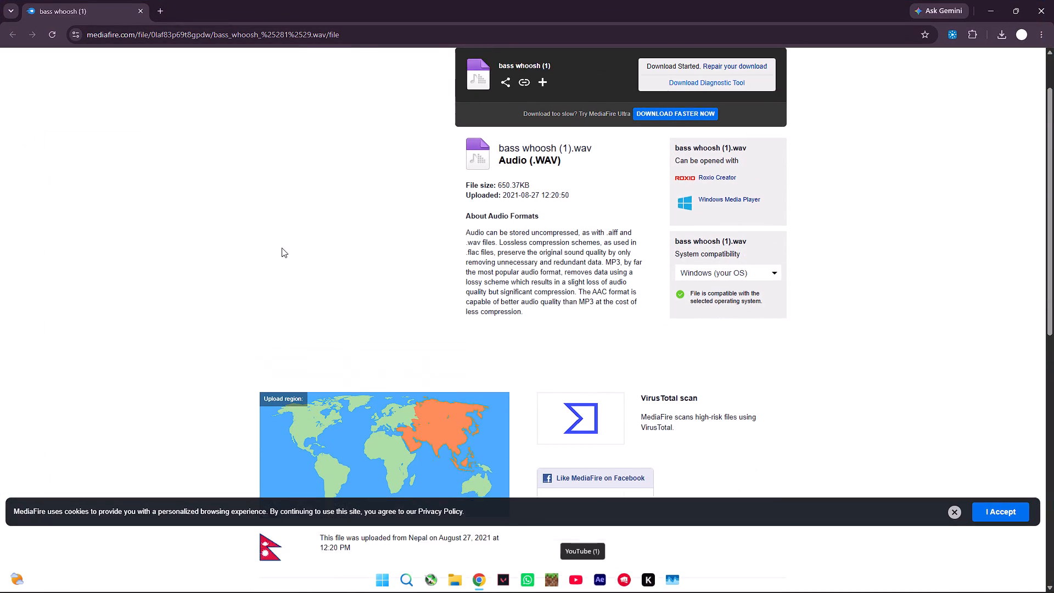
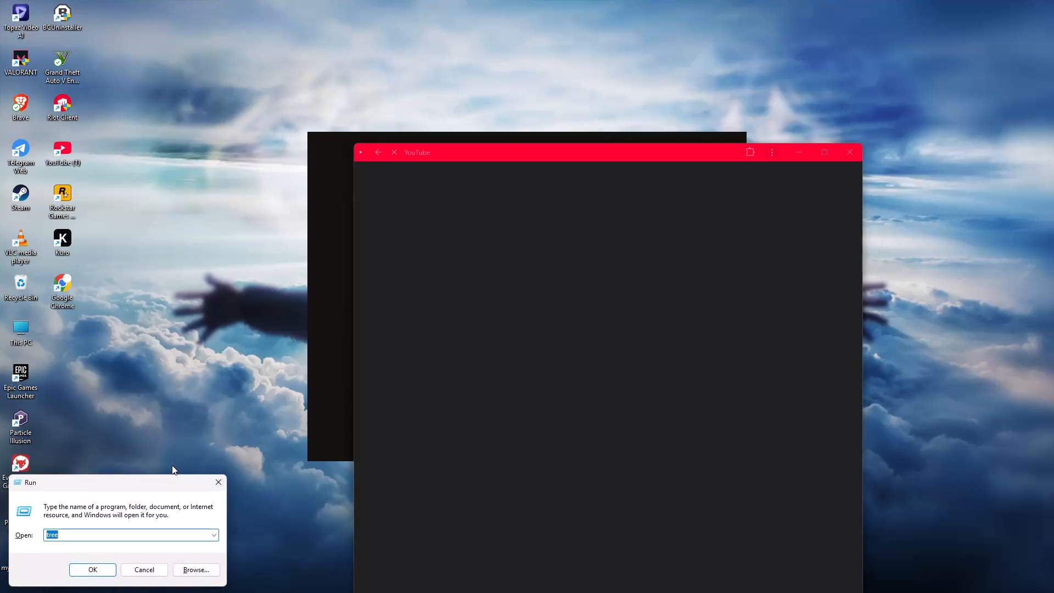
Open the %temp% folder and delete all its contents, skipping every item that is in use.
key(Down)
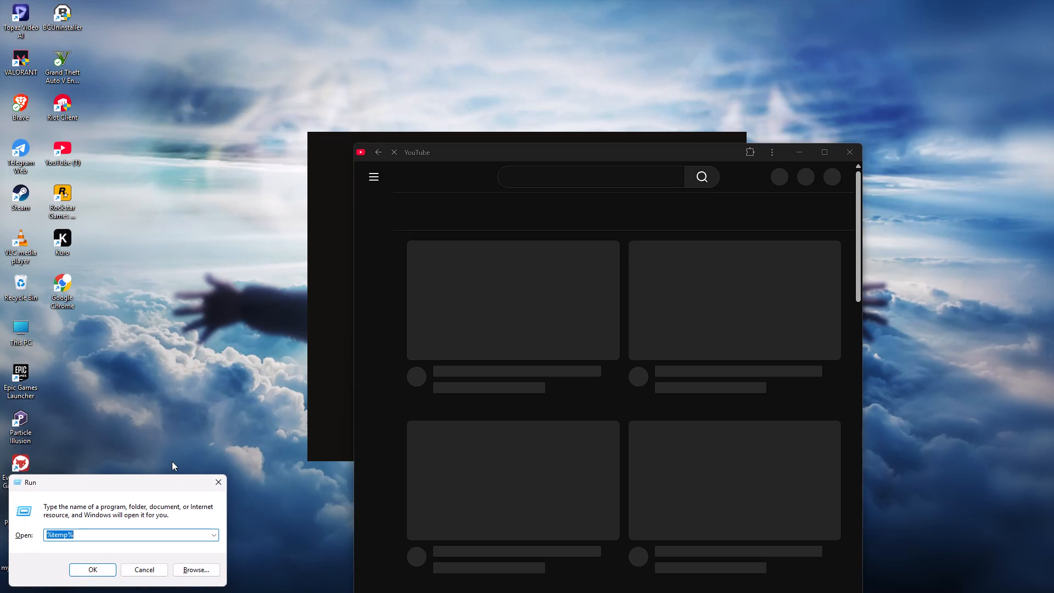
key(Return)
key(ctrl+a)
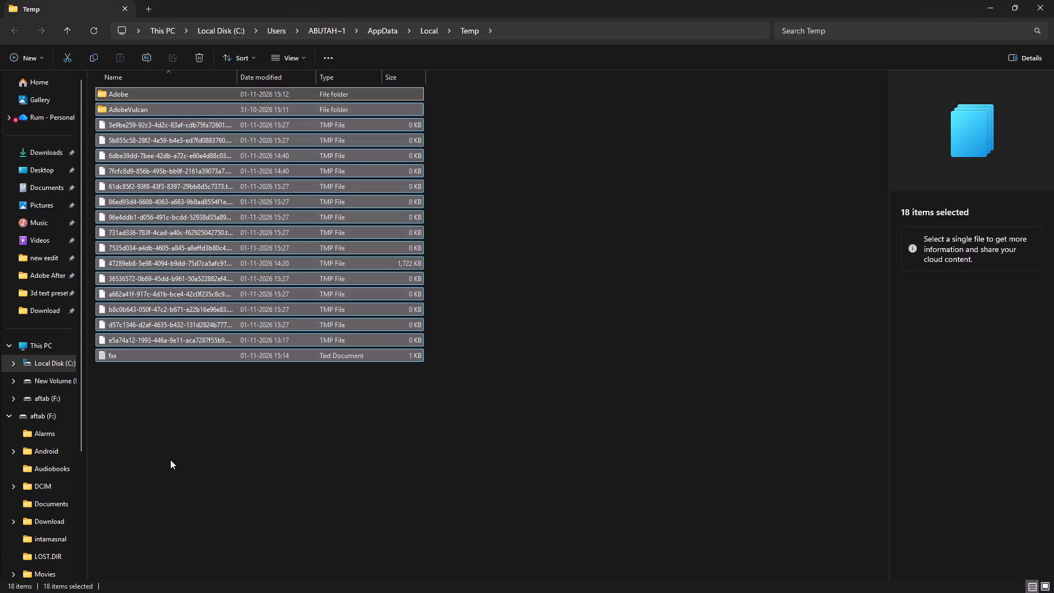
key(Delete)
click(497, 254)
click(552, 271)
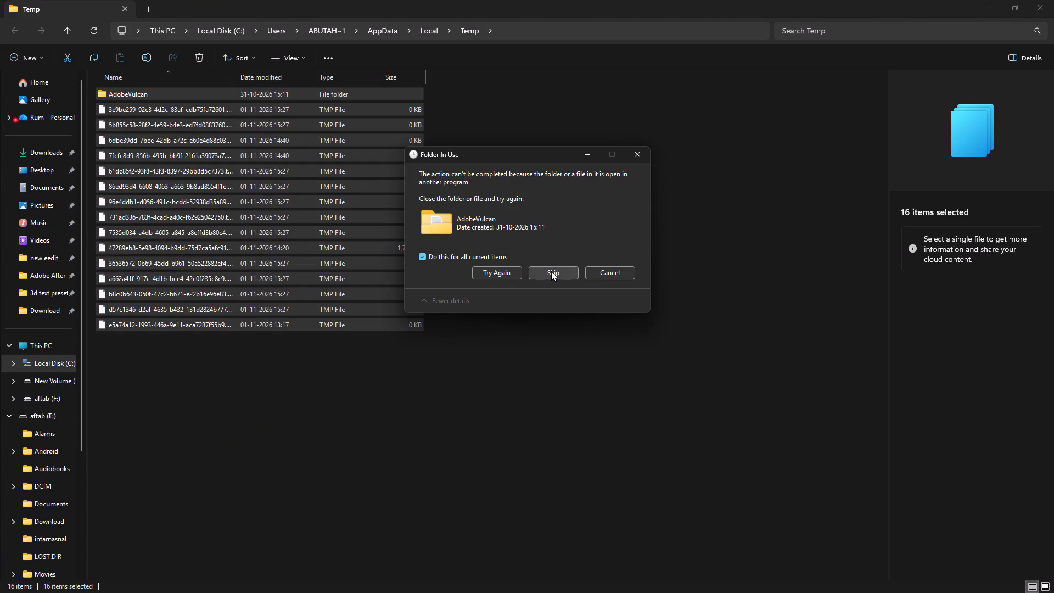
double_click(385, 97)
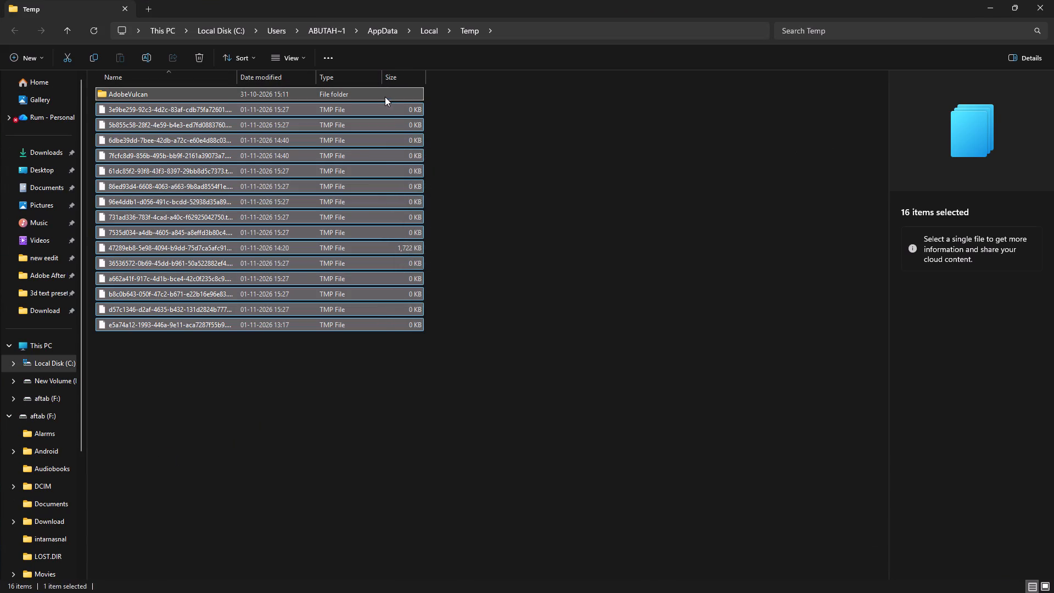
click(1053, 0)
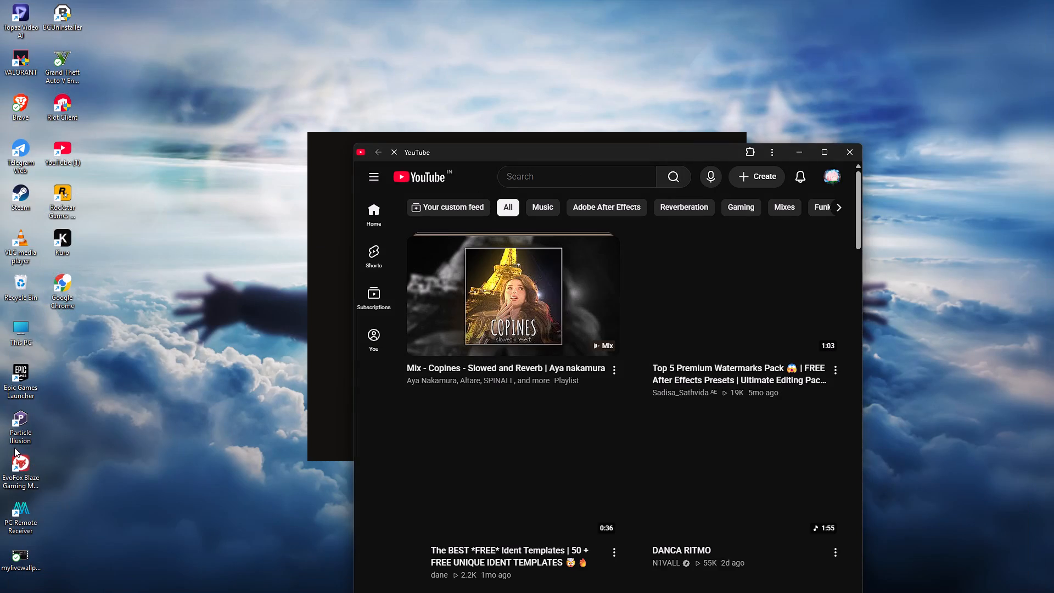
Open the Recycle Bin and permanently delete everything in it.
click(16, 305)
double_click(21, 299)
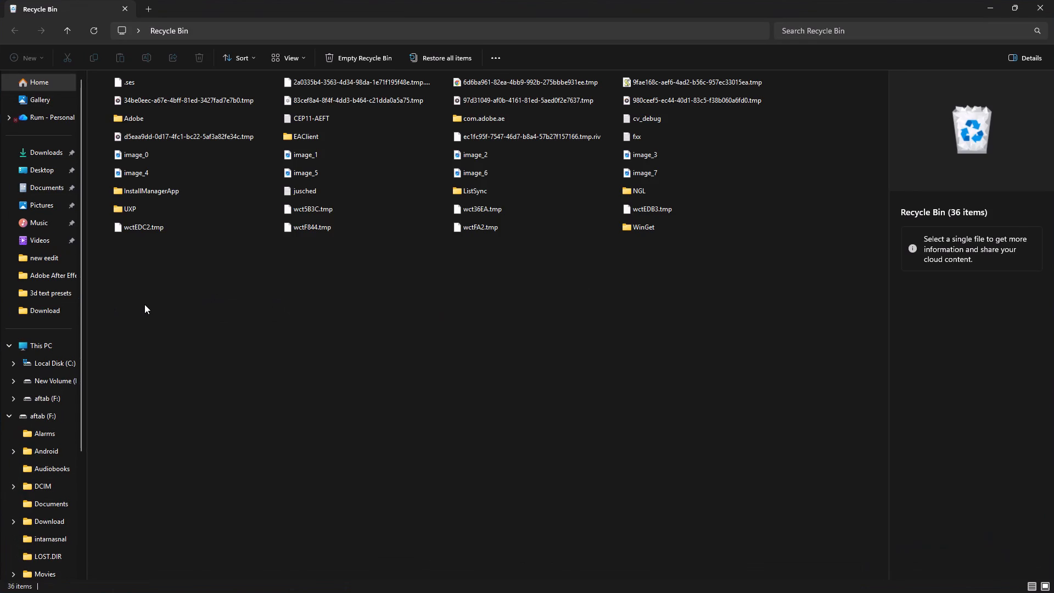
key(ctrl+a)
key(Delete)
click(593, 317)
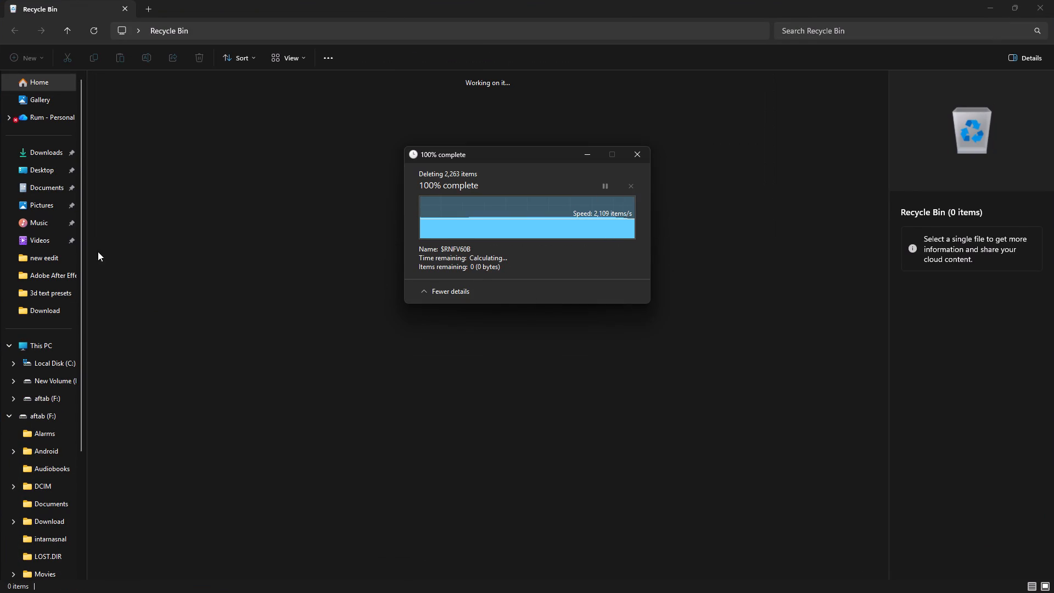
Check the free space on the drives in This PC and close the File Explorer window.
click(47, 343)
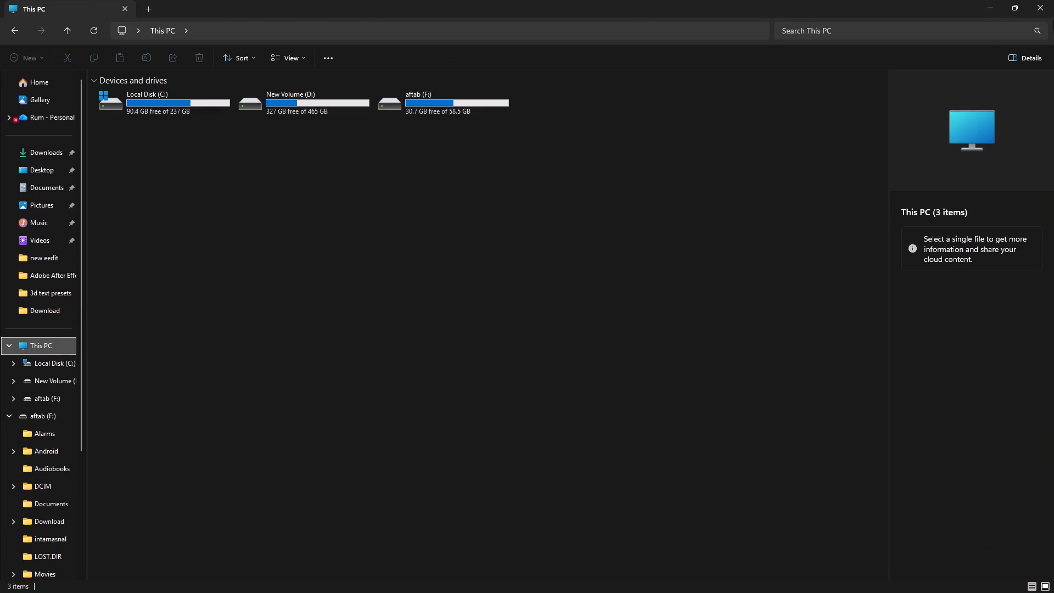
click(1053, 20)
click(1044, 13)
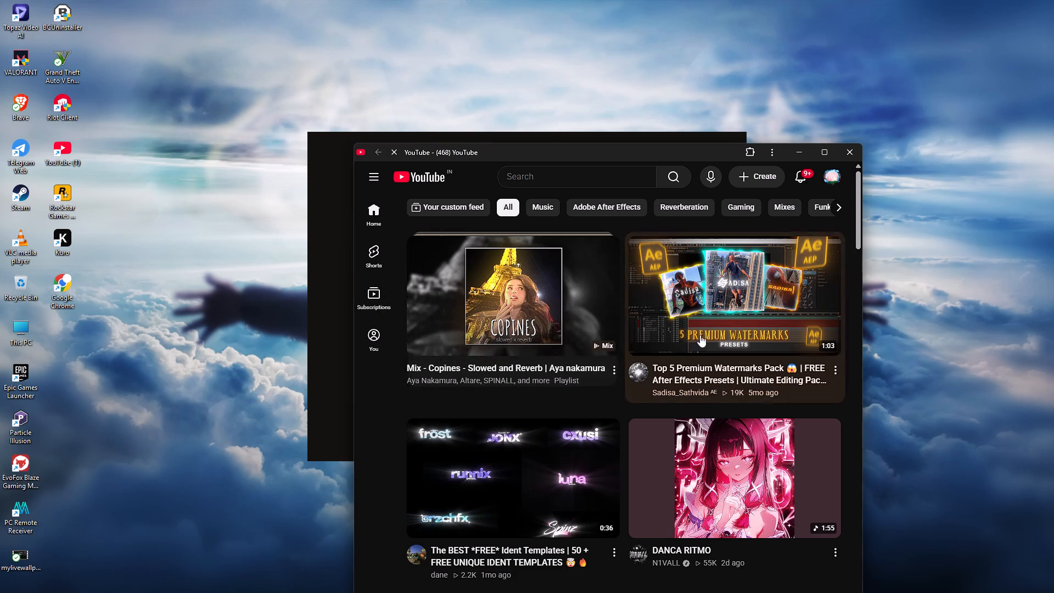
Open the "Top 3! PREMIUM OUTRO PRESETS" video from YouTube's You page and expand its description to the download links.
click(382, 327)
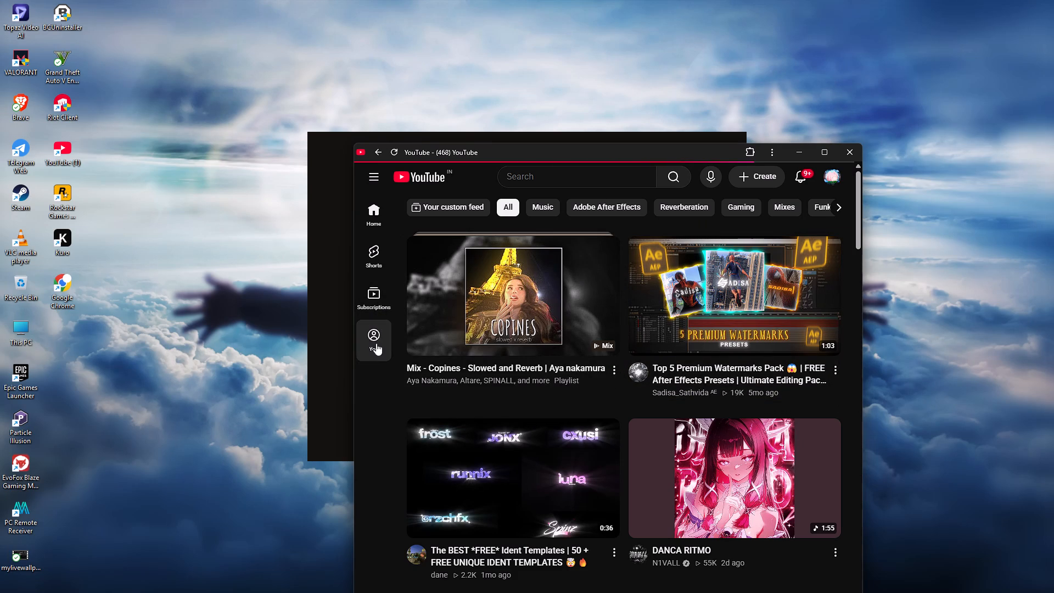
click(376, 343)
click(491, 346)
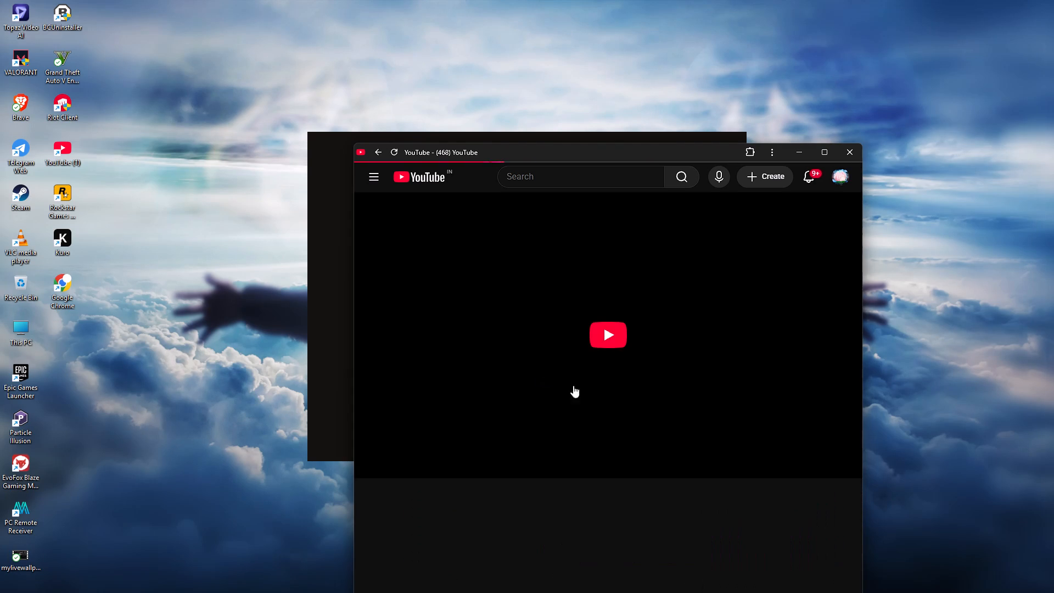
scroll(619, 415, down, 13)
scroll(573, 485, down, 7)
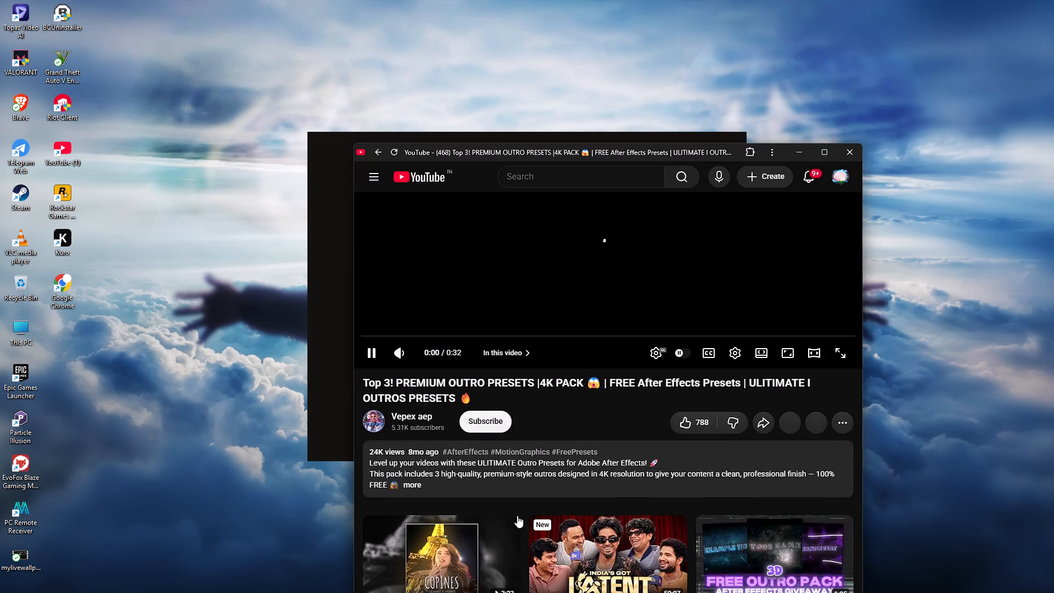
click(524, 490)
scroll(534, 486, down, 3)
scroll(469, 507, down, 3)
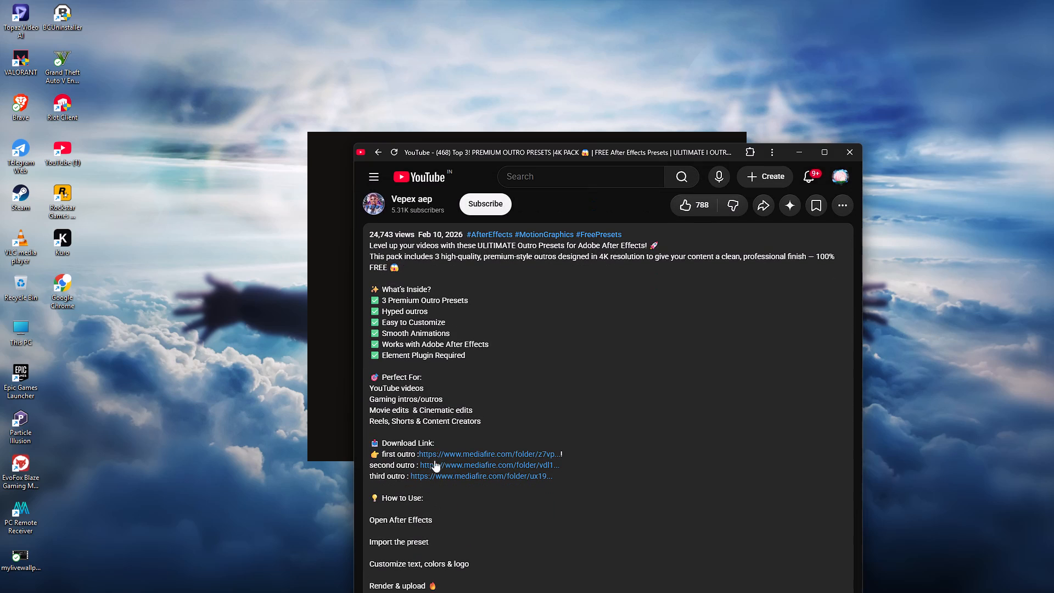
Open a MediaFire outro download link from the description in its own window and close the YouTube video window.
click(436, 471)
drag(550, 166, 434, 248)
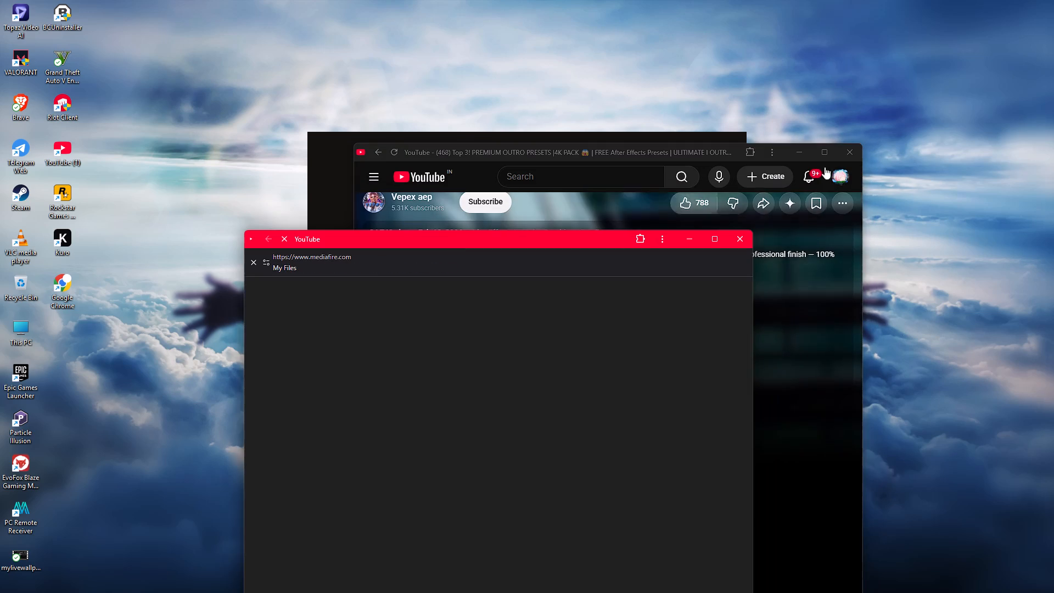
click(842, 159)
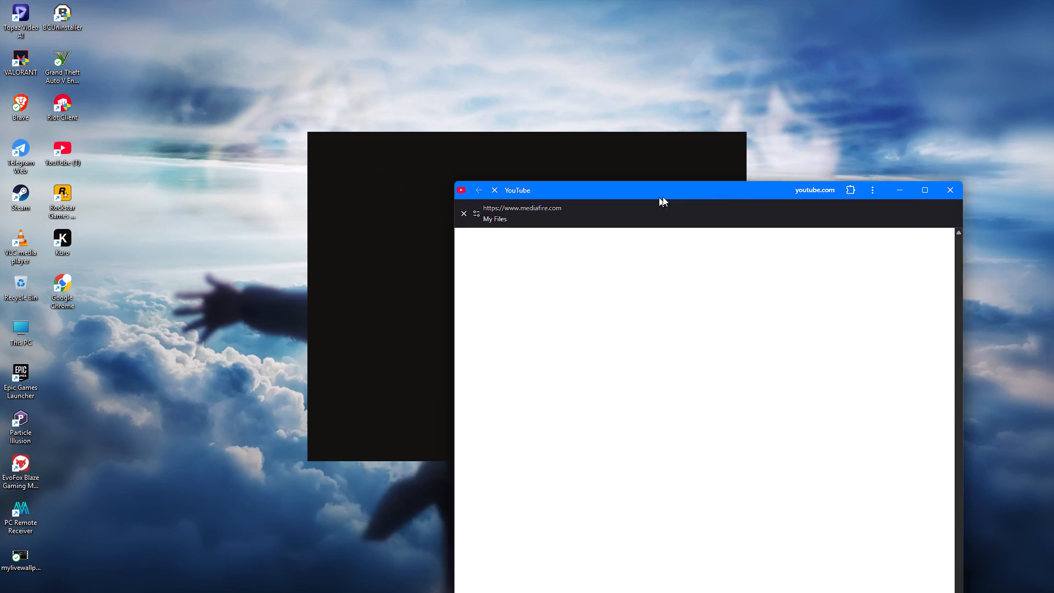
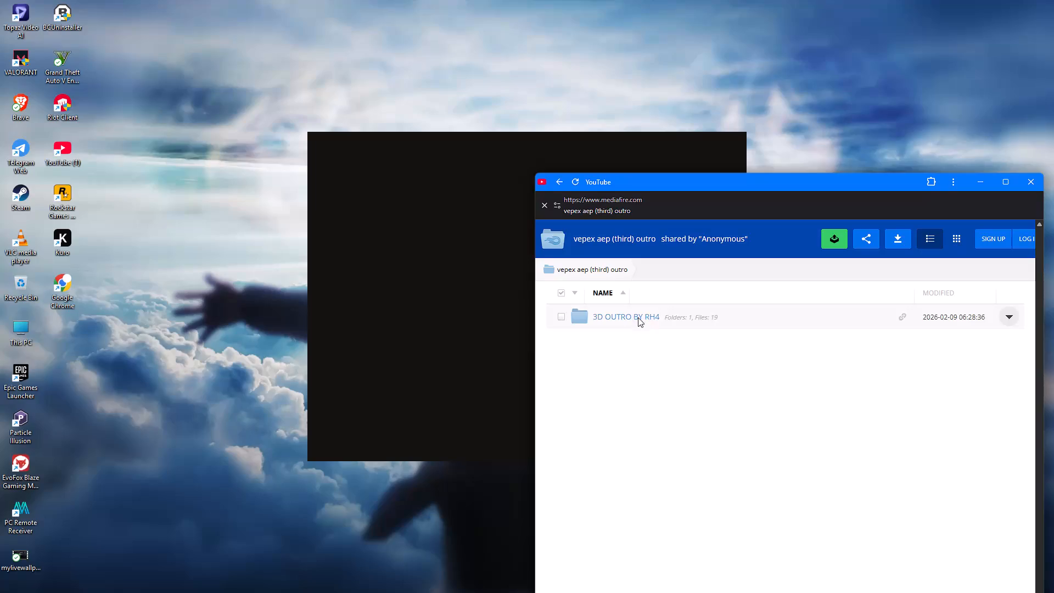
Examine the files in the resources folder of 3D OUTRO BY RH4 and close the MediaFire window.
drag(720, 183, 581, 136)
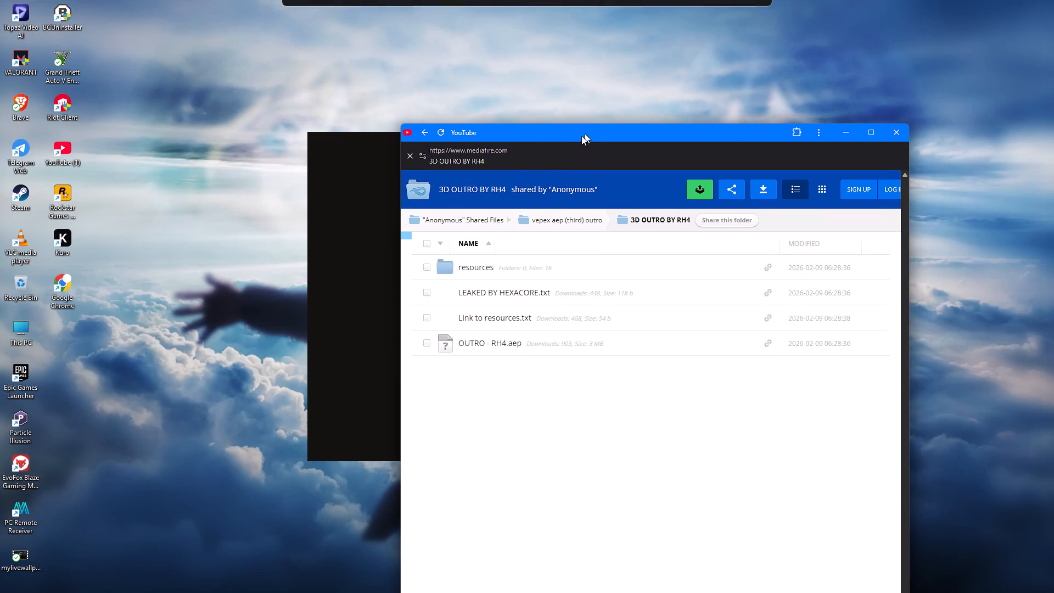
drag(581, 136, 585, 133)
click(486, 268)
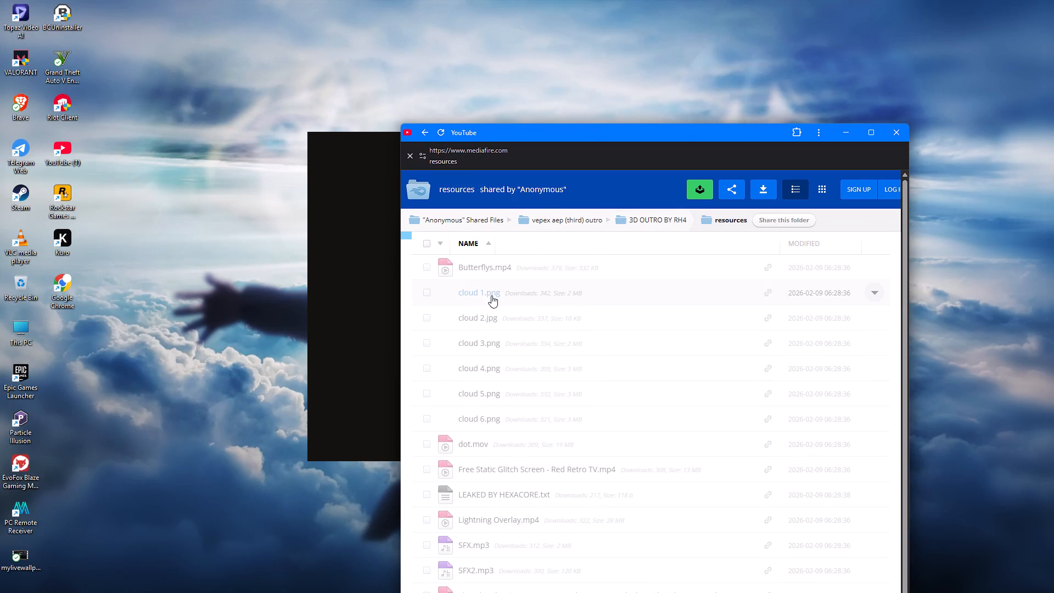
scroll(489, 389, down, 1)
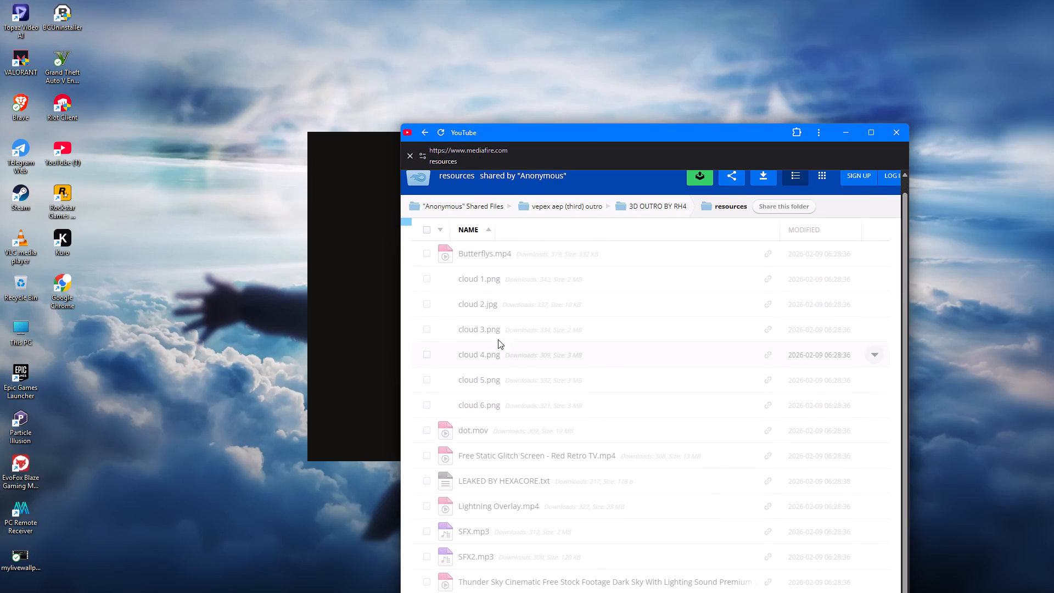
scroll(491, 368, down, 4)
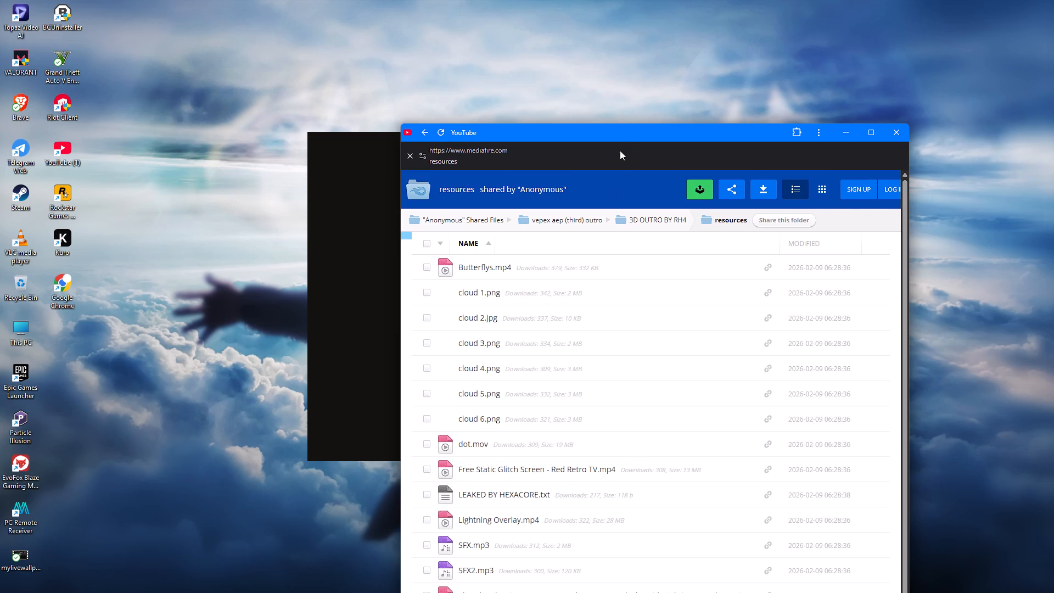
drag(620, 133, 597, 63)
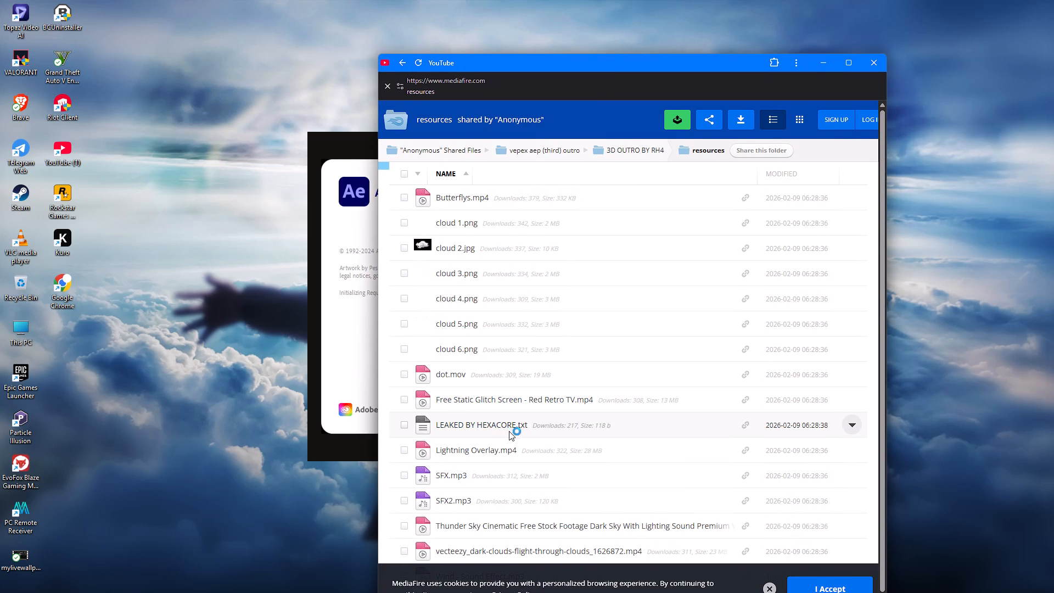
scroll(491, 496, down, 5)
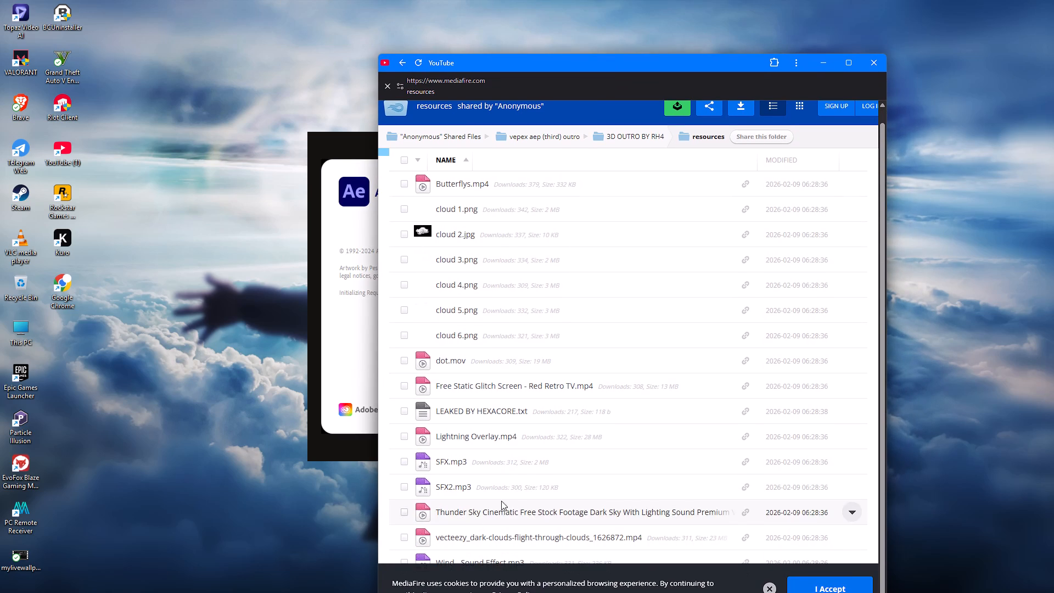
click(871, 64)
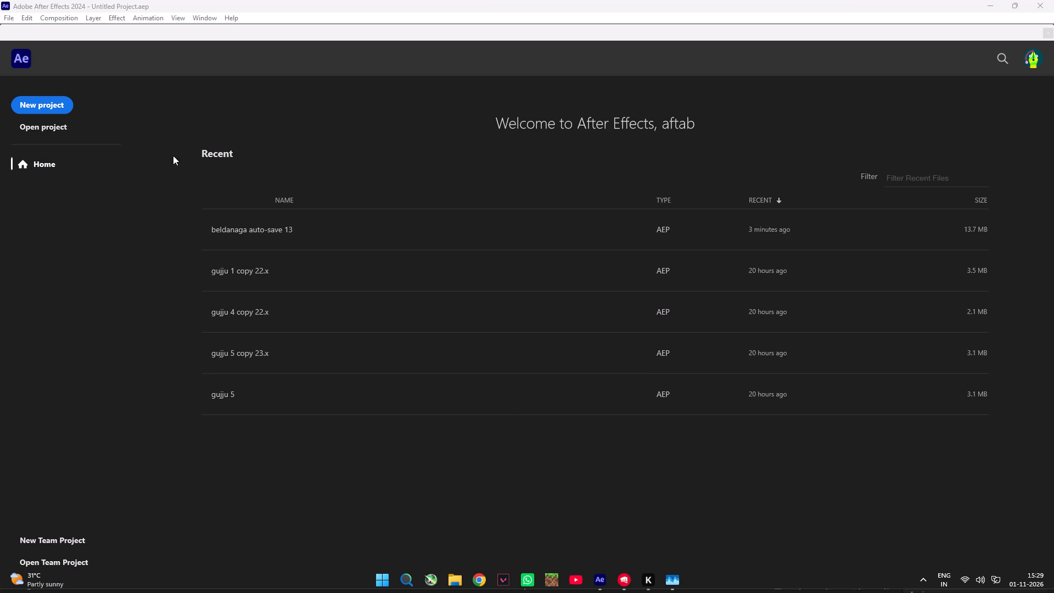
Open the recent After Effects project beldanaga auto-save 13.
click(242, 234)
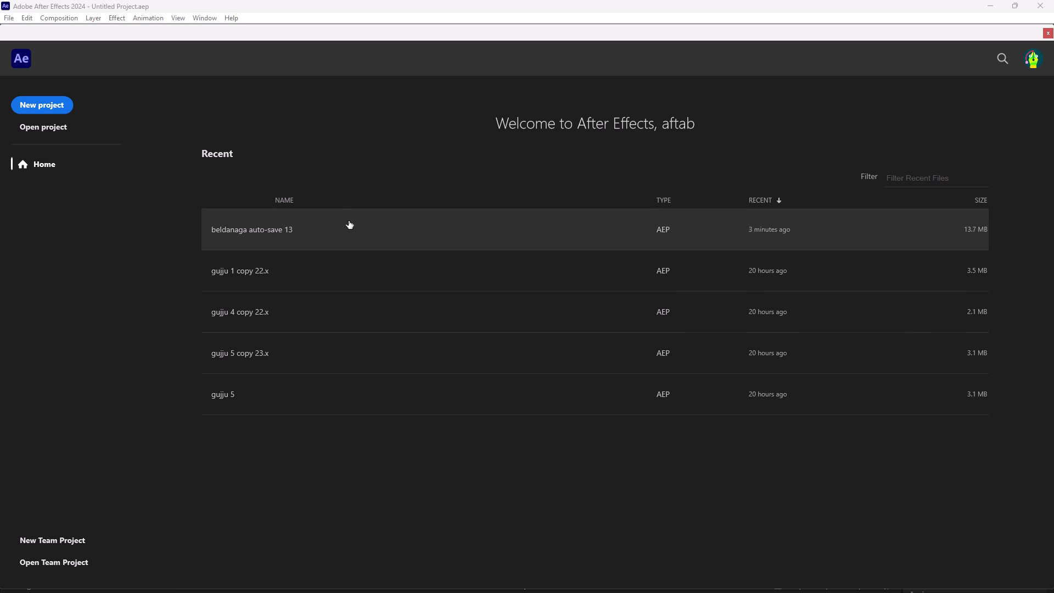
click(263, 230)
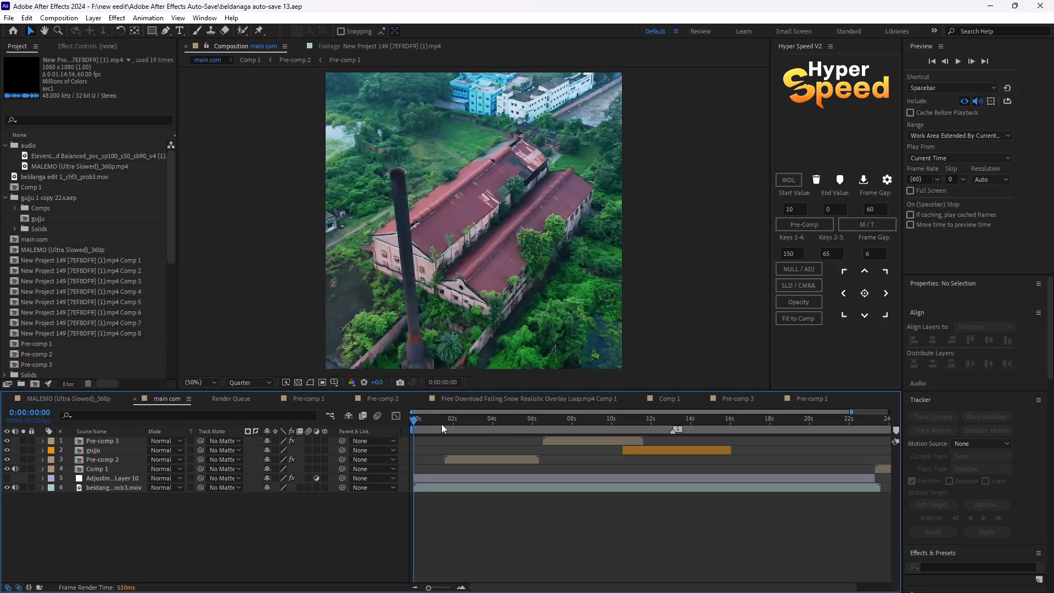
Preview the main com composition from its beginning and collapse the Solids folder of the vepex editz outro preset.
drag(419, 417, 407, 423)
key(space)
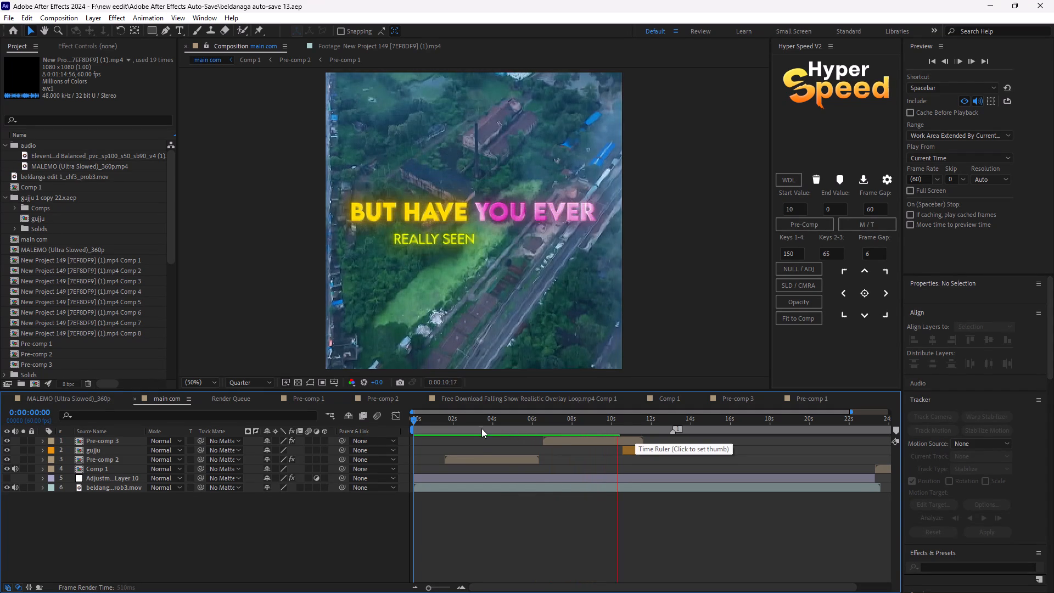
scroll(33, 309, down, 5)
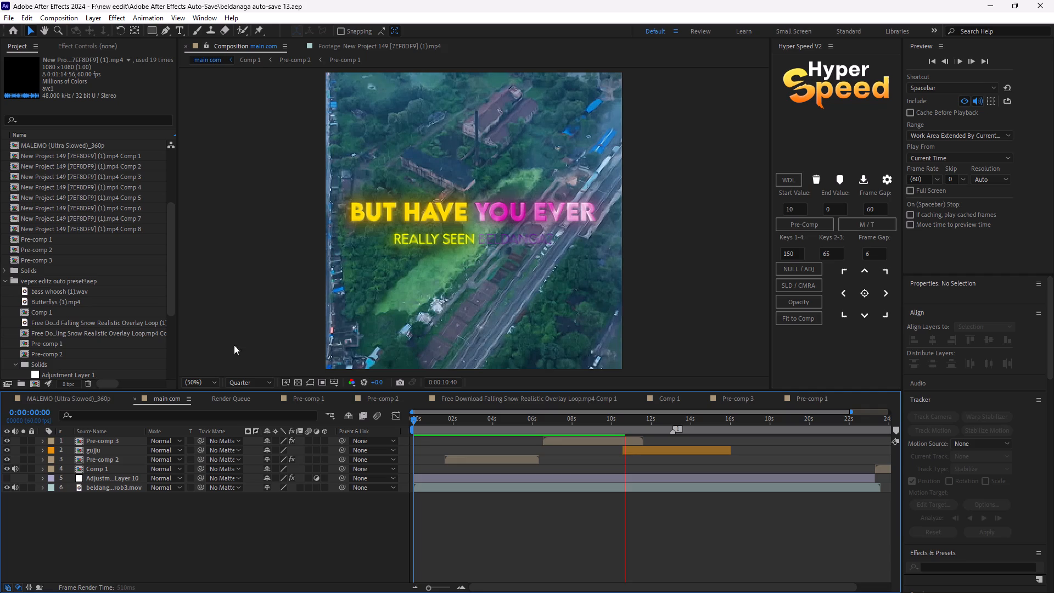
click(14, 361)
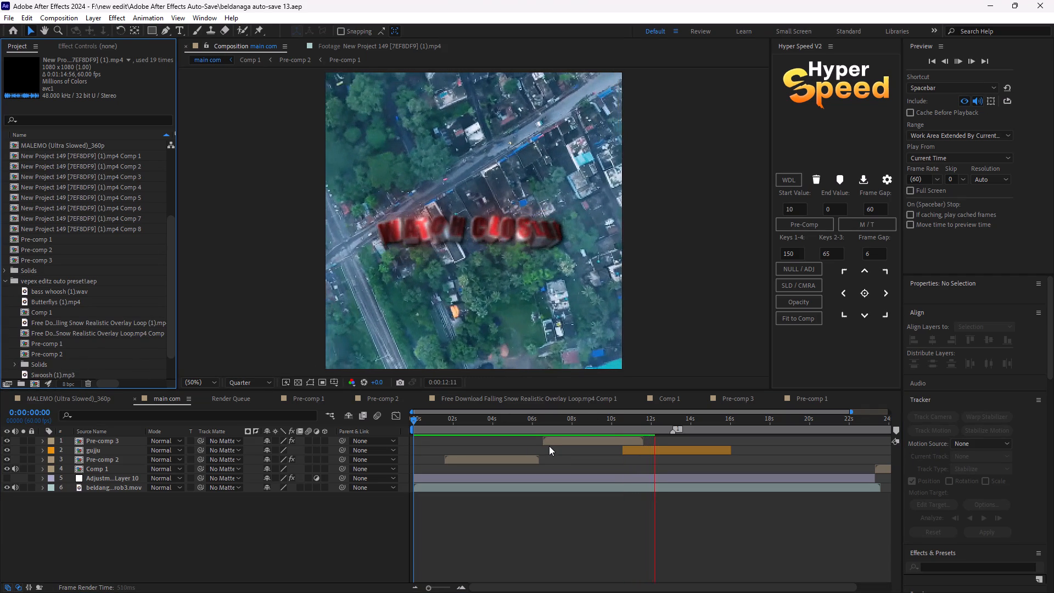
scroll(498, 532, down, 1)
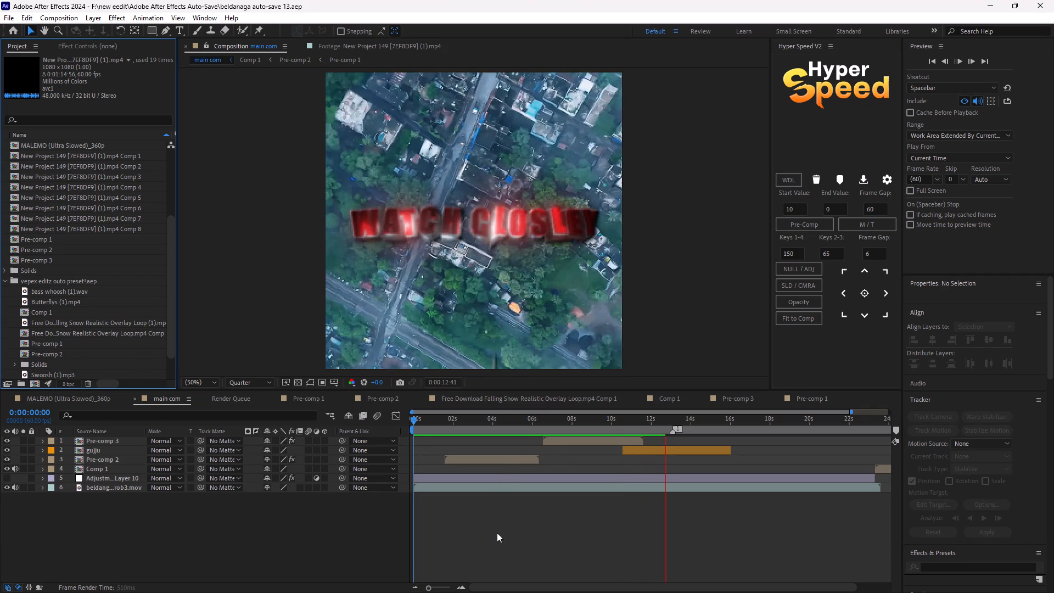
scroll(497, 530, up, 3)
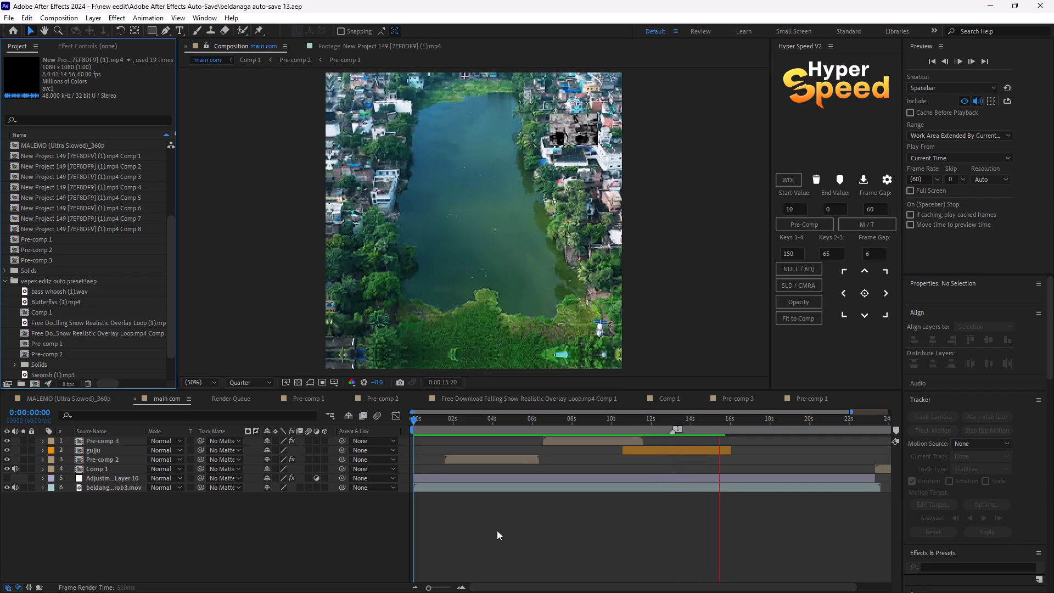
key(F5)
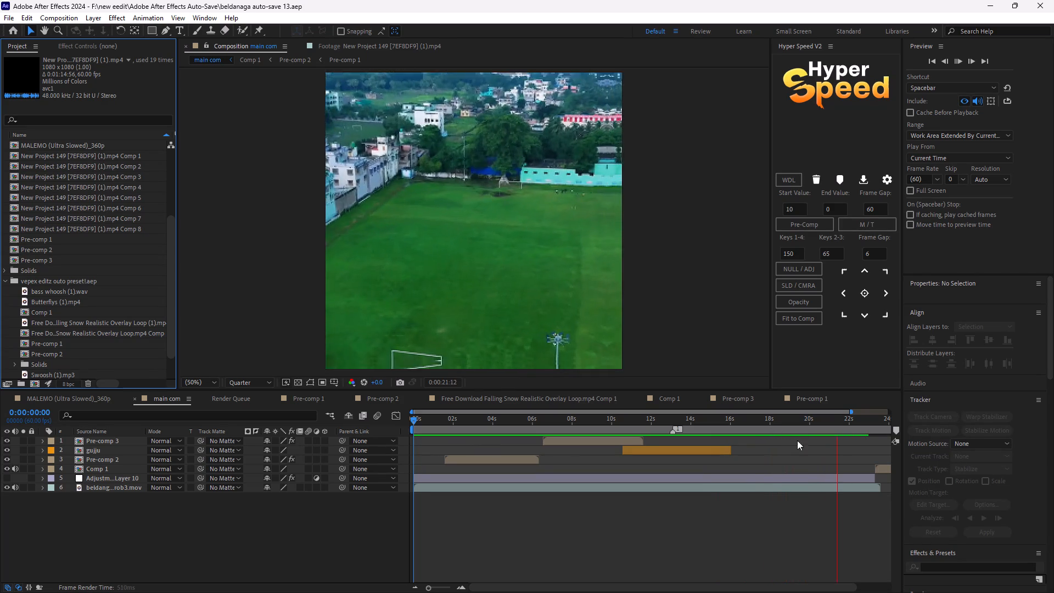
drag(851, 411, 866, 416)
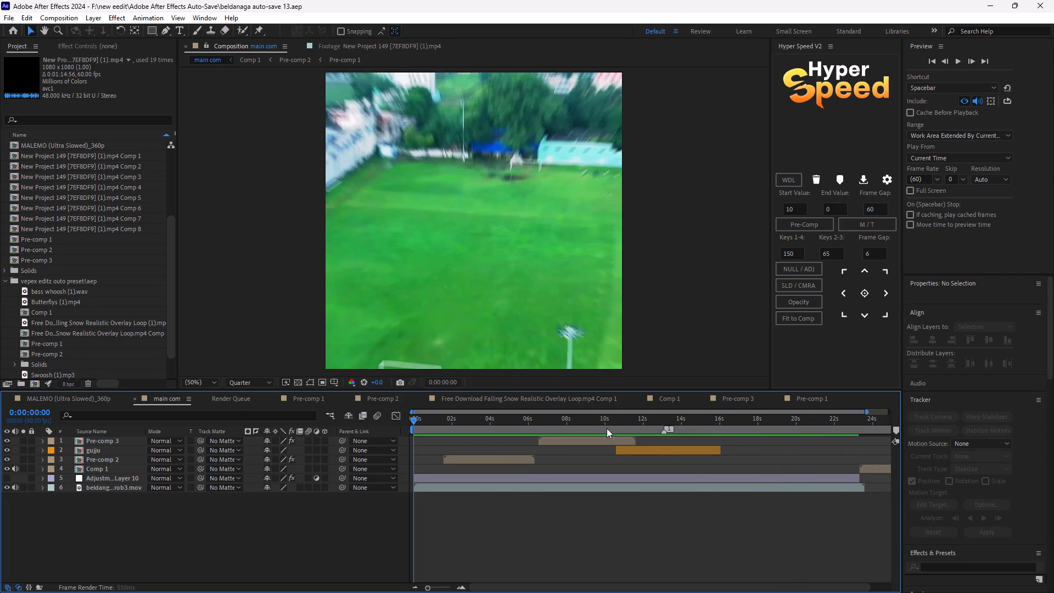
key(space)
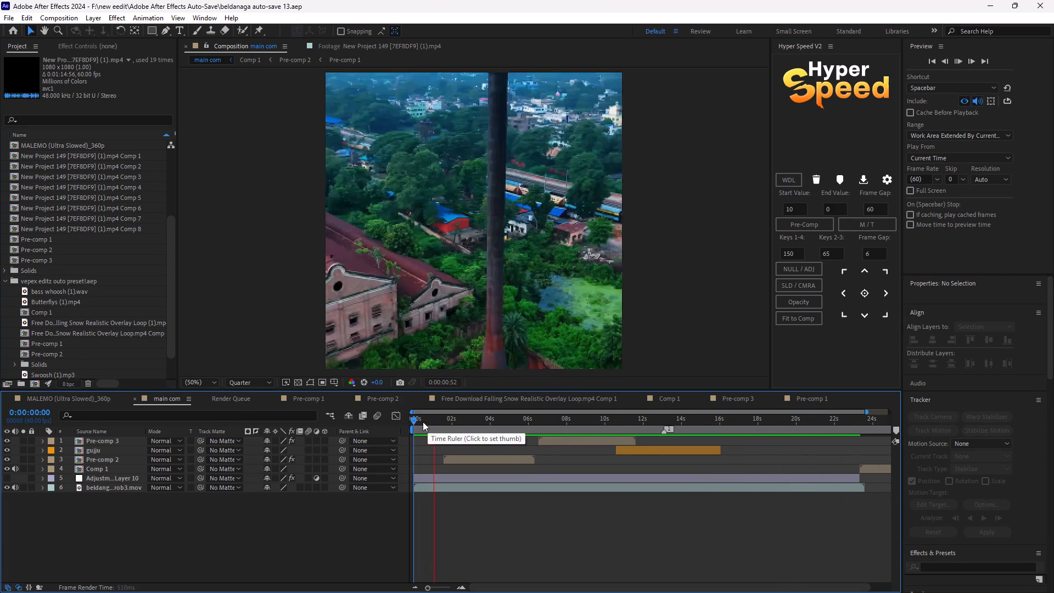
Preview the ending of main com from 0:00:20:14 up to the outro.
drag(417, 419, 800, 448)
key(space)
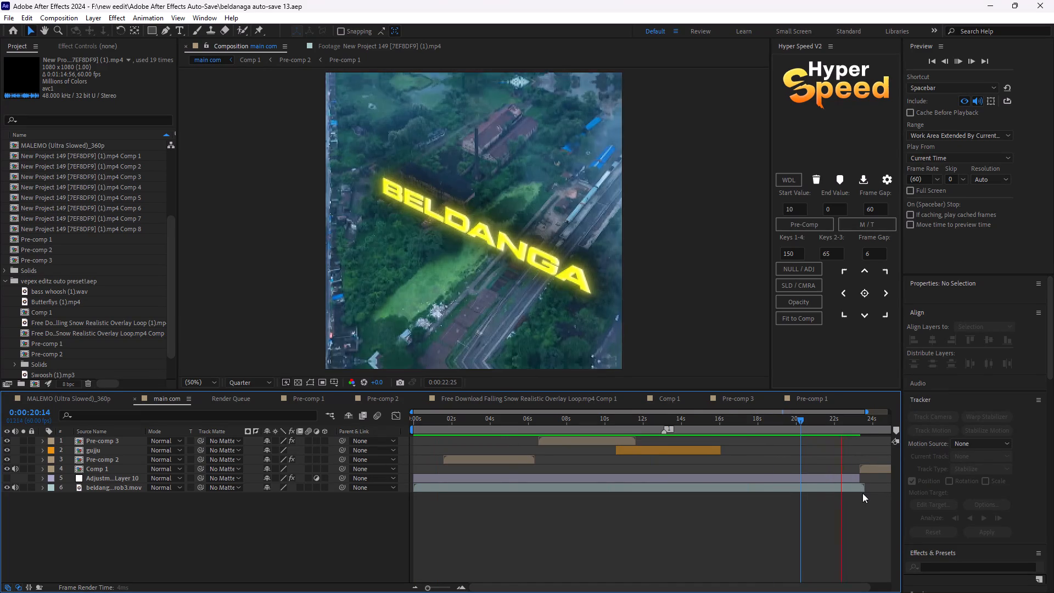
key(space)
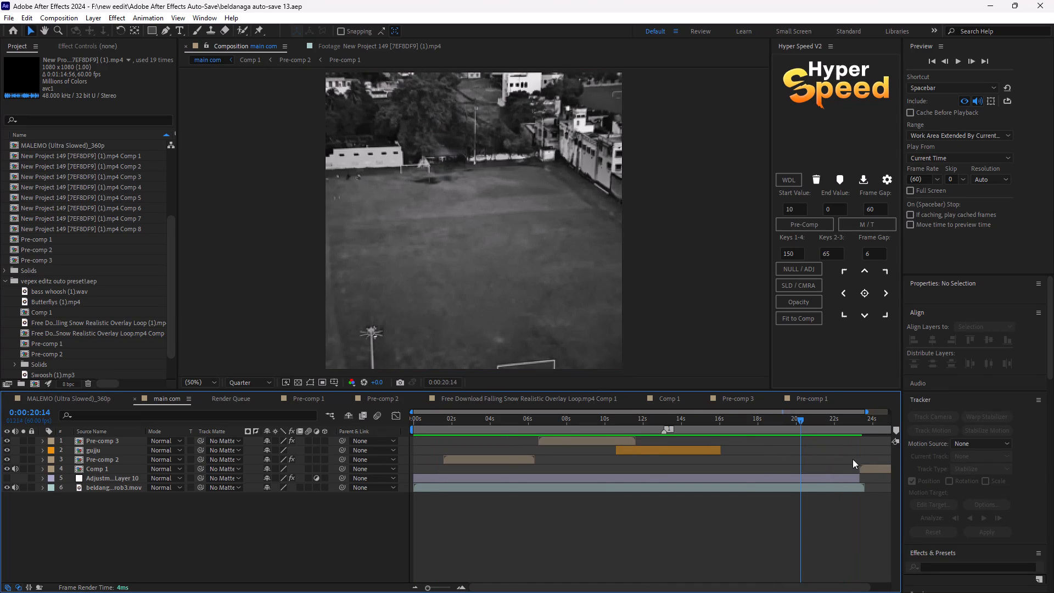
key(space)
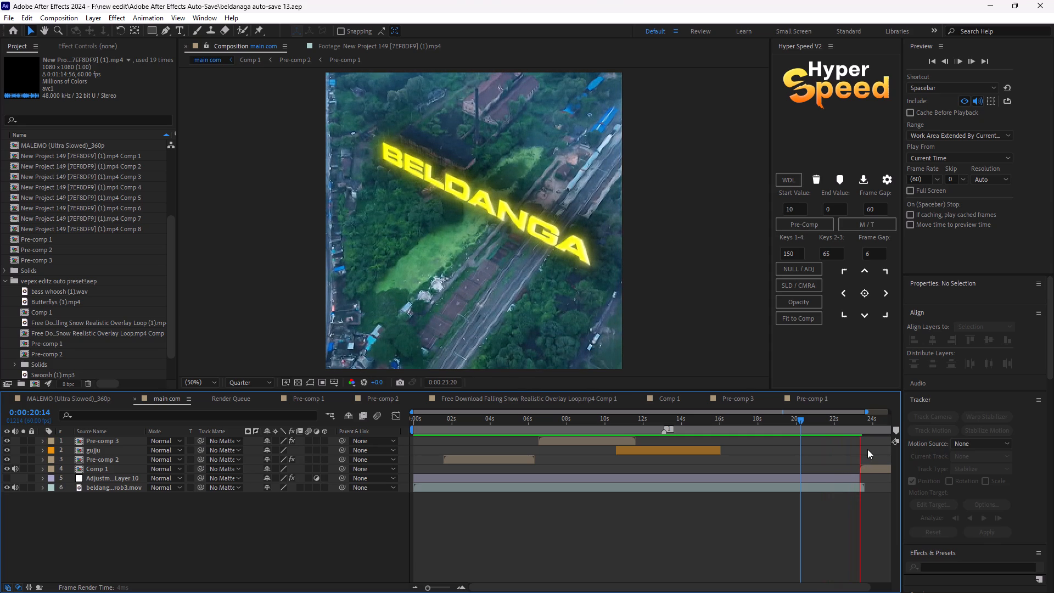
key(space)
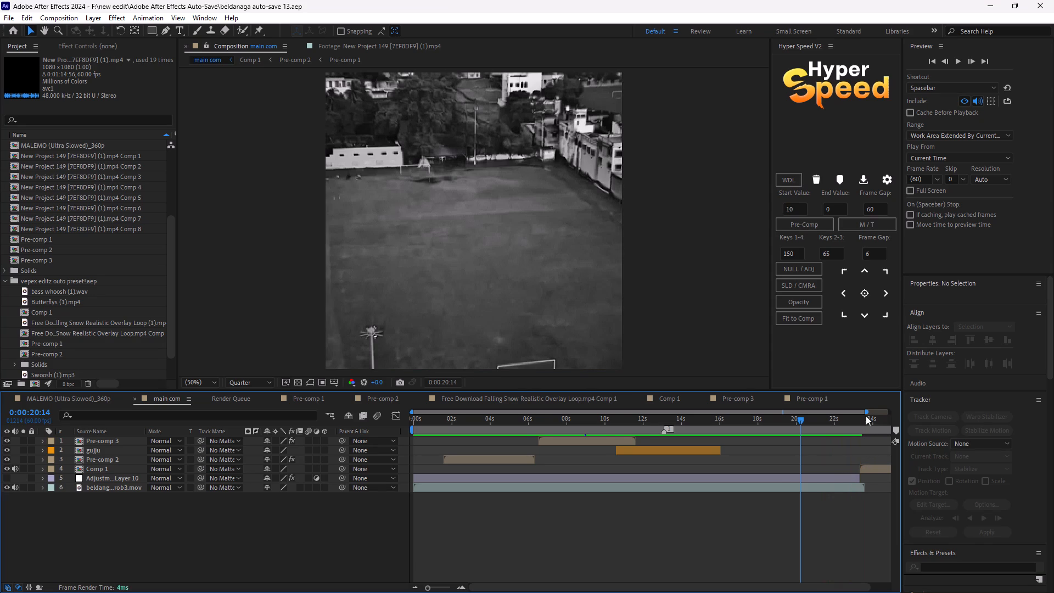
Scrub to the start of the outro layer Comp 1, around 0:00:23:39, and check its frames.
drag(866, 411, 884, 416)
drag(785, 416, 815, 428)
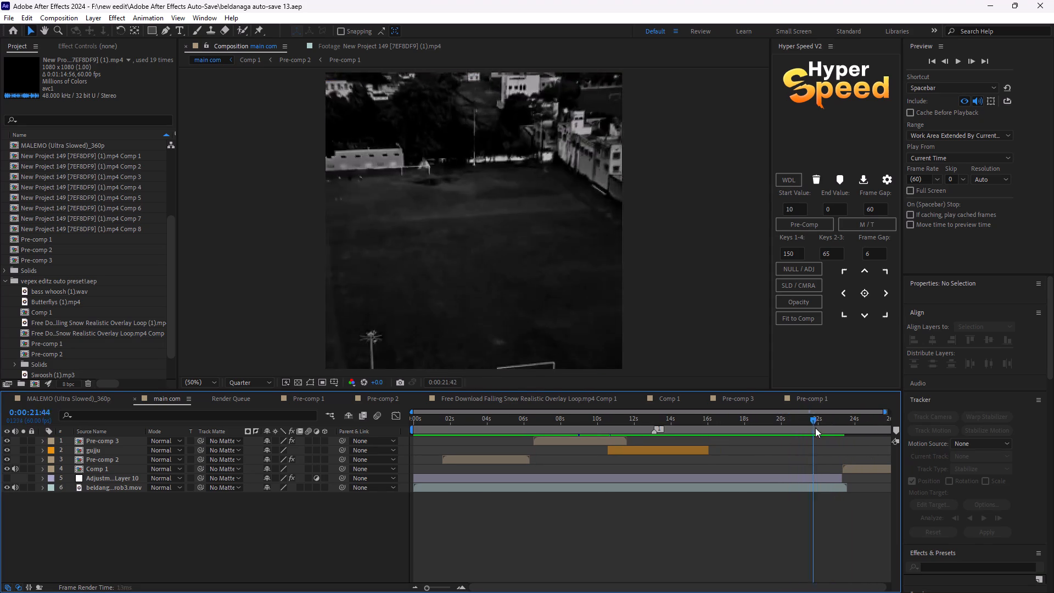
drag(815, 428, 848, 441)
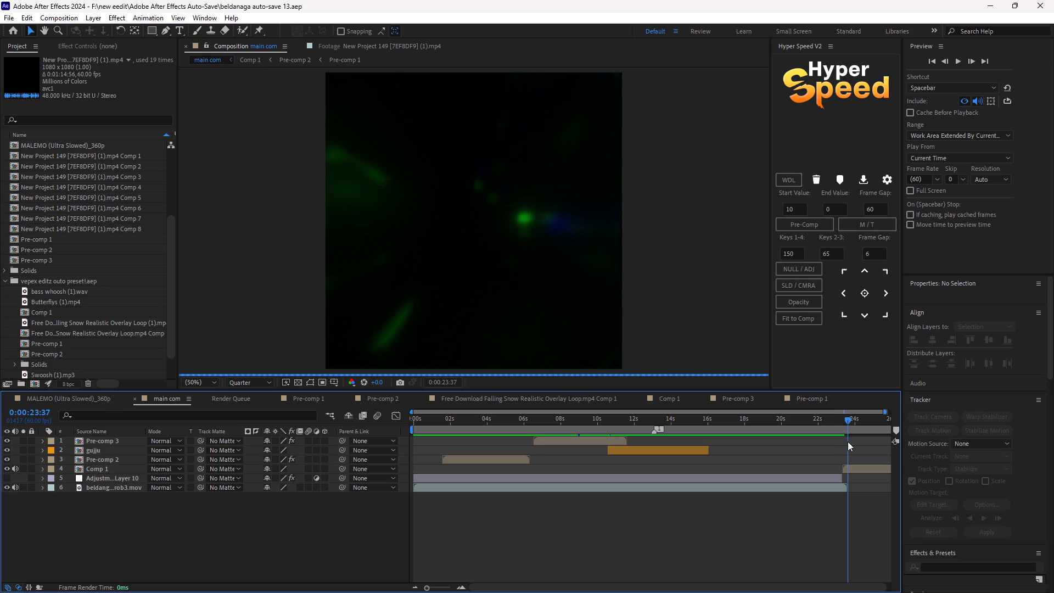
drag(848, 441, 848, 441)
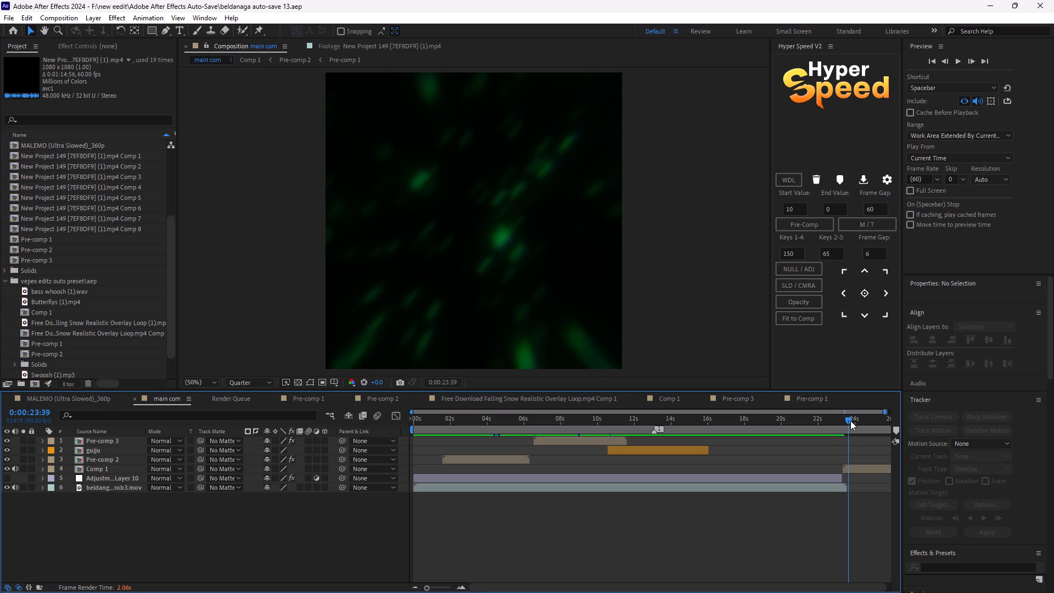
click(850, 421)
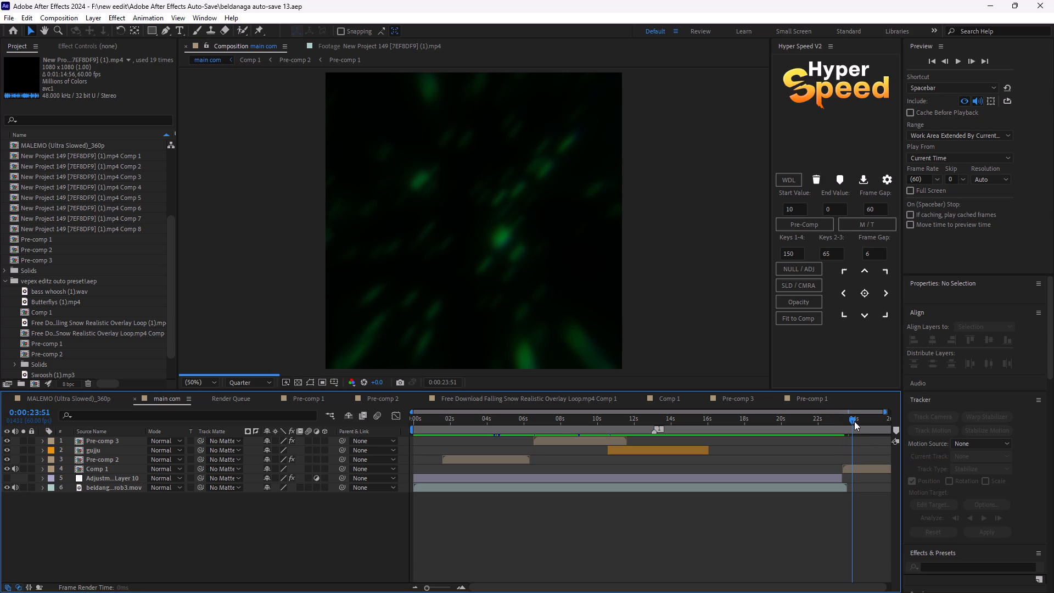
key(space)
click(855, 421)
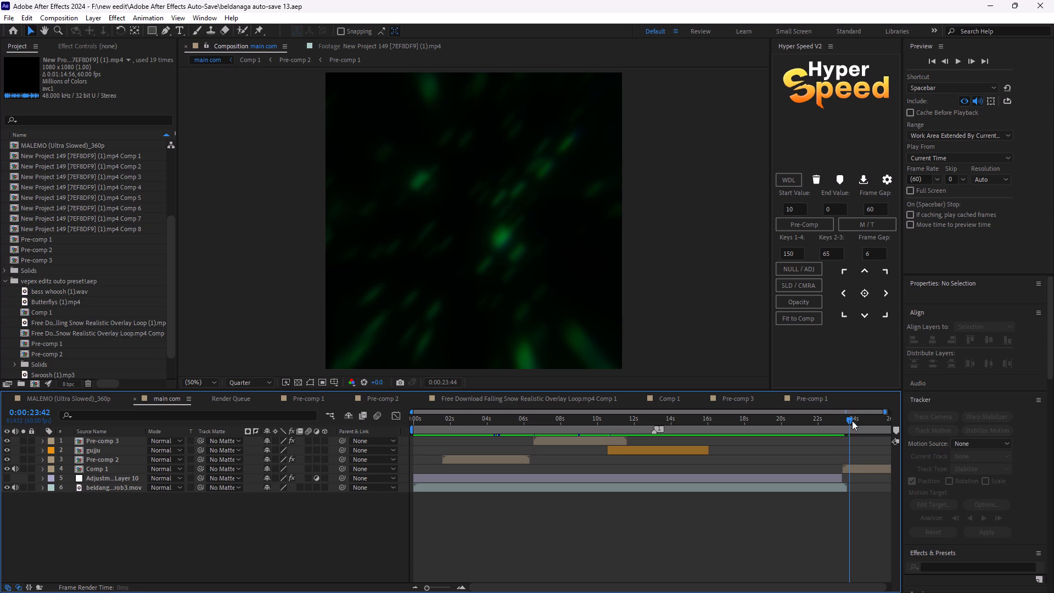
Set the main com preview to a custom resolution that renders every 8 pixels horizontally.
click(254, 383)
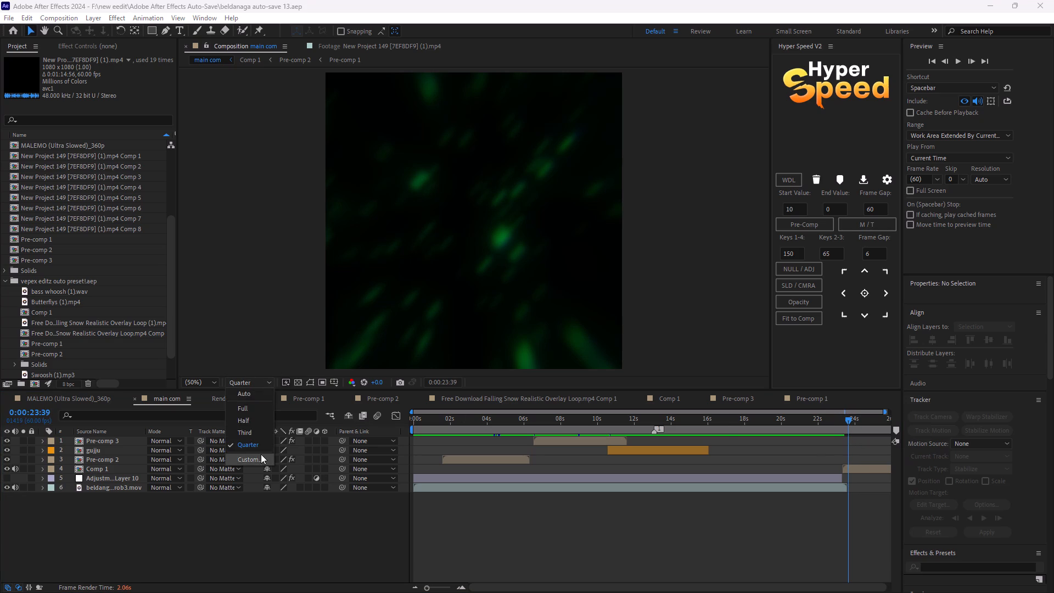
click(261, 454)
key(BackSpace)
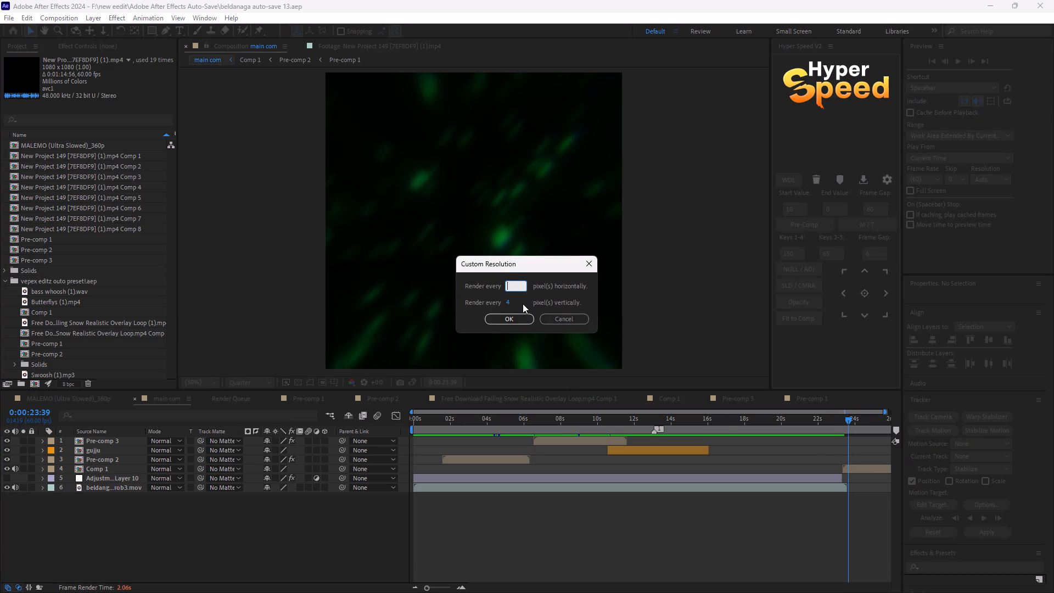
key(8)
key(Return)
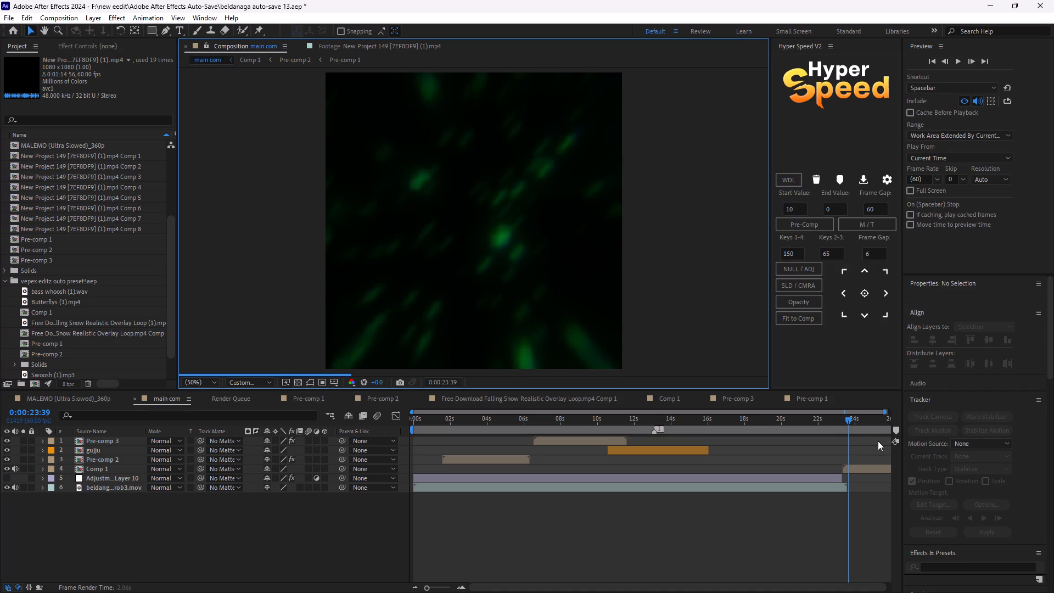
Preview the outro in main com from 0:00:23:23.
drag(853, 423, 843, 424)
key(space)
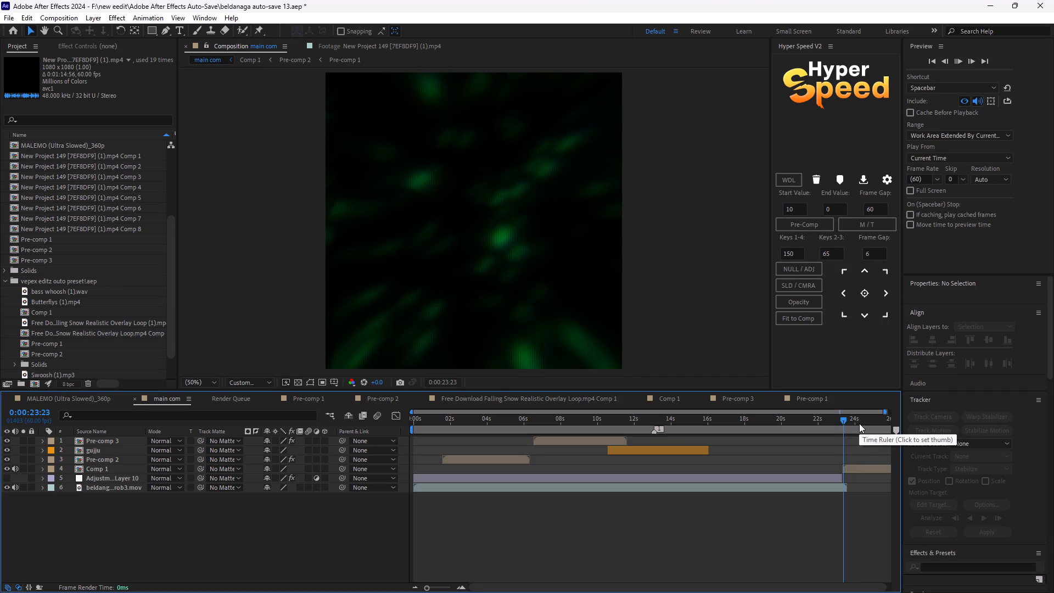
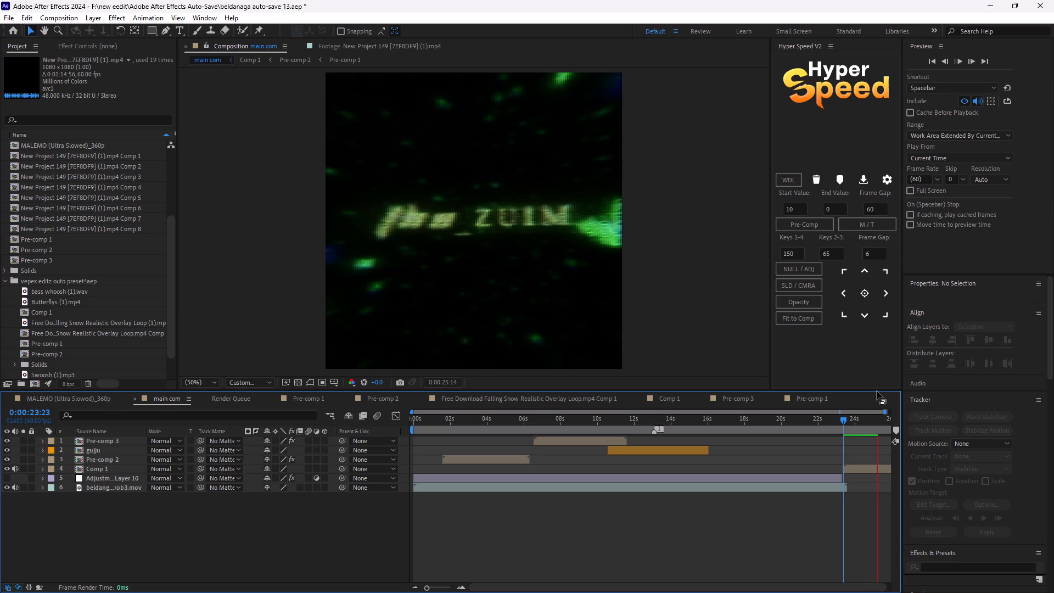
Scrub through the outro in main com from 0:00:23:12 to 0:00:25:32 and check its frames.
drag(848, 422, 844, 423)
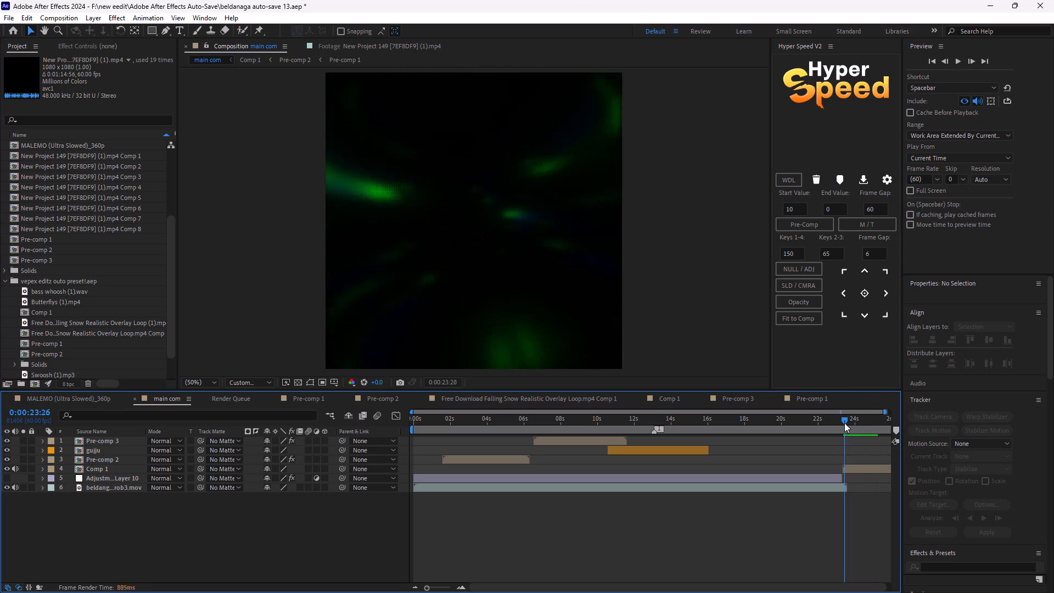
drag(844, 423, 840, 425)
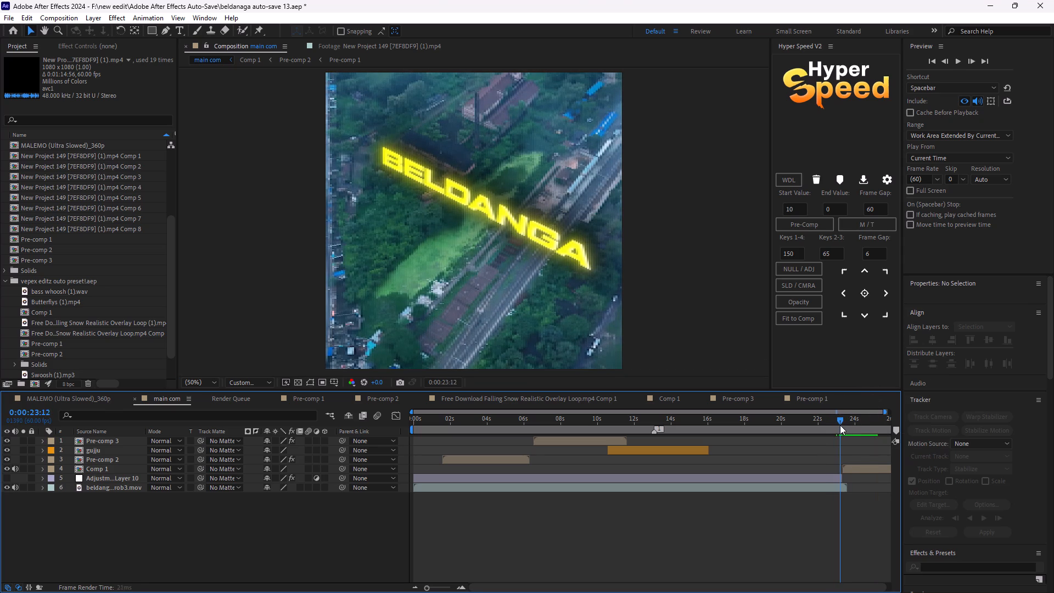
drag(840, 425, 856, 425)
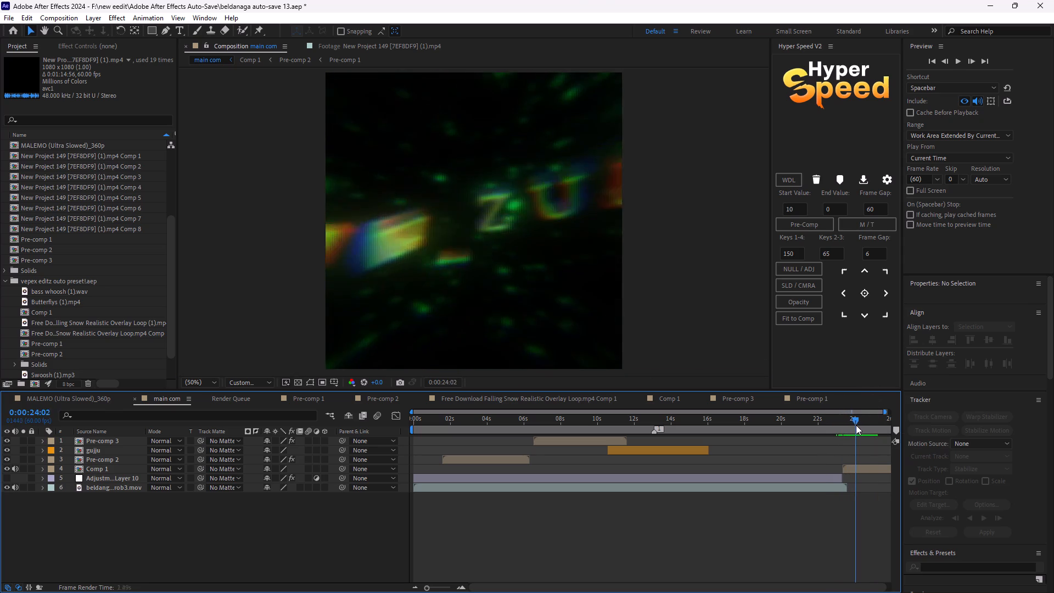
drag(856, 425, 872, 425)
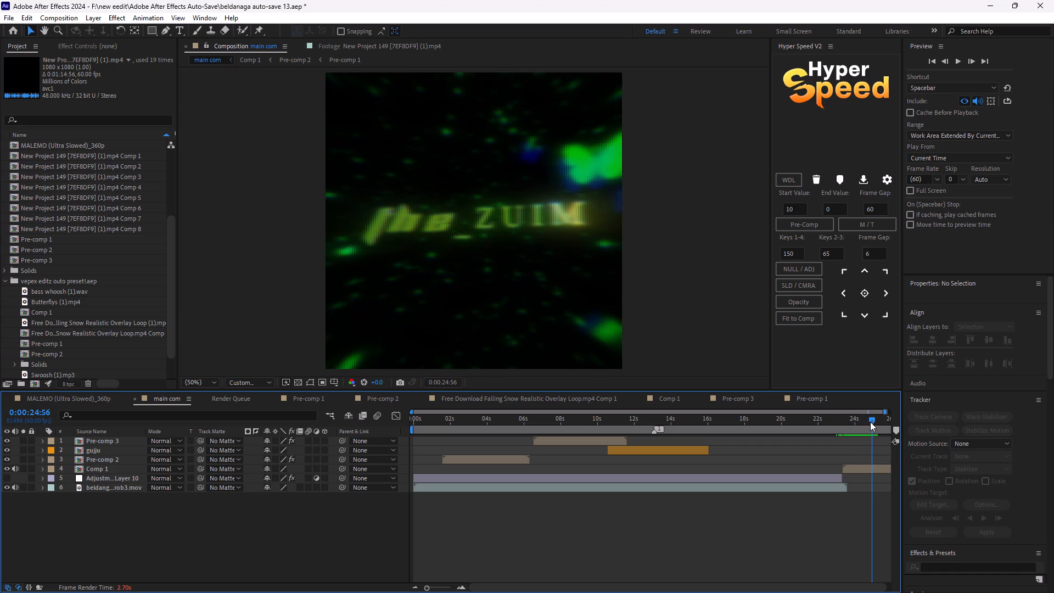
drag(870, 421, 879, 421)
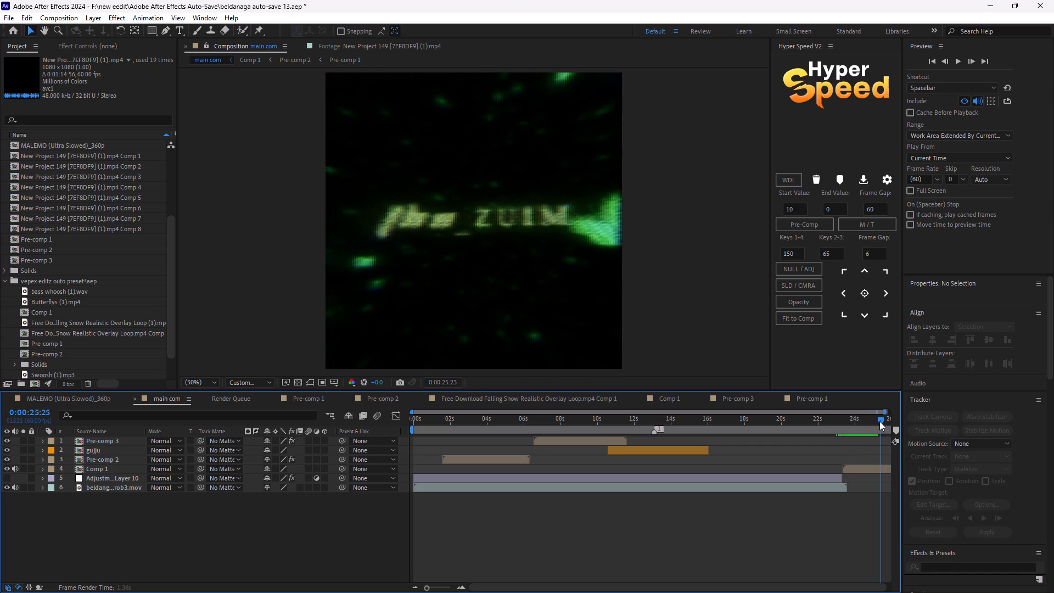
drag(879, 421, 876, 423)
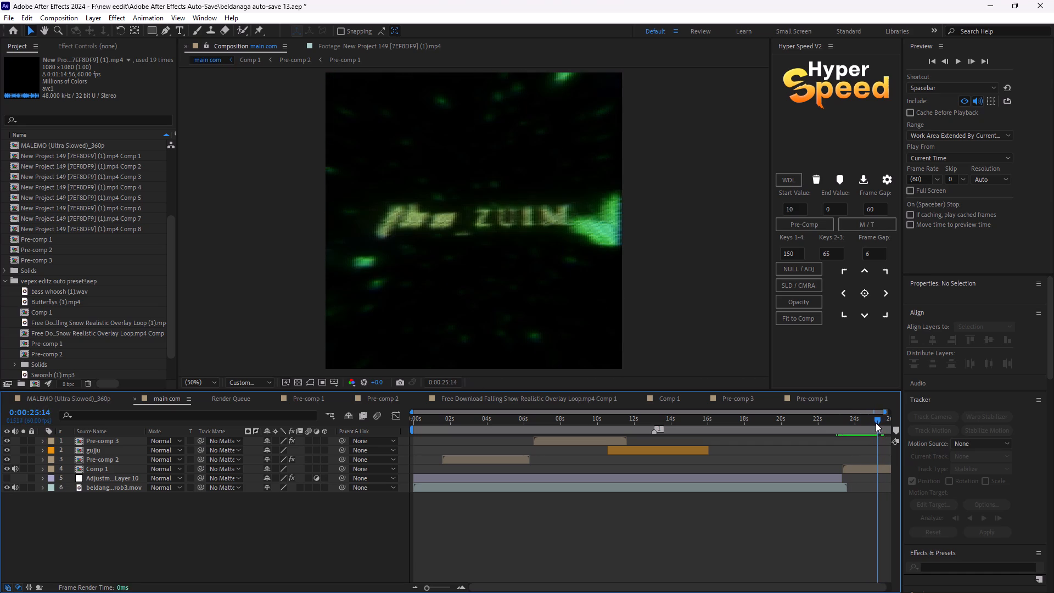
drag(876, 423, 879, 423)
click(881, 419)
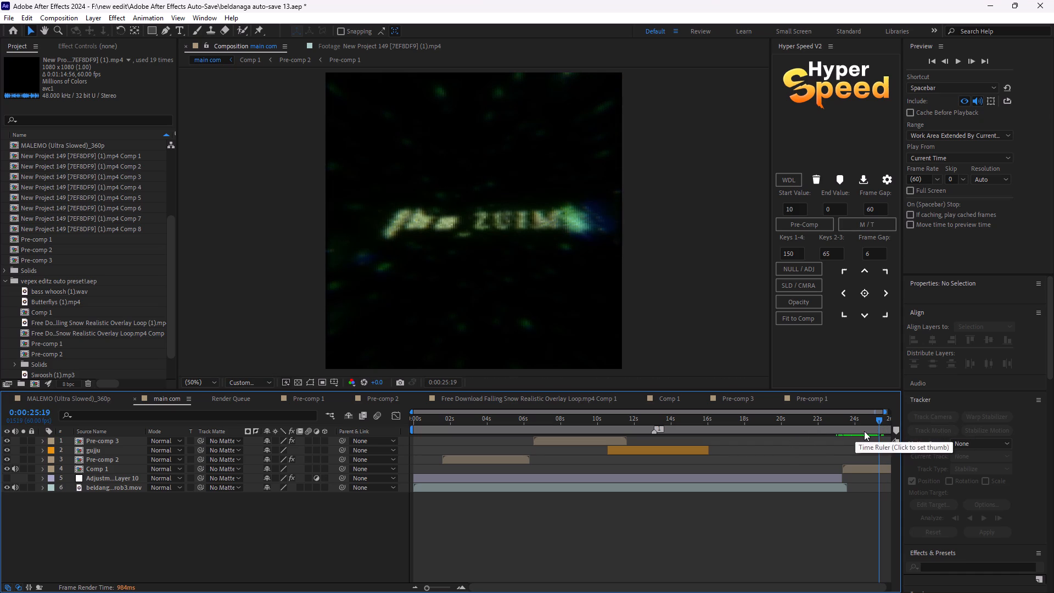
drag(884, 419, 883, 419)
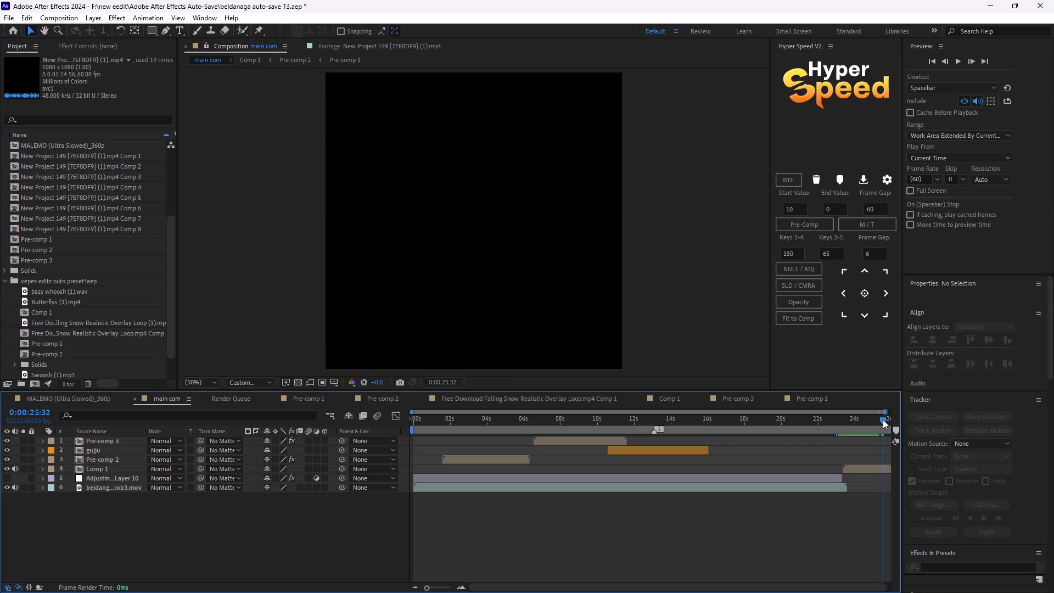
Preview the whole main com edit from 0:00:00:00.
drag(883, 419, 265, 424)
key(space)
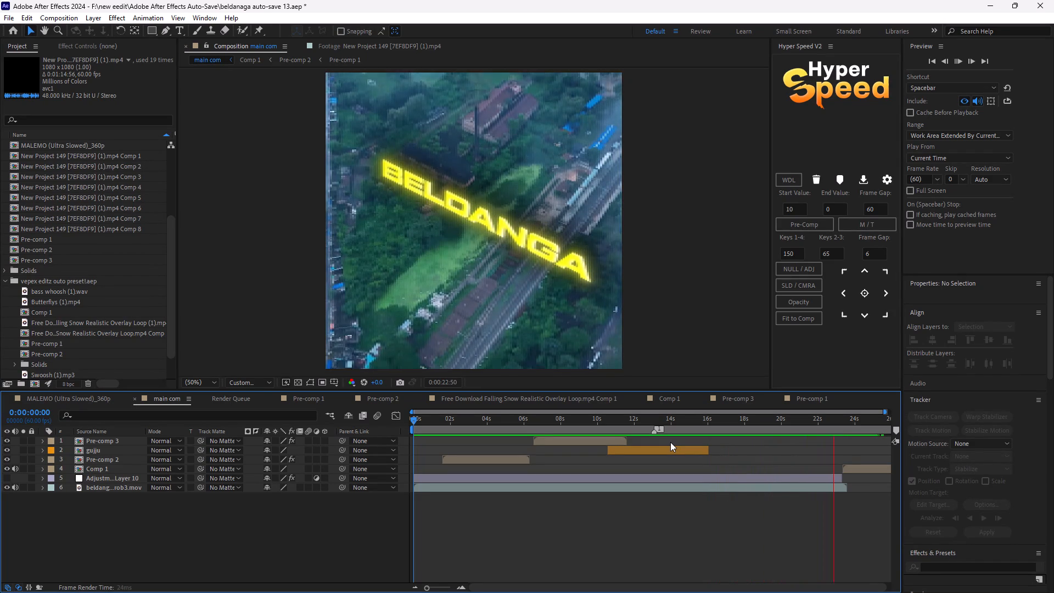
key(space)
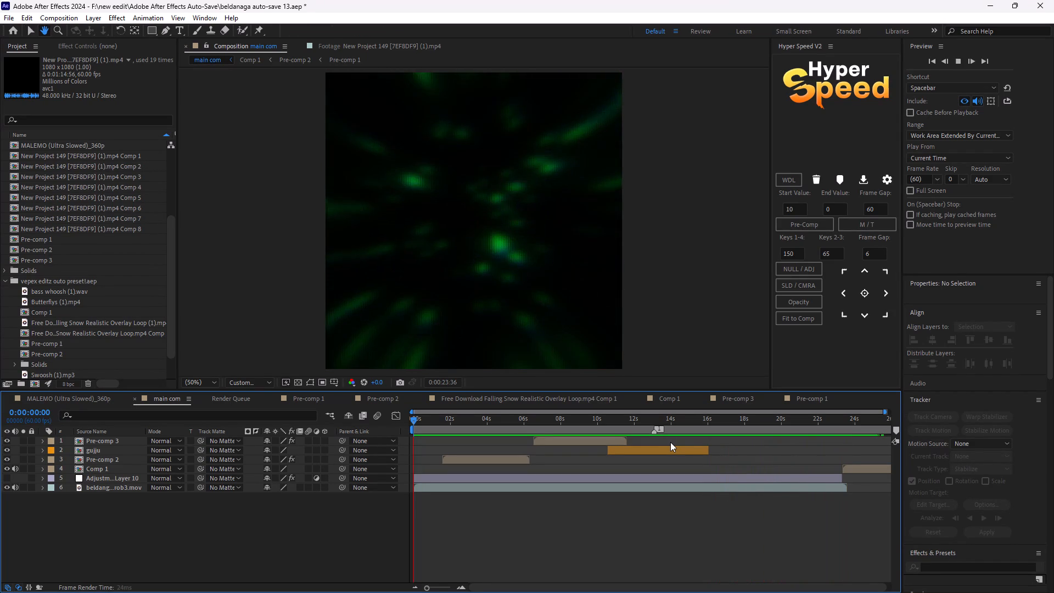
key(space)
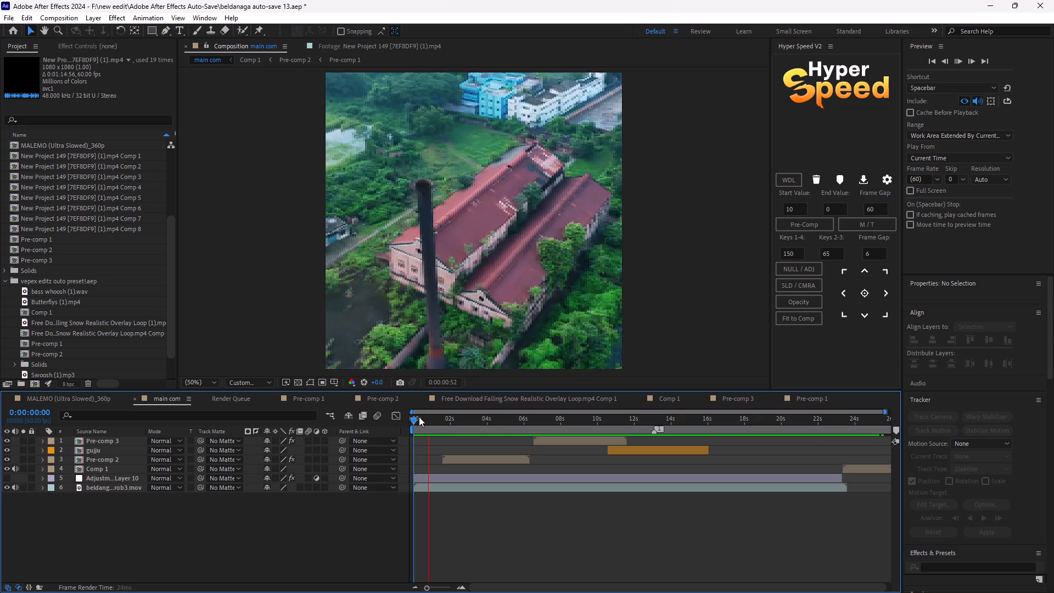
Preview the transition into the outro in main com from 0:00:22:07.
drag(418, 417, 820, 445)
key(space)
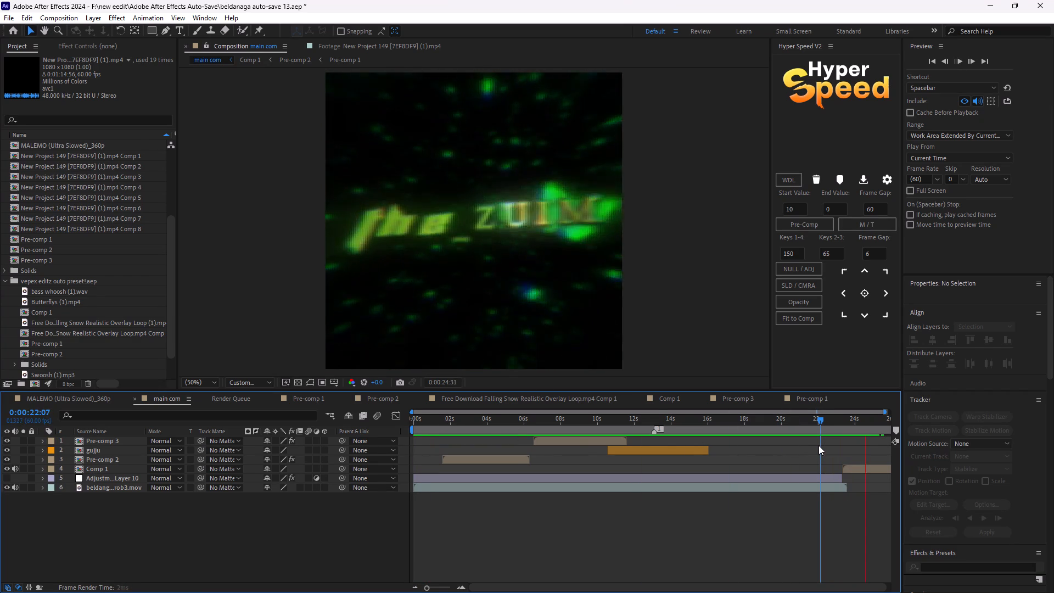
key(space)
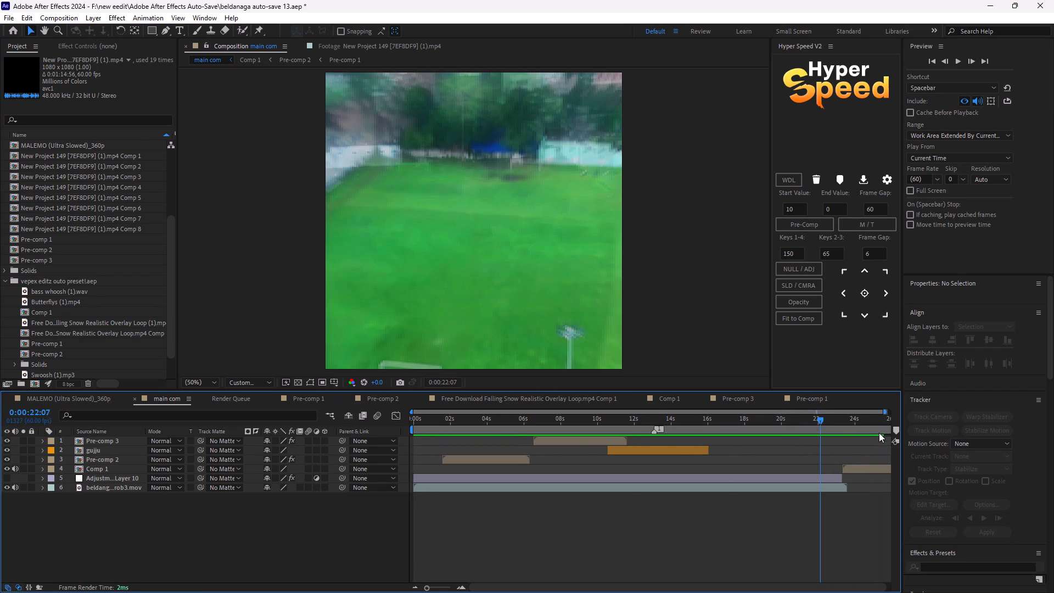
key(space)
Check the outro's closing frames between 0:00:24:50 and 0:00:25:23, and preview from there.
drag(829, 419, 870, 445)
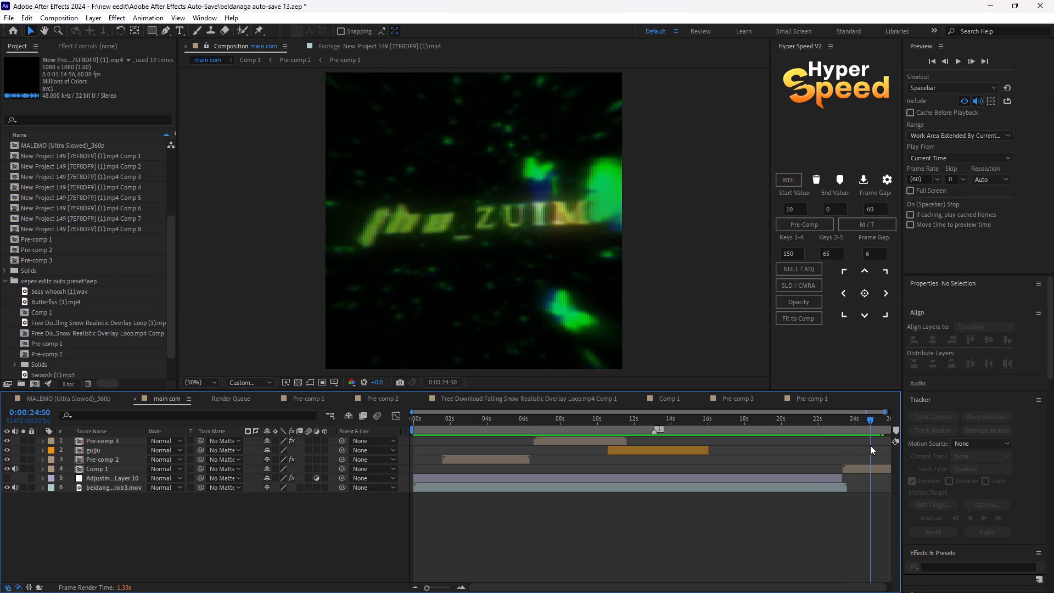
drag(870, 445, 871, 445)
key(space)
drag(874, 416, 874, 417)
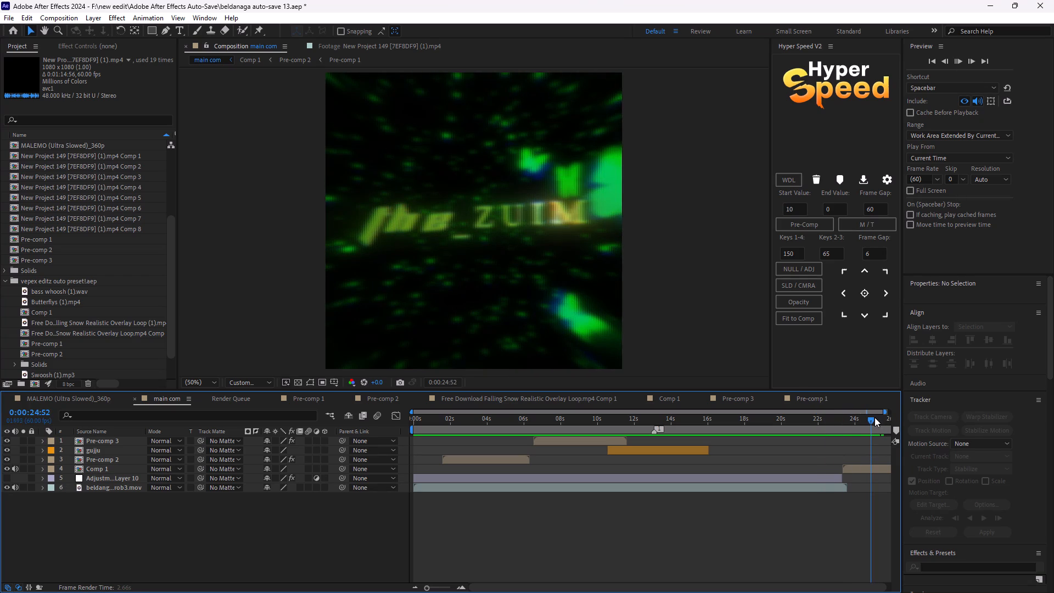
drag(874, 417, 880, 425)
key(space)
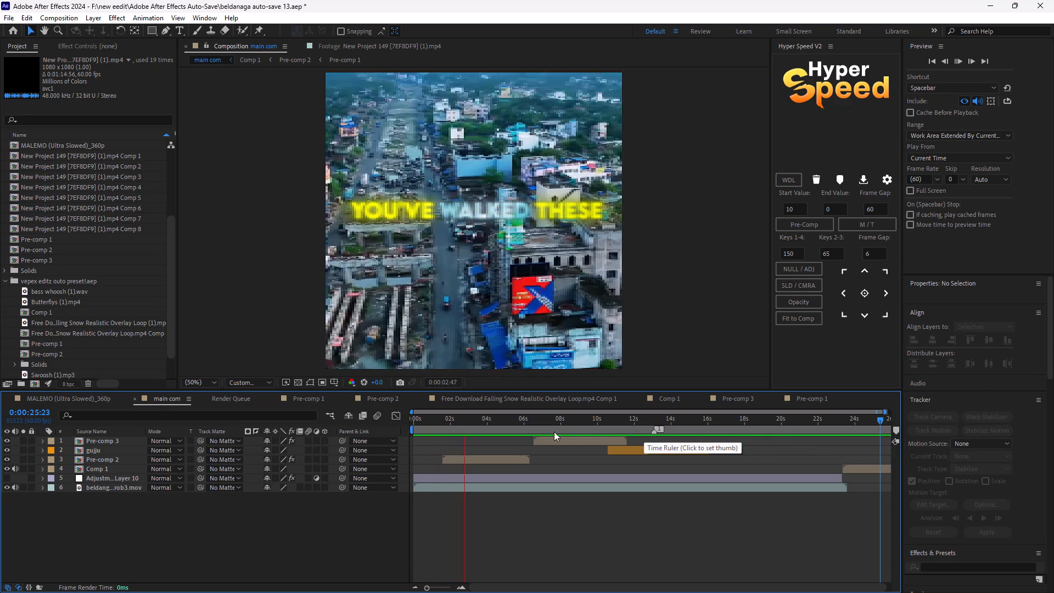
key(space)
Preview main com from 0:00:22:47, just before the outro.
drag(880, 421, 832, 435)
key(space)
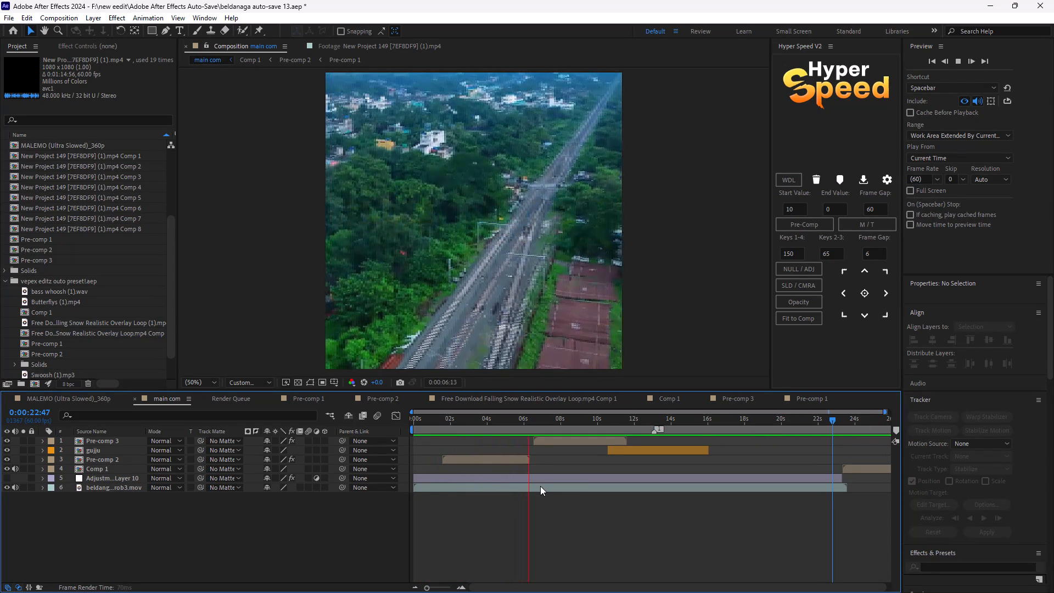
key(space)
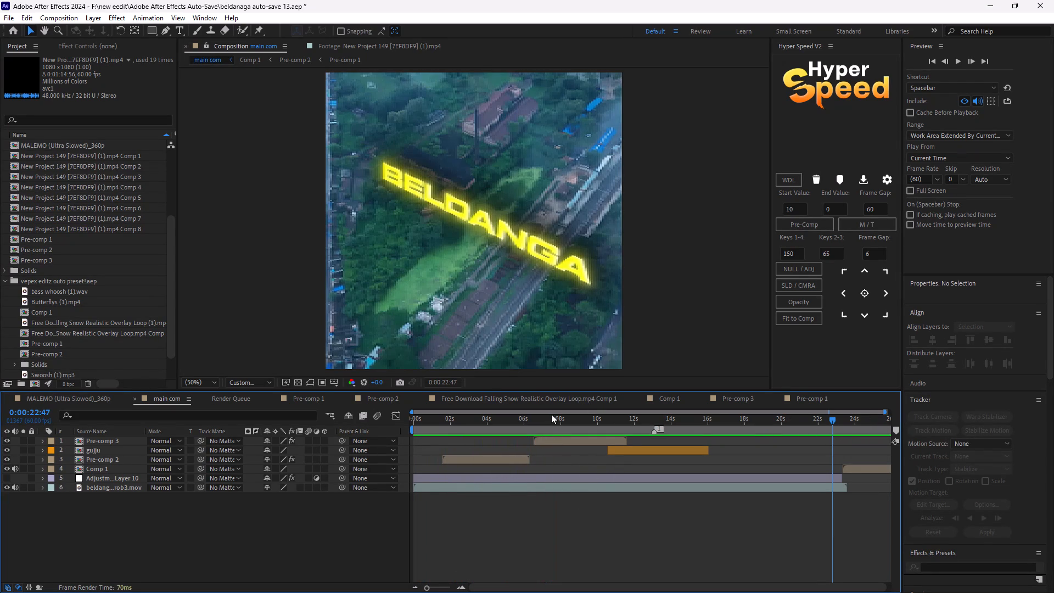
Shift the Pre-comp 3 layer in main com slightly earlier so it starts at 0:00:06:25.
drag(826, 415, 531, 456)
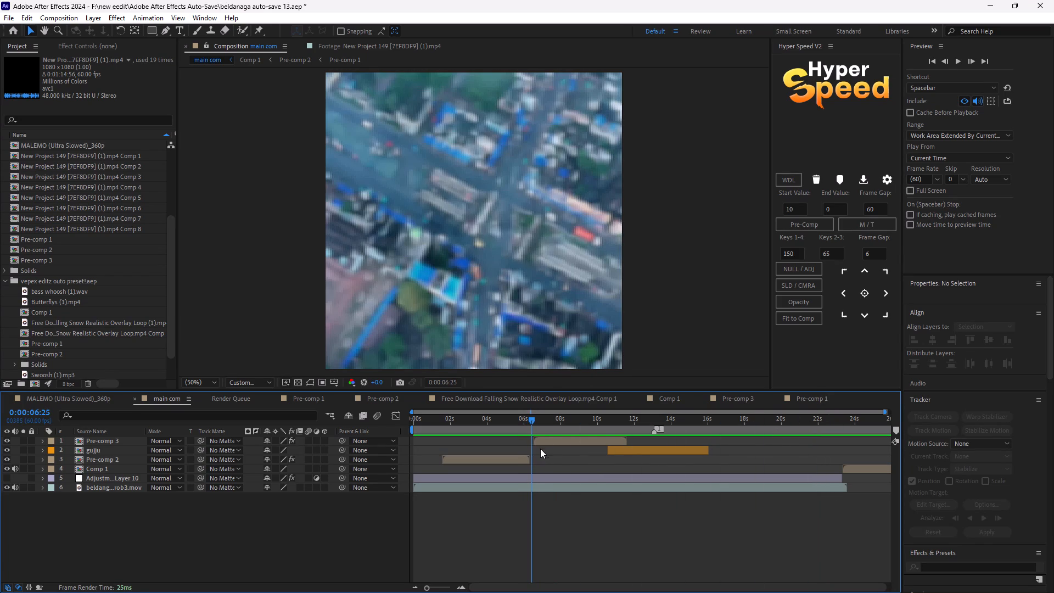
click(543, 443)
Preview main com from 0:00:06:25 through the Pre-comp 3 text and on to the outro.
key(space)
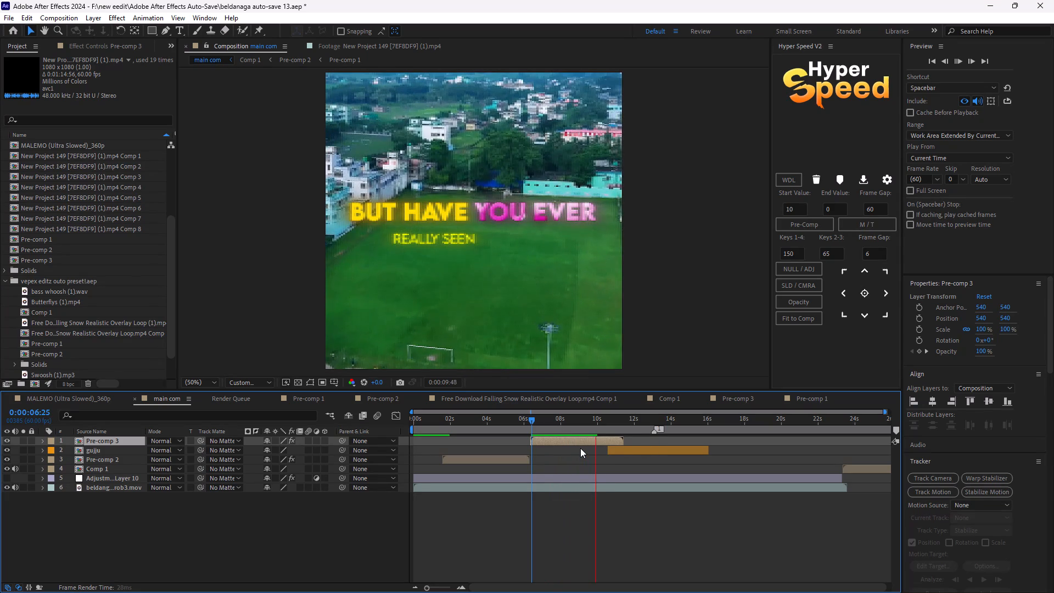
key(space)
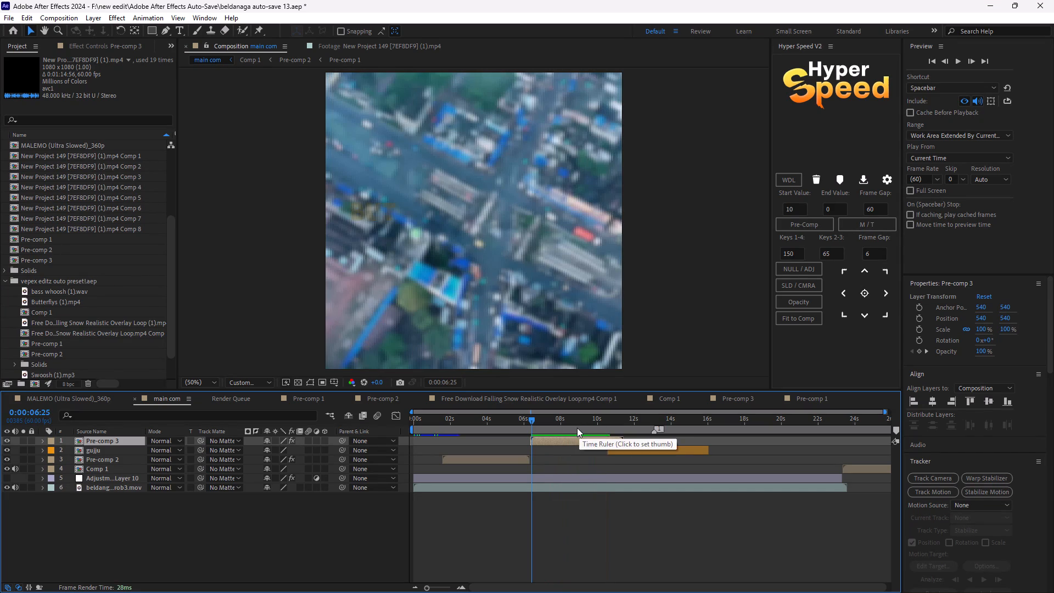
key(space)
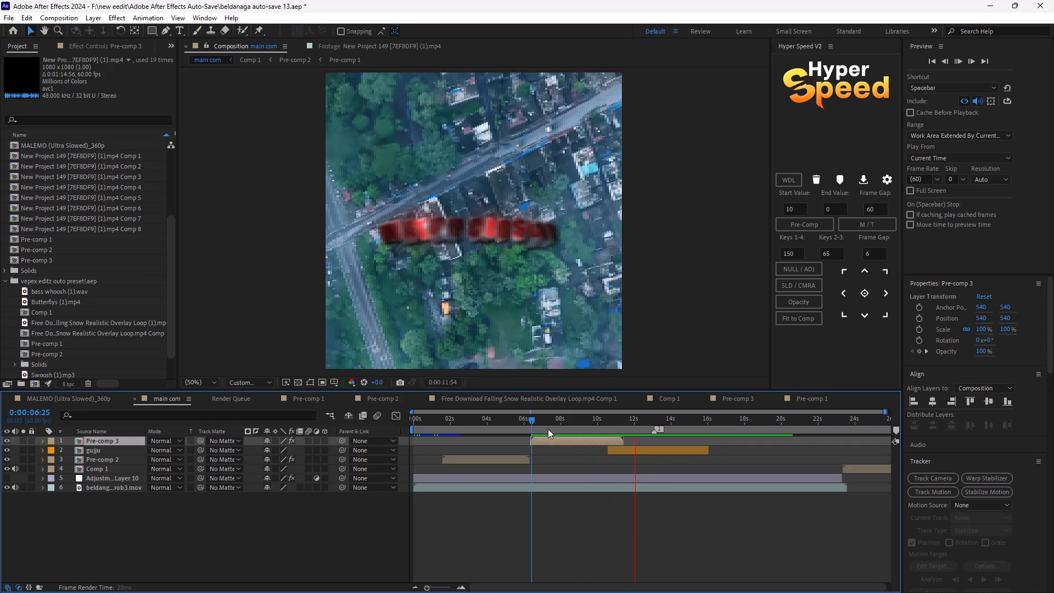
key(space)
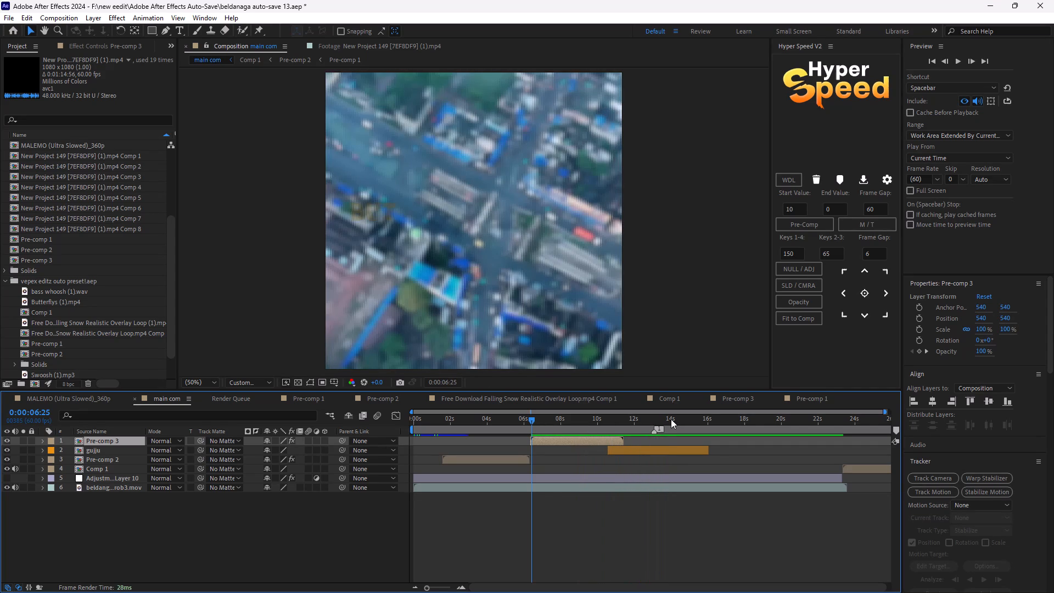
key(space)
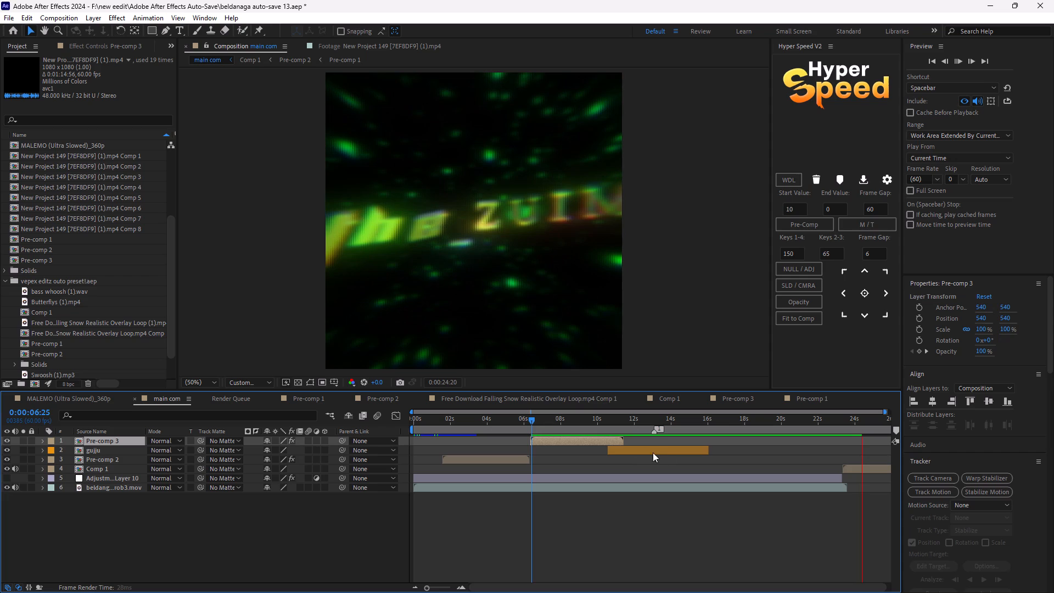
key(space)
In the MALEMO (Ultra Slowed)_360p comp, split the MALEMO music layer at 0;00;23;12 and copy the split-off end piece.
click(76, 402)
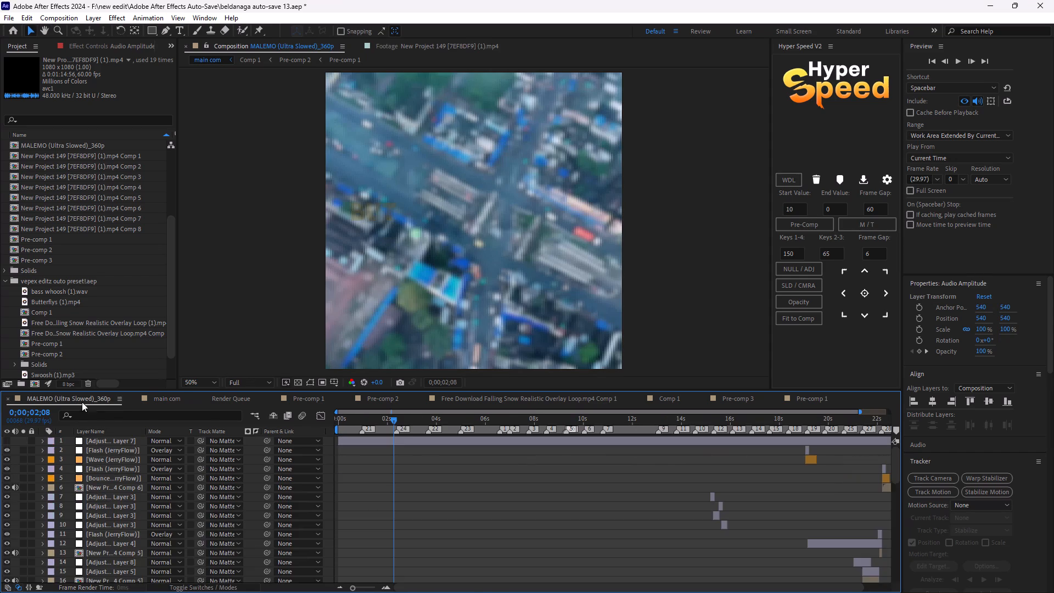
scroll(445, 481, down, 20)
scroll(445, 481, down, 8)
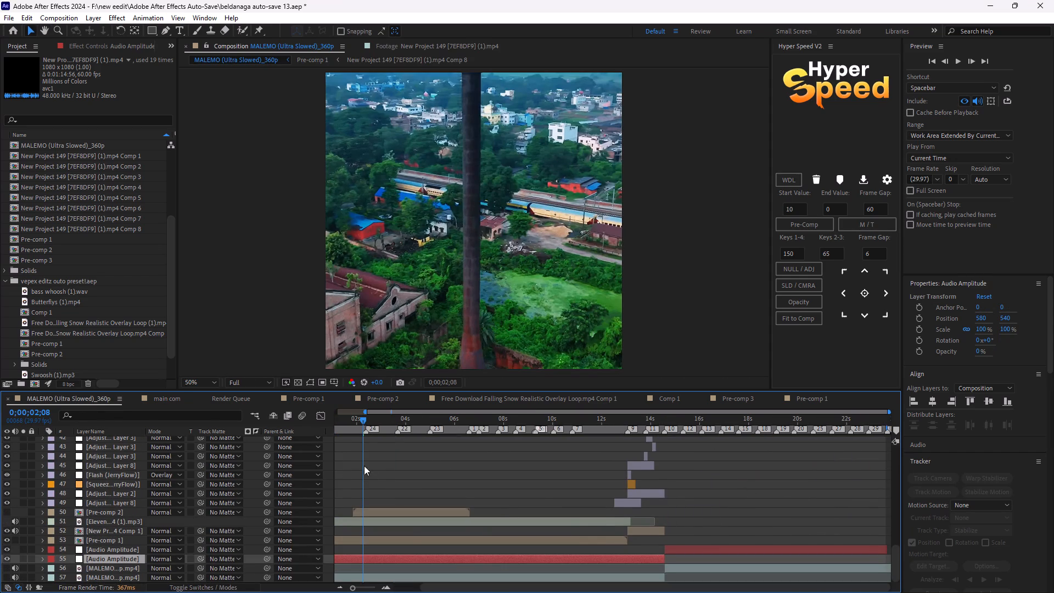
drag(365, 423, 895, 552)
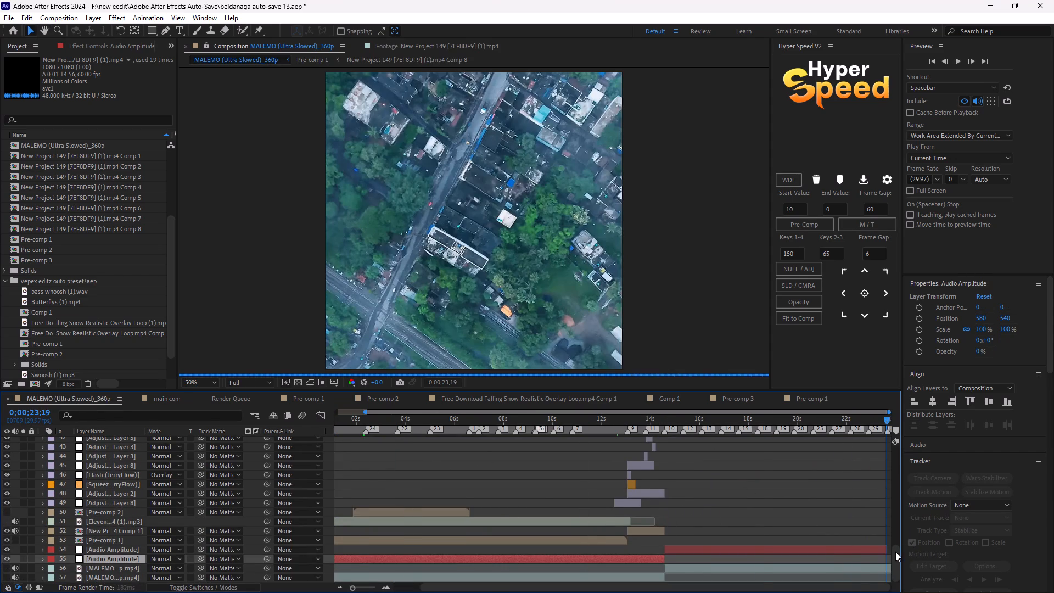
drag(895, 552, 883, 569)
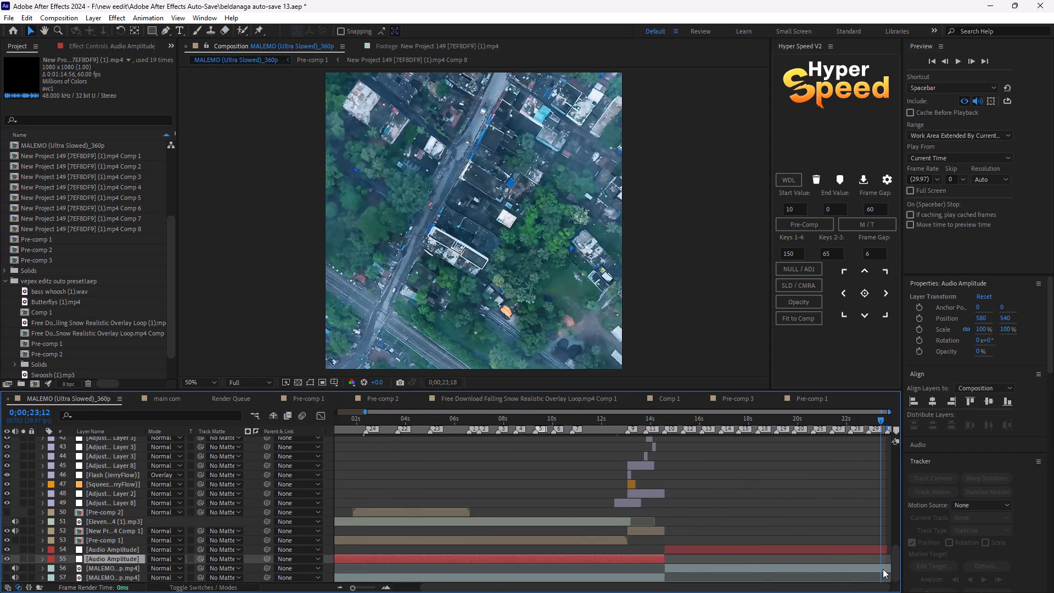
drag(883, 569, 883, 569)
click(883, 569)
key(ctrl+shift+d)
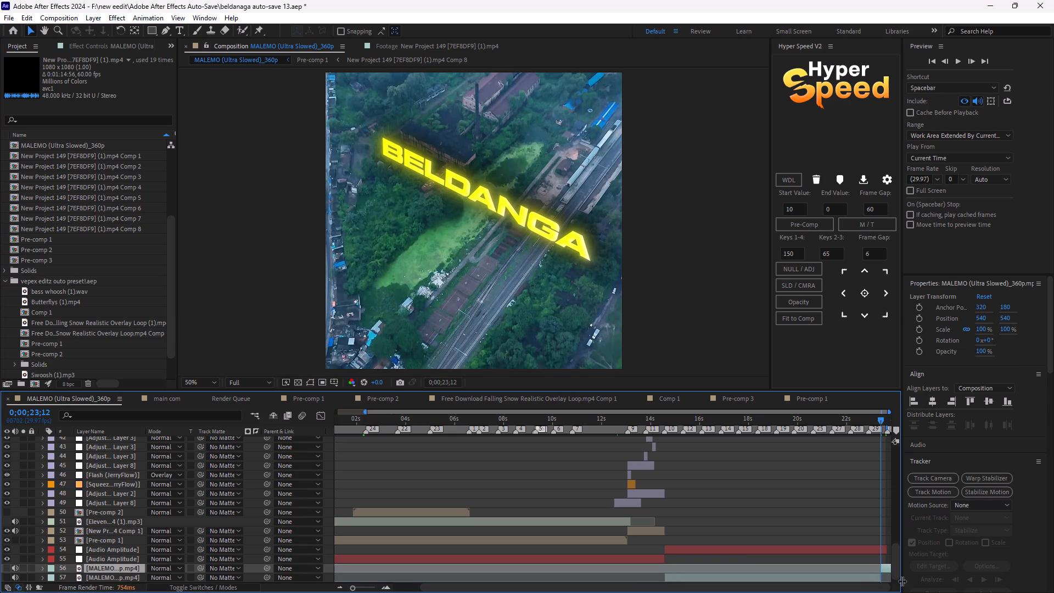
key(ctrl+c)
Save the project.
click(11, 13)
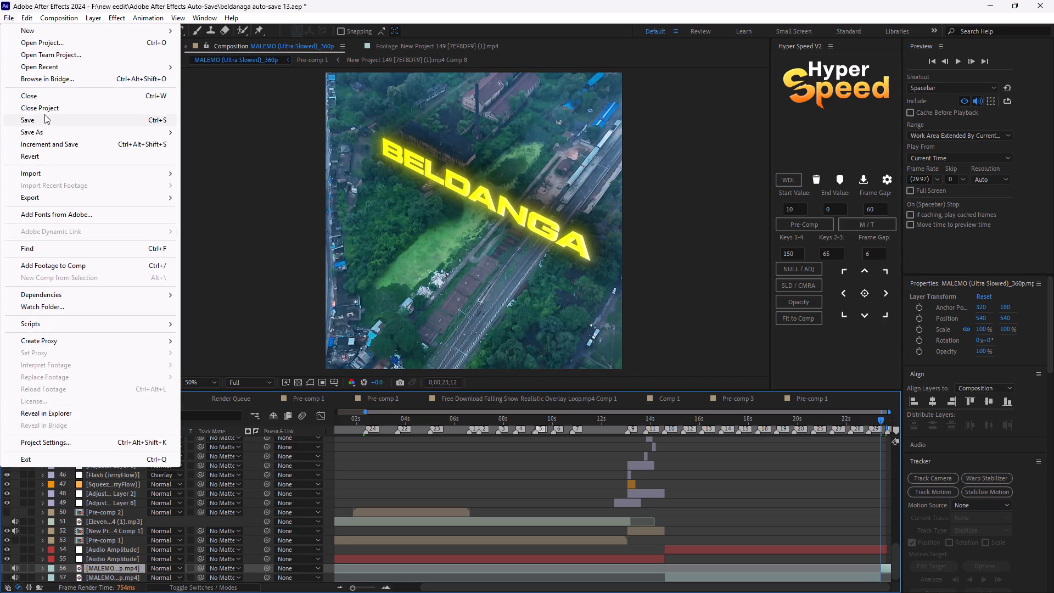
click(44, 114)
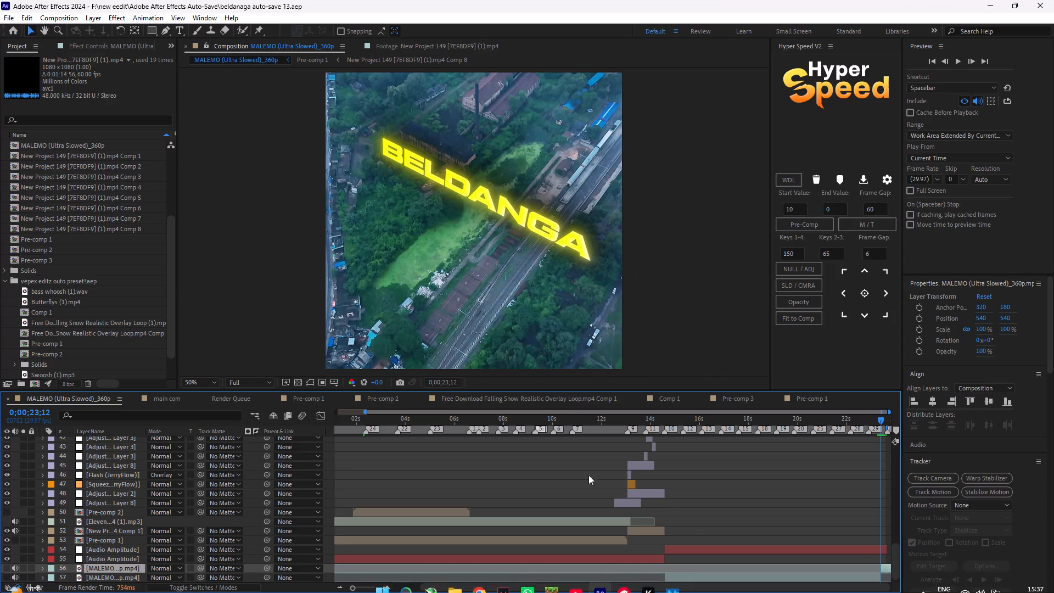
In main com, move the current time to 0:00:23:23, at the start of the Comp 1 outro.
click(172, 399)
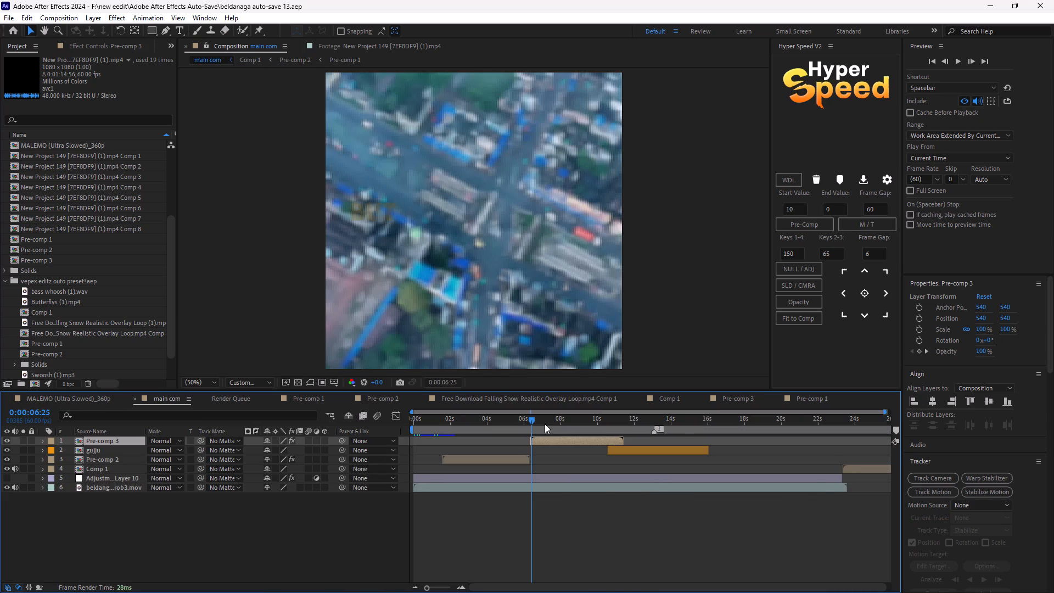
drag(532, 417, 844, 512)
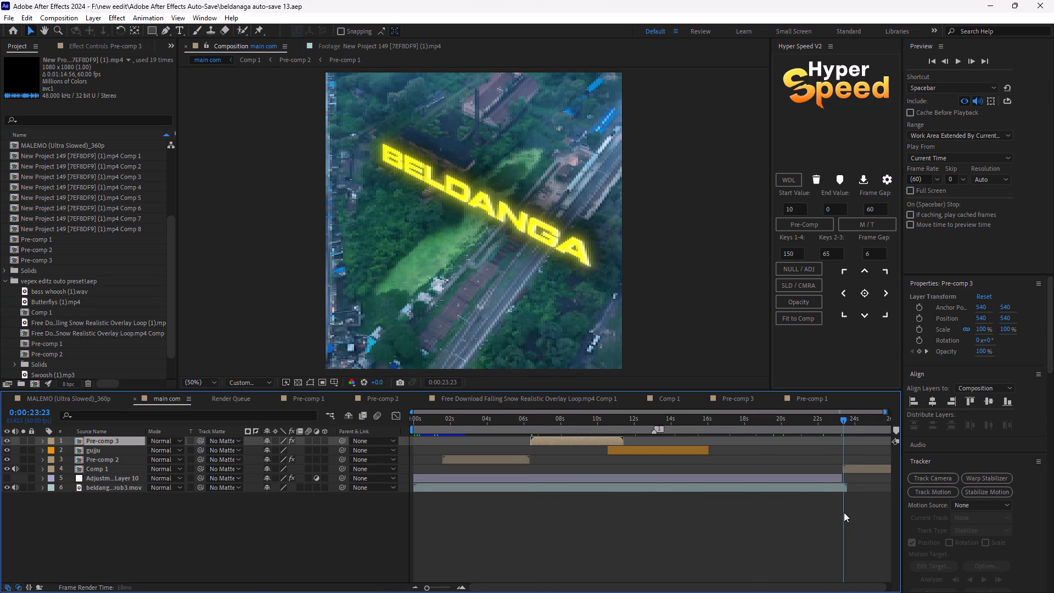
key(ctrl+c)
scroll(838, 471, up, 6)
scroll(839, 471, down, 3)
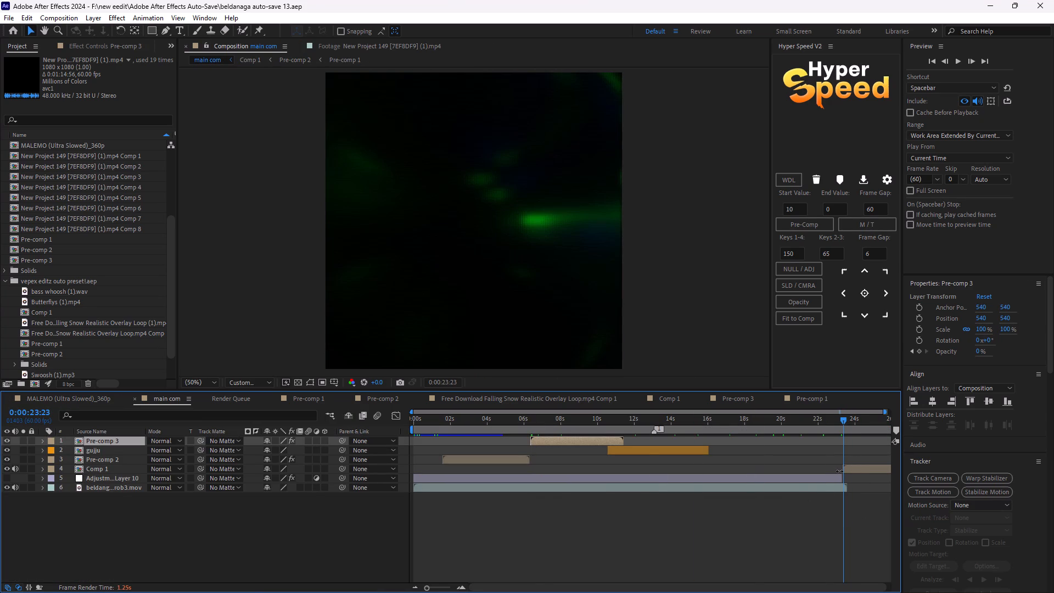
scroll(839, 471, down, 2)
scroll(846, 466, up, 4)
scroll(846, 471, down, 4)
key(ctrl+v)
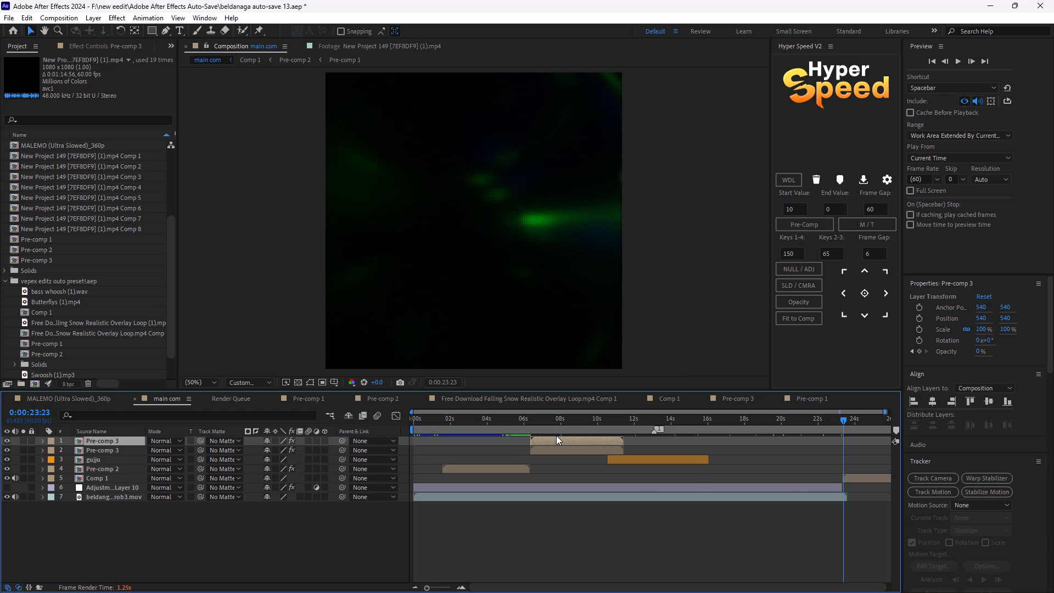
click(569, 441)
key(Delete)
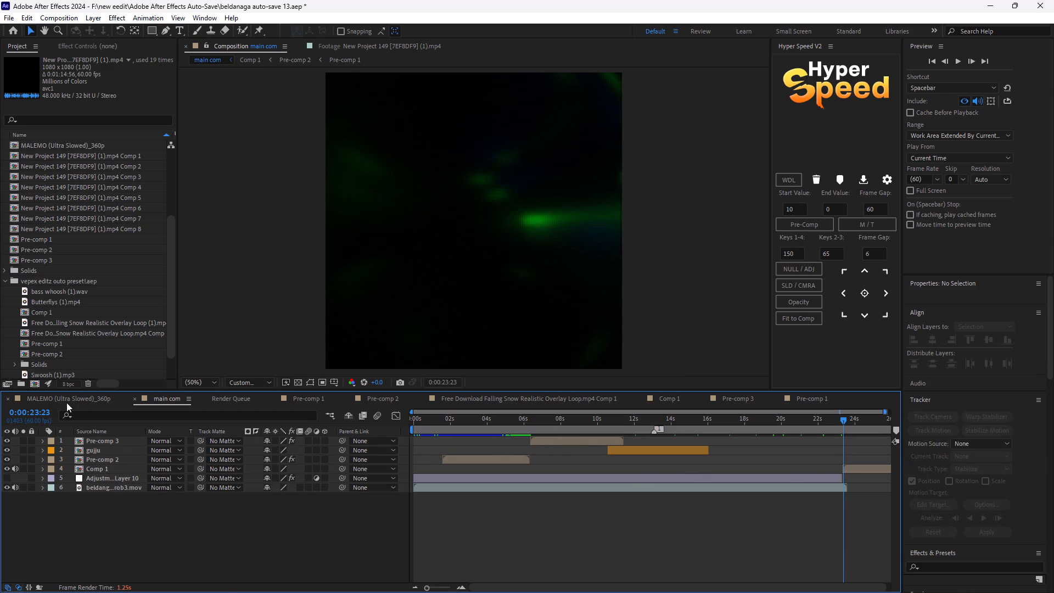
Copy the split-off MALEMO end piece from MALEMO (Ultra Slowed)_360p into main com and place it directly above the beldanga edit layer.
click(66, 400)
click(885, 568)
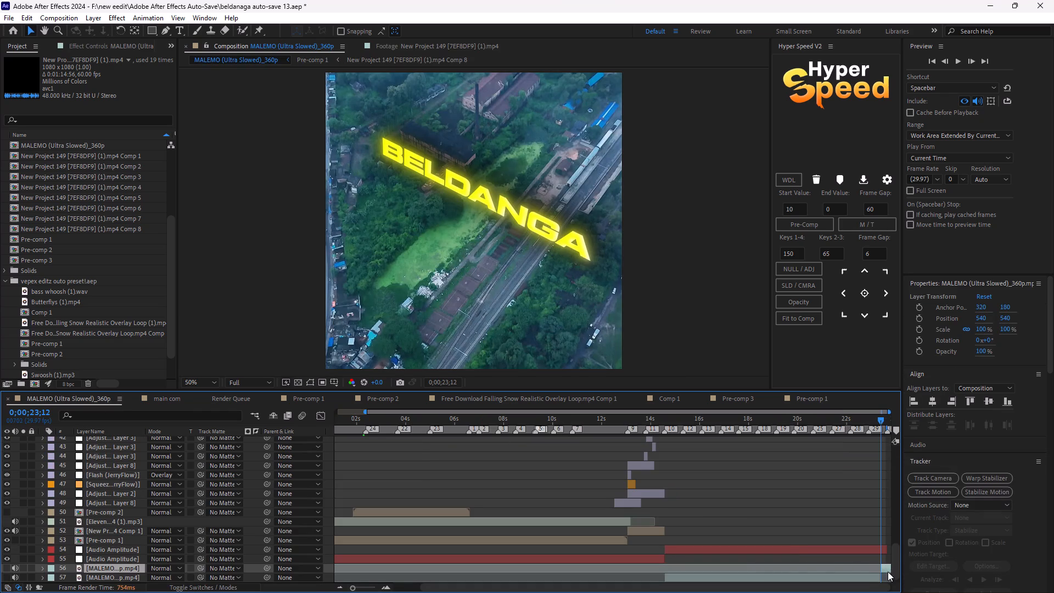
key(ctrl+c)
click(177, 398)
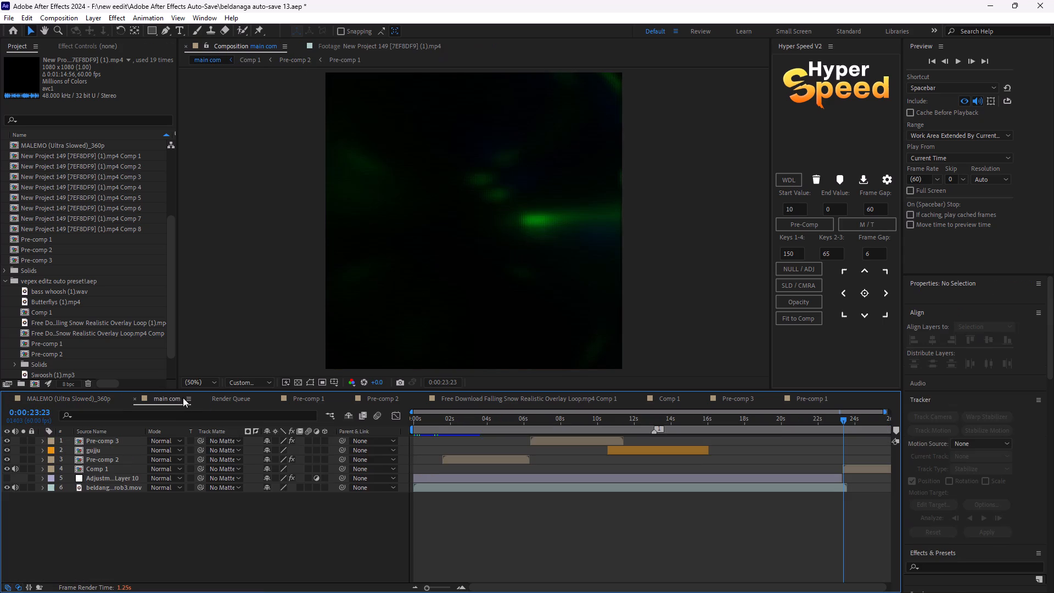
key(ctrl+v)
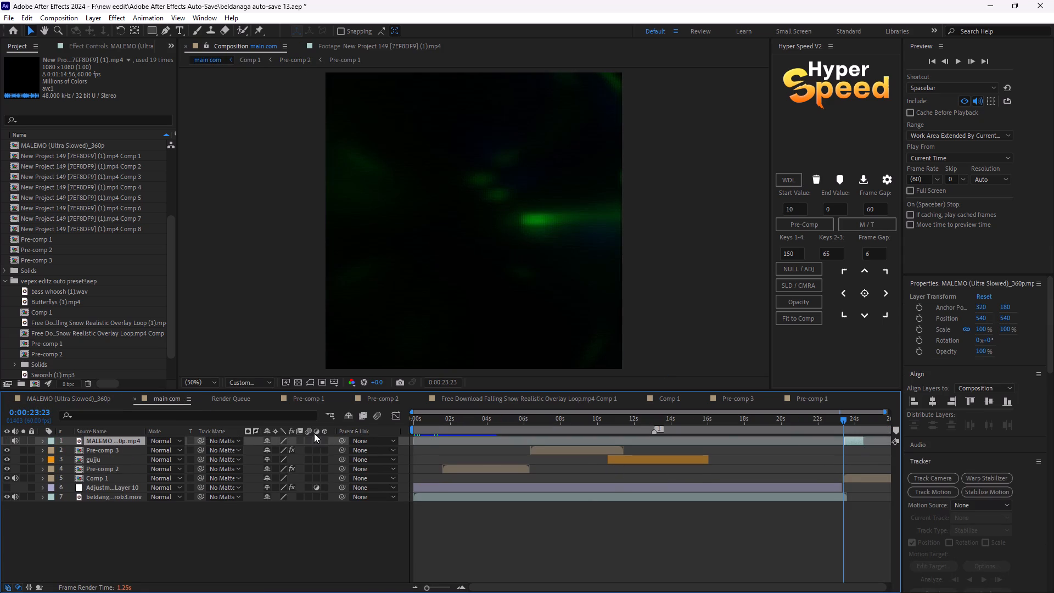
drag(129, 439, 155, 495)
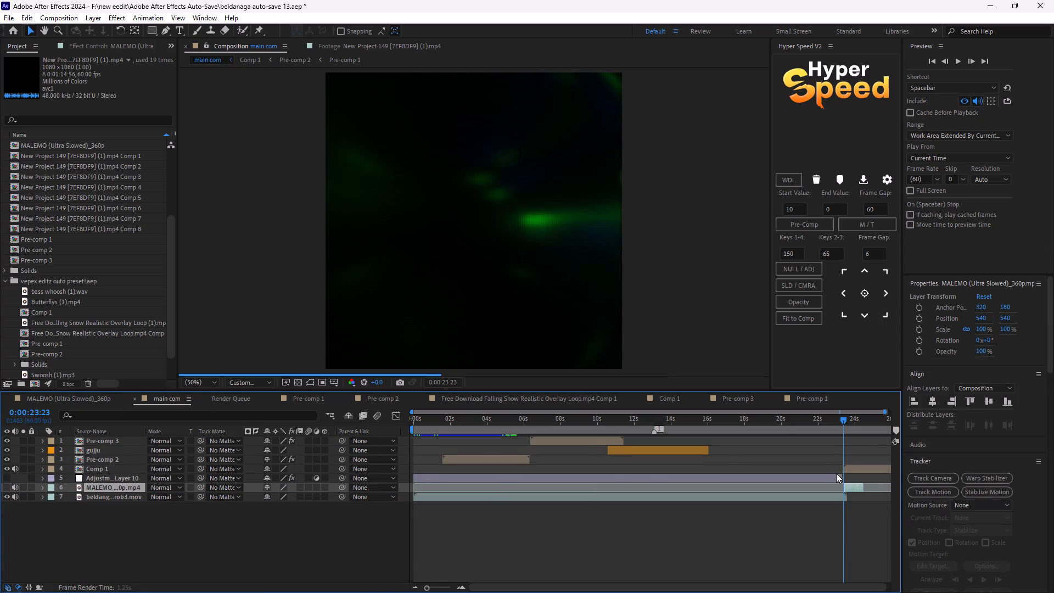
Preview main com from 0:00:22:49 into the outro to check how the pasted music piece joins.
drag(843, 421, 832, 428)
key(space)
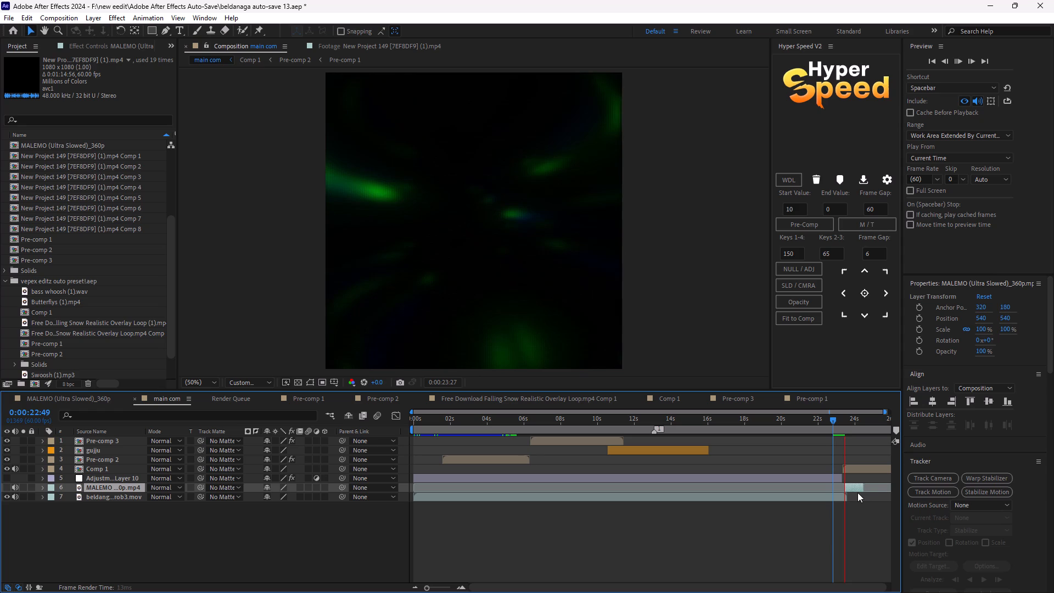
key(space)
key(space)
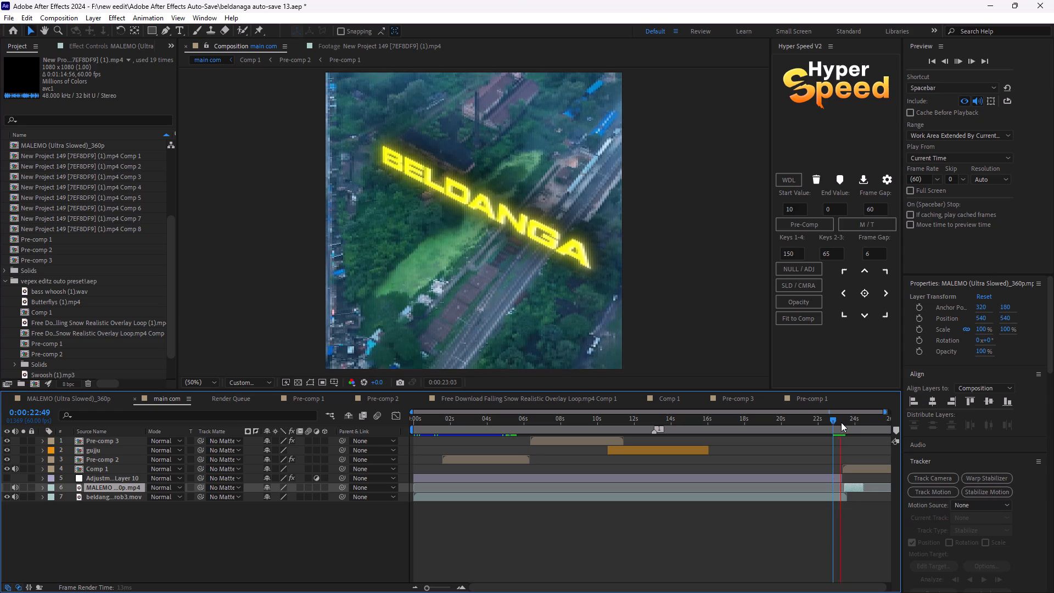
click(841, 422)
key(space)
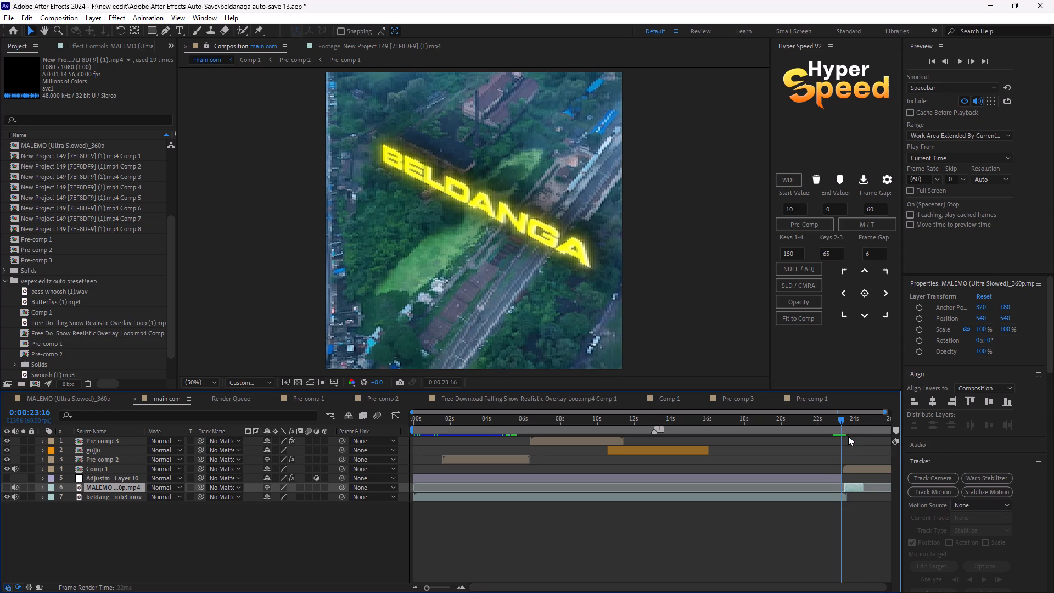
key(d)
Shift the MALEMO layer earlier to start just before 0:00:22:43 and extend its end to the end of main com.
drag(839, 421, 829, 429)
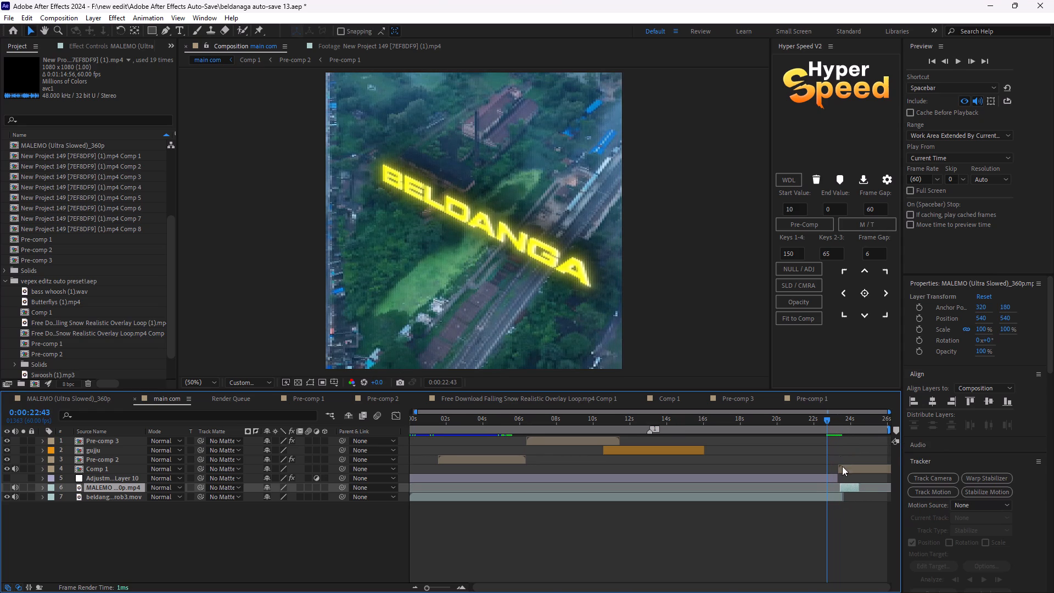
drag(853, 489, 837, 496)
key(space)
key(space)
drag(844, 489, 892, 508)
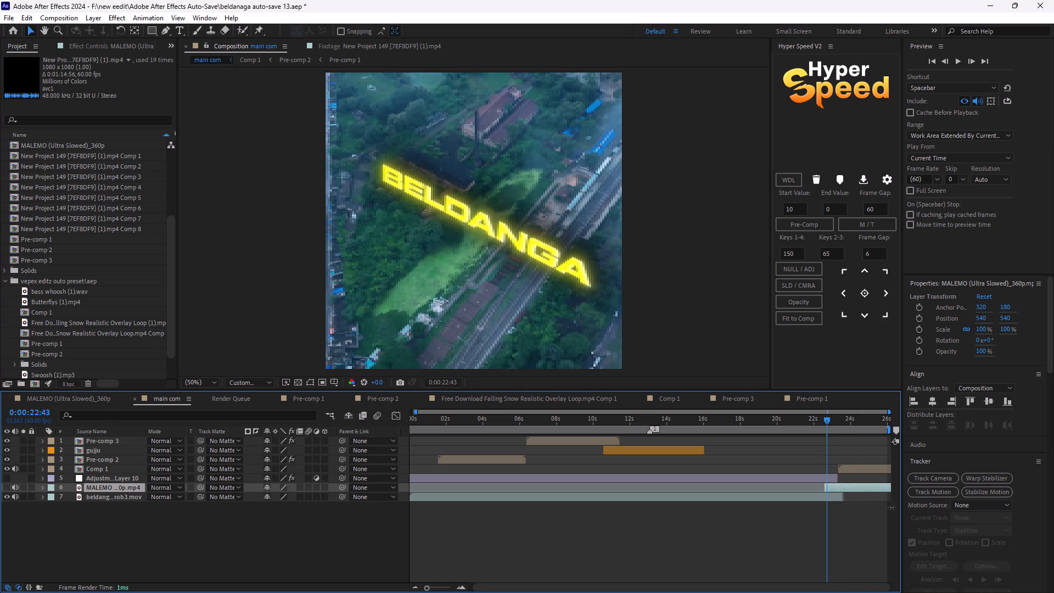
drag(892, 508, 899, 513)
Split the MALEMO layer at 0:00:23:17, delete the earlier part, and trim the remaining start to about the beldanga edit layer's end.
drag(827, 423, 838, 446)
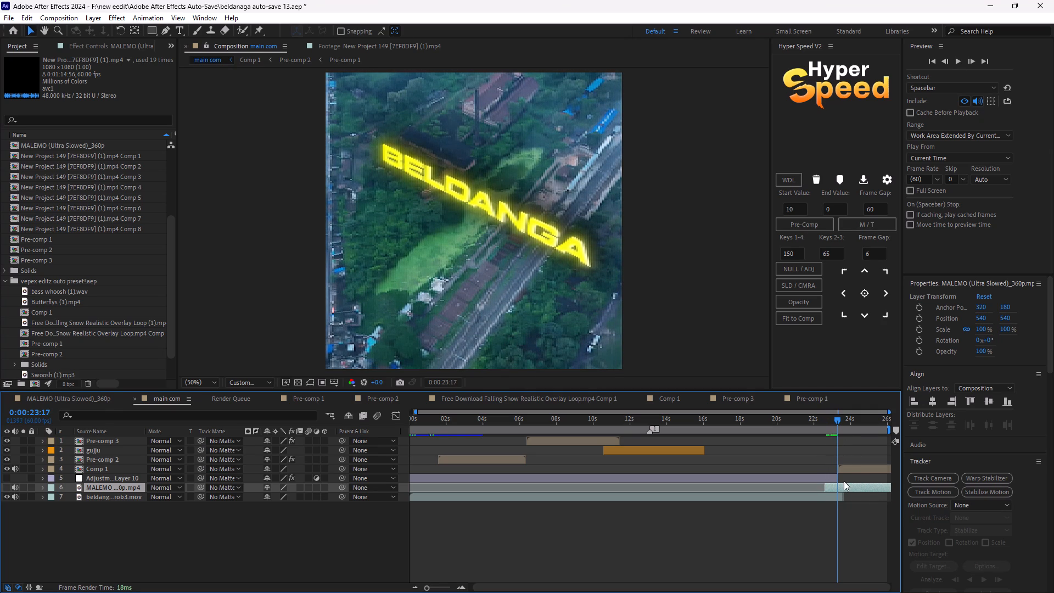
key(ctrl+shift+d)
click(829, 497)
key(Delete)
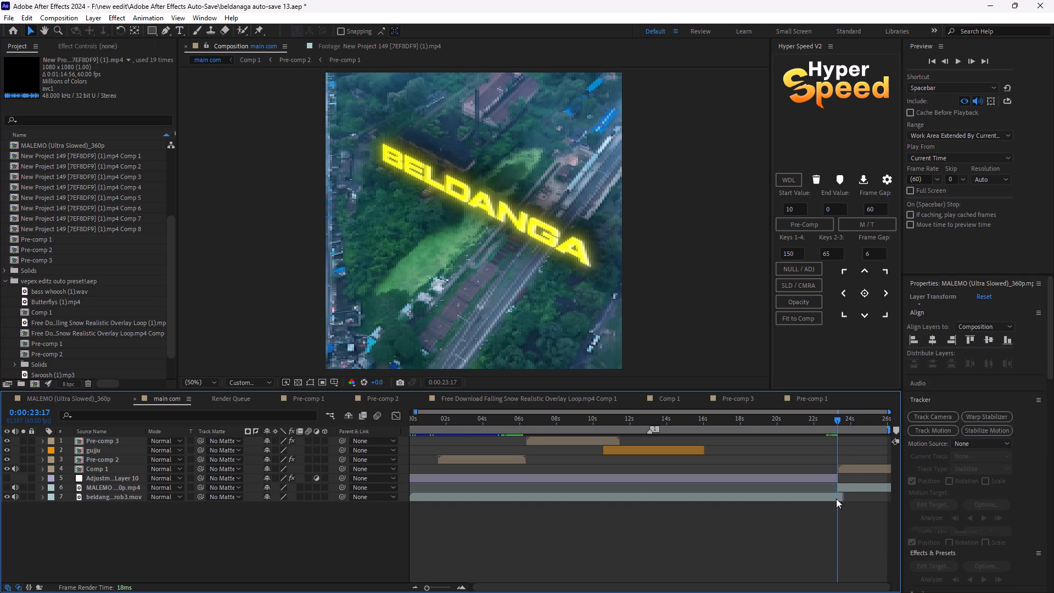
drag(836, 491, 840, 500)
Preview the music transition into the outro from 0:00:22:23 in main com, comparing it with playback of the MALEMO (Ultra Slowed)_360p comp.
key(space)
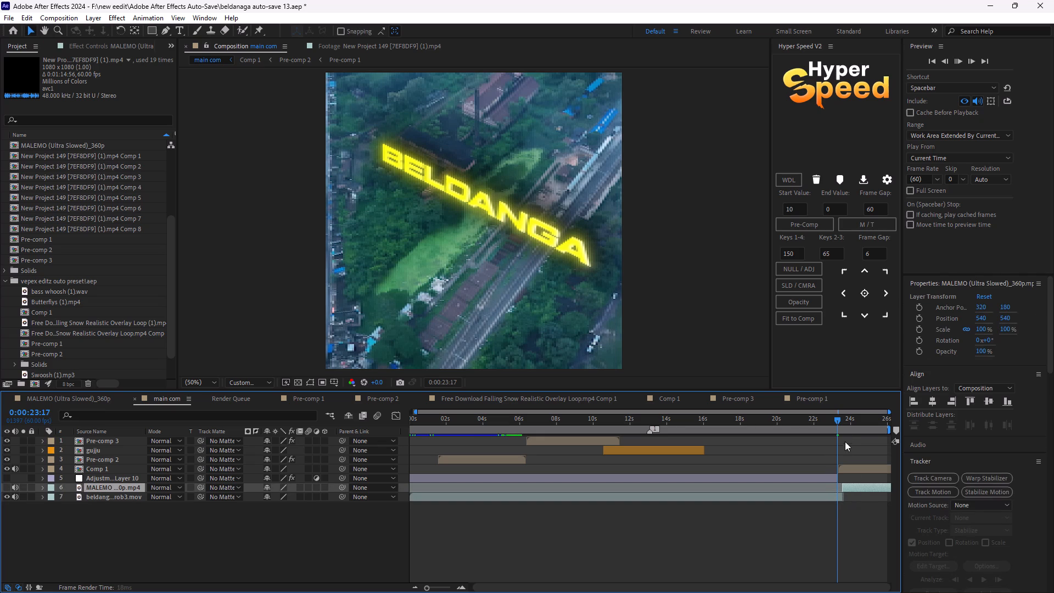
drag(840, 418, 823, 423)
key(space)
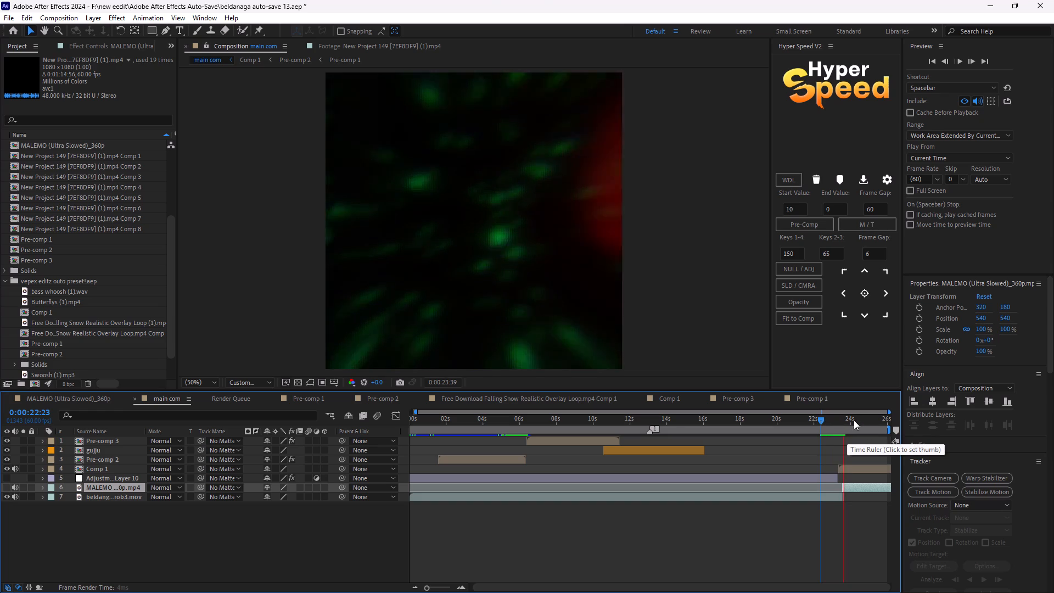
click(63, 396)
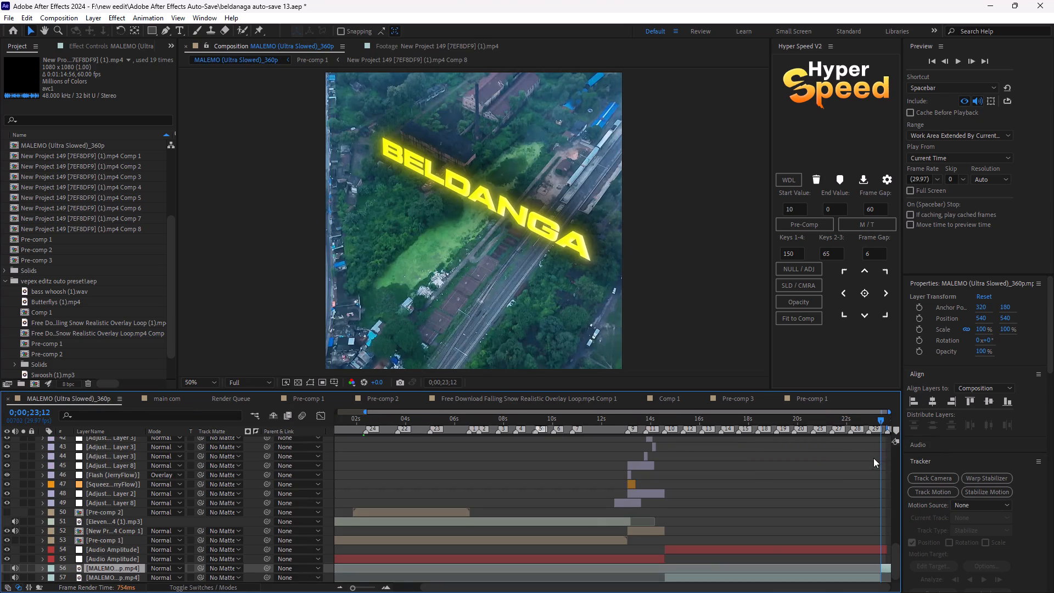
scroll(863, 440, down, 12)
key(space)
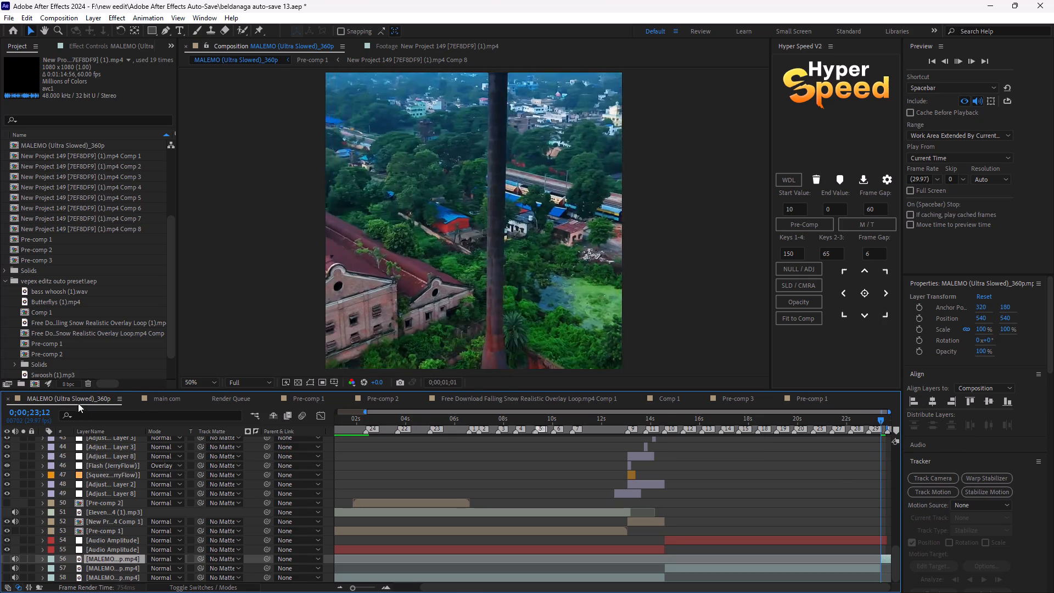
click(175, 398)
key(space)
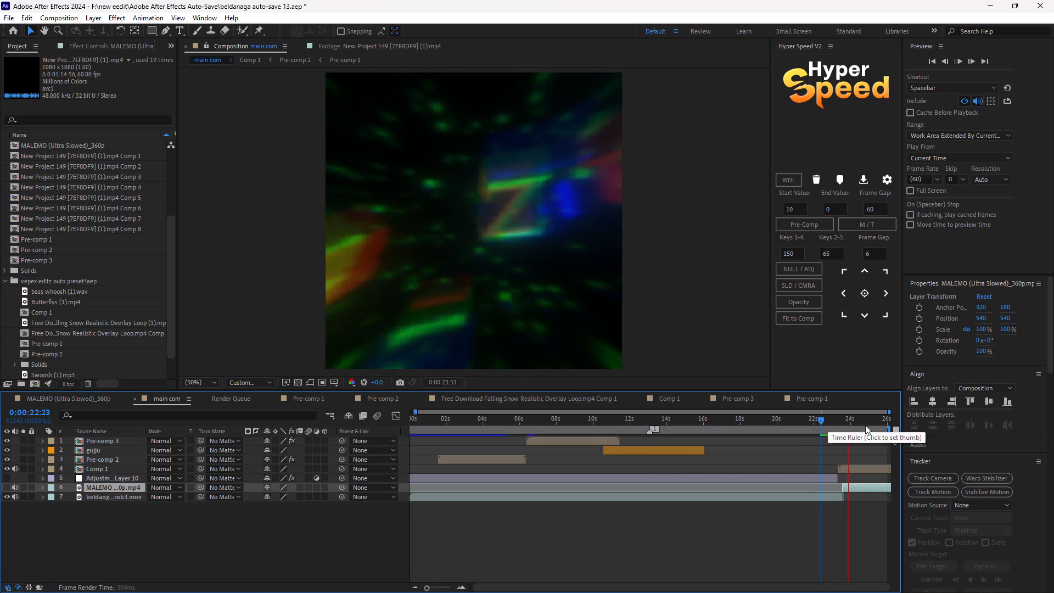
key(space)
key(space)
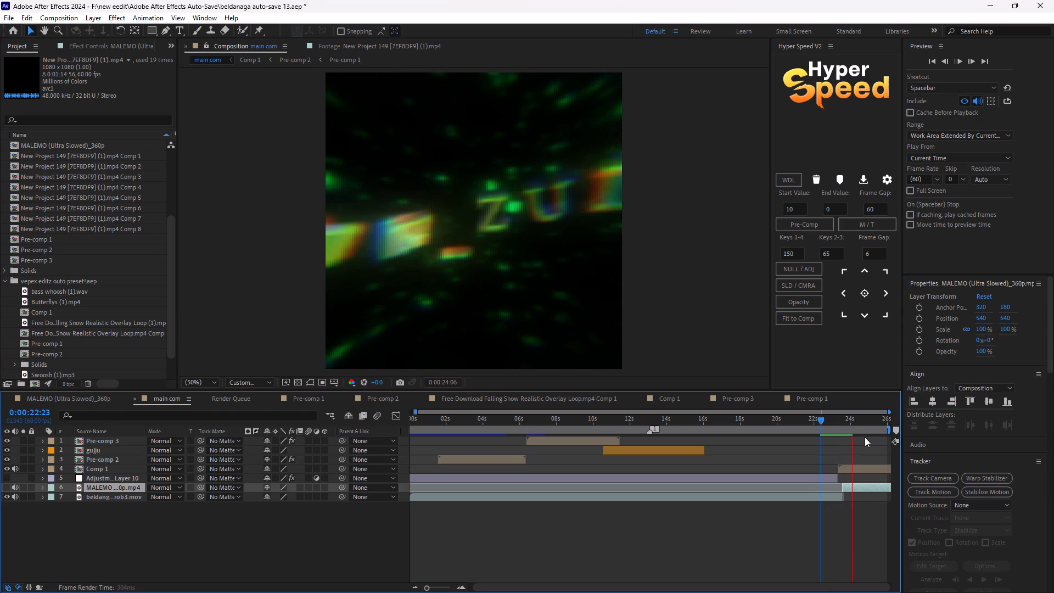
Replay the join between the beldanga edit audio and the MALEMO music piece from 0:00:22:42 into the outro.
drag(428, 587, 428, 587)
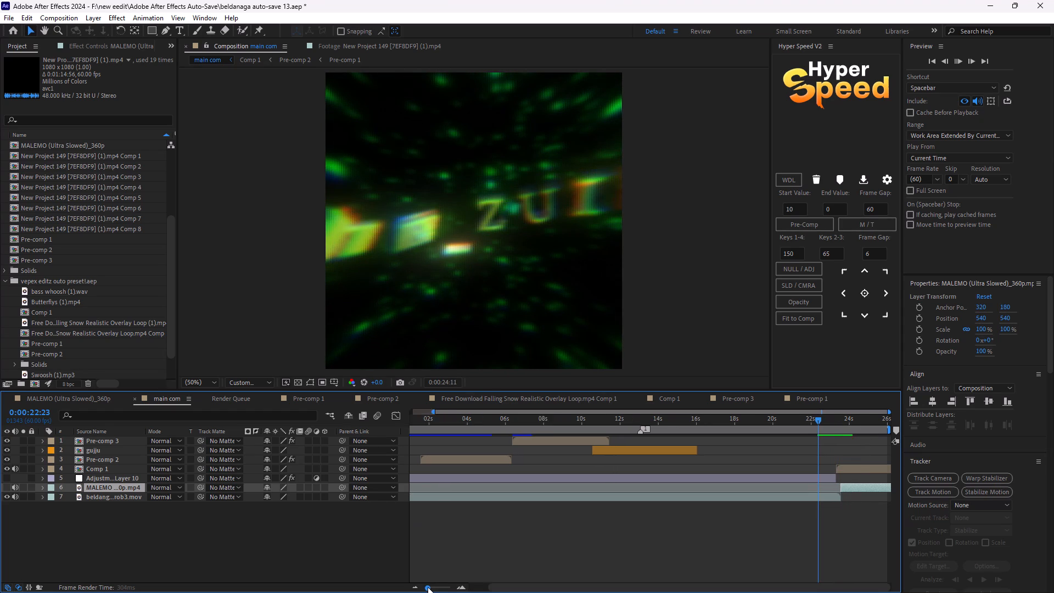
drag(428, 587, 441, 585)
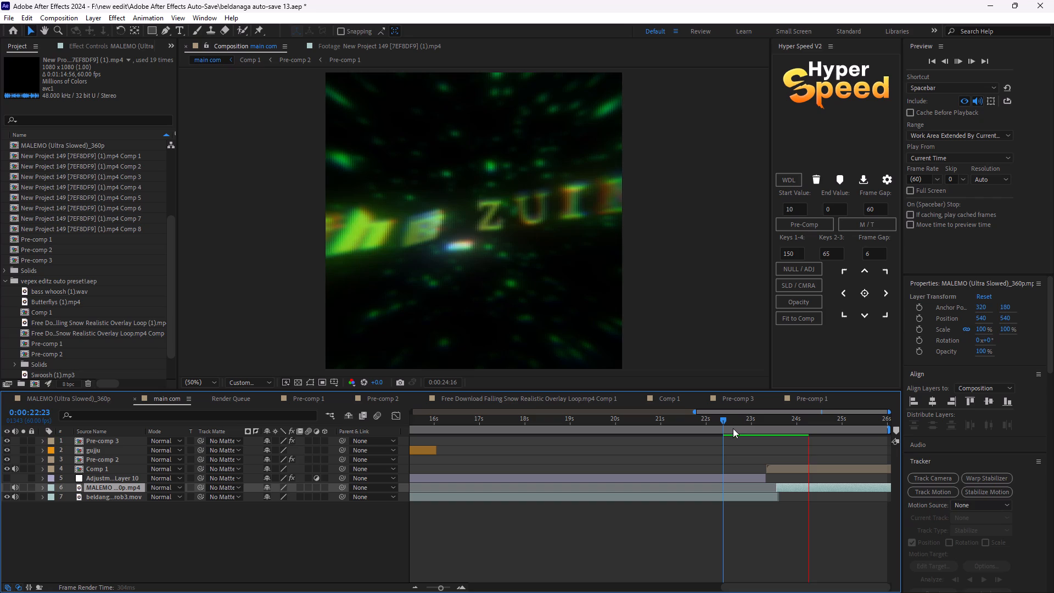
key(space)
drag(729, 421, 731, 422)
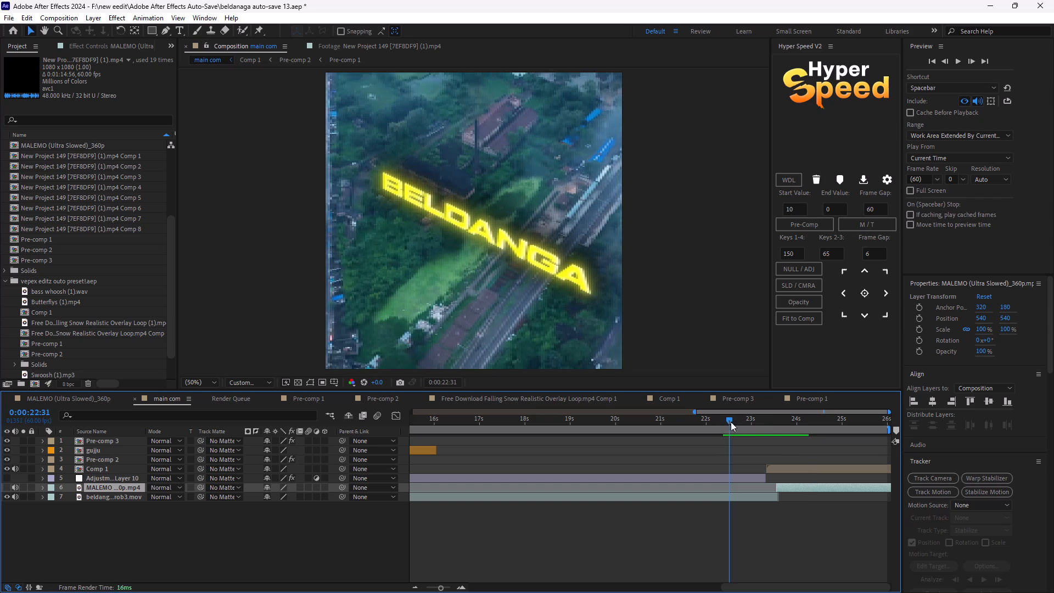
drag(731, 422, 738, 429)
key(space)
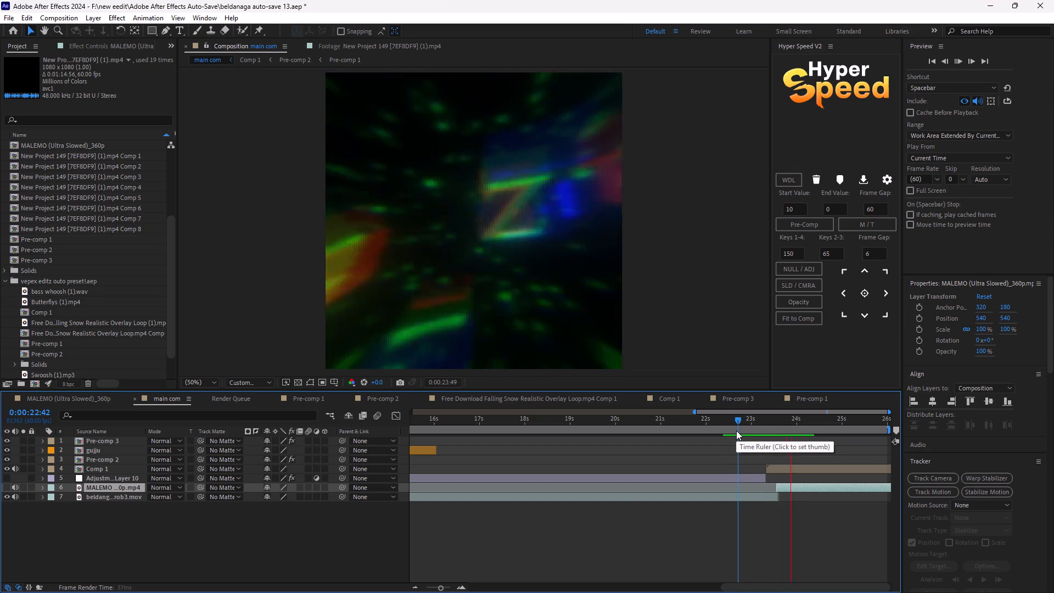
key(space)
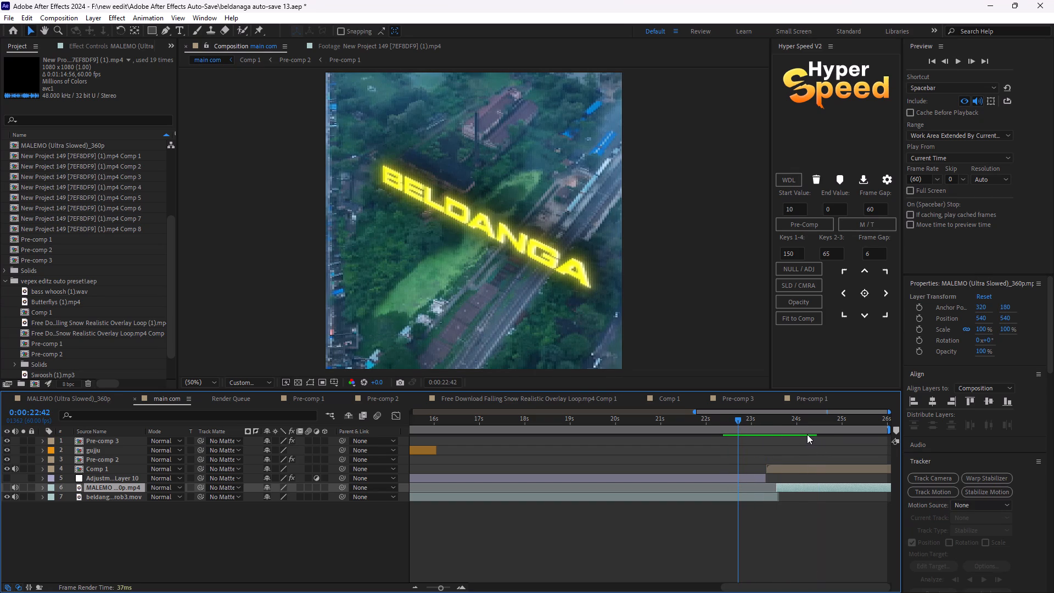
key(space)
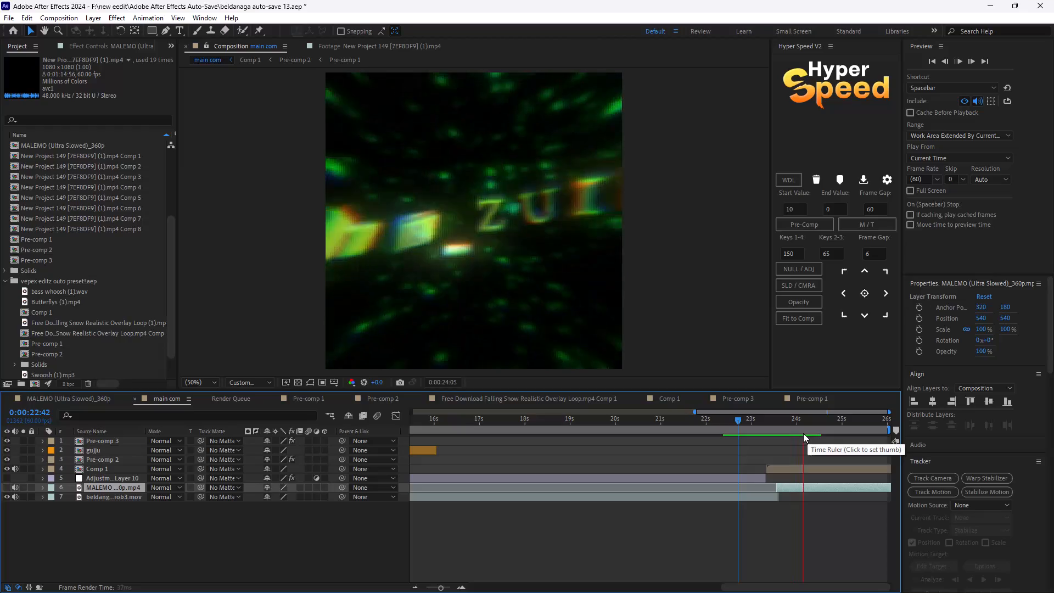
key(space)
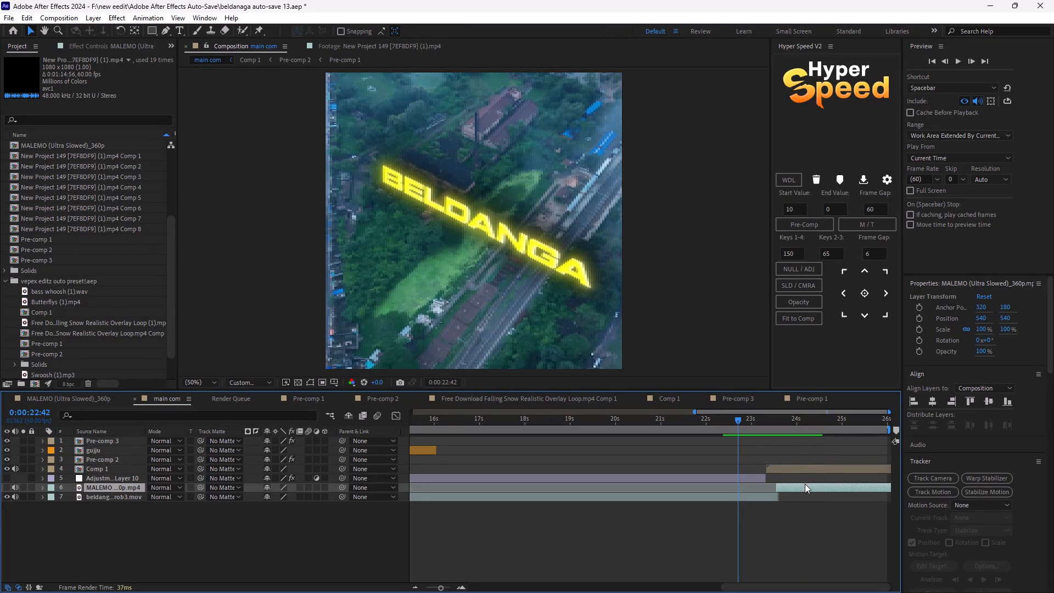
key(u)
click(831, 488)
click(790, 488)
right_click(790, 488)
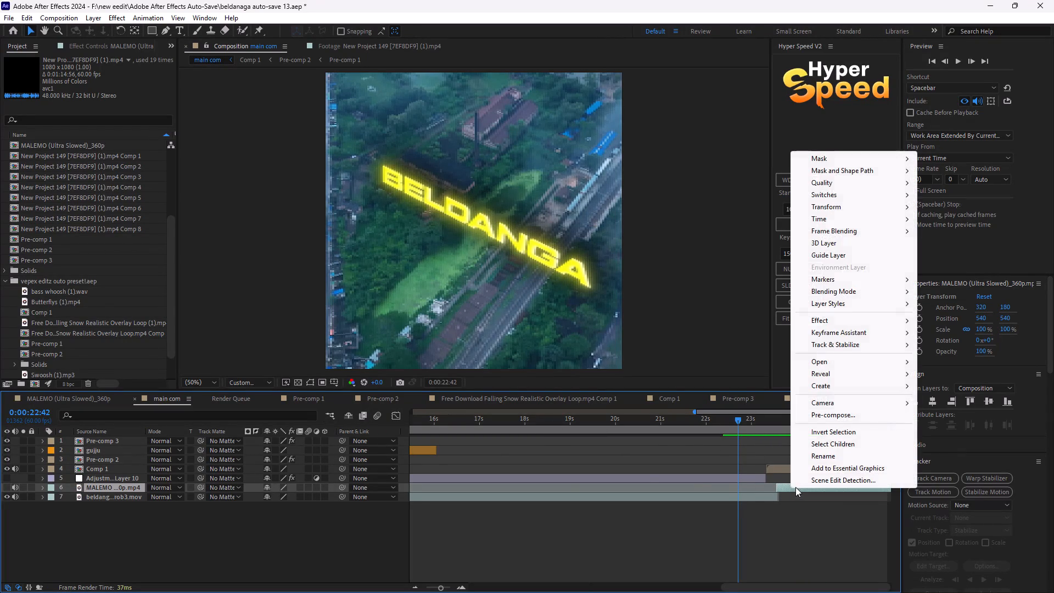
Trim the end of the beldanga edit layer back to just before the Comp 1 outro starts.
drag(780, 493, 764, 496)
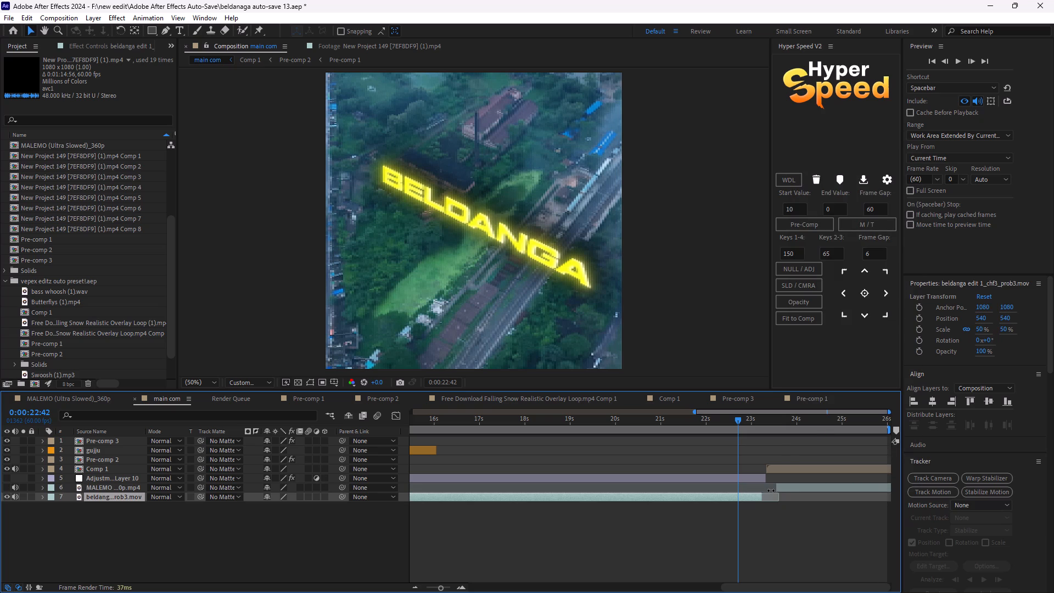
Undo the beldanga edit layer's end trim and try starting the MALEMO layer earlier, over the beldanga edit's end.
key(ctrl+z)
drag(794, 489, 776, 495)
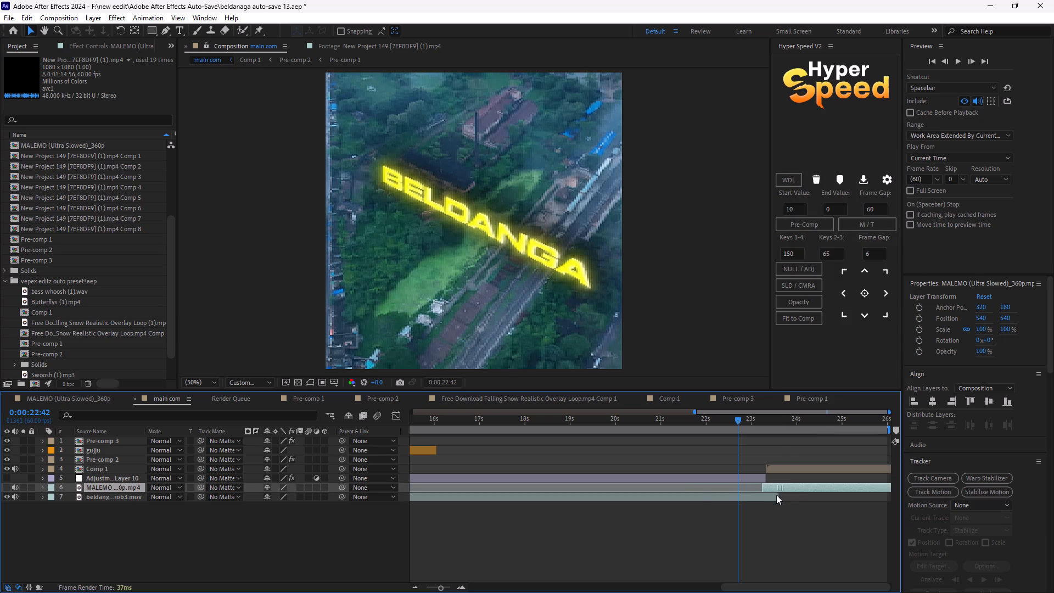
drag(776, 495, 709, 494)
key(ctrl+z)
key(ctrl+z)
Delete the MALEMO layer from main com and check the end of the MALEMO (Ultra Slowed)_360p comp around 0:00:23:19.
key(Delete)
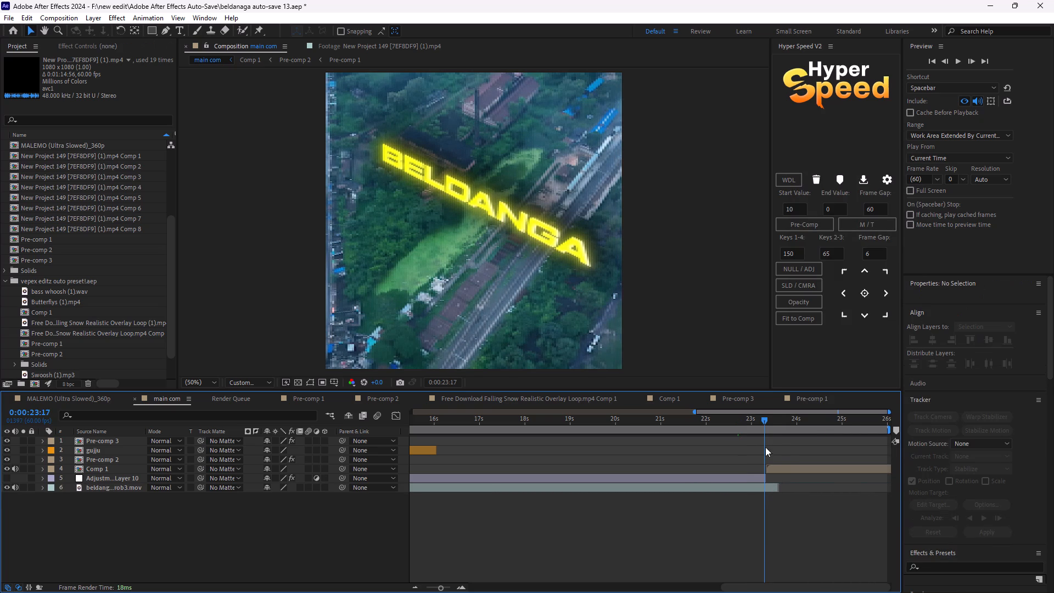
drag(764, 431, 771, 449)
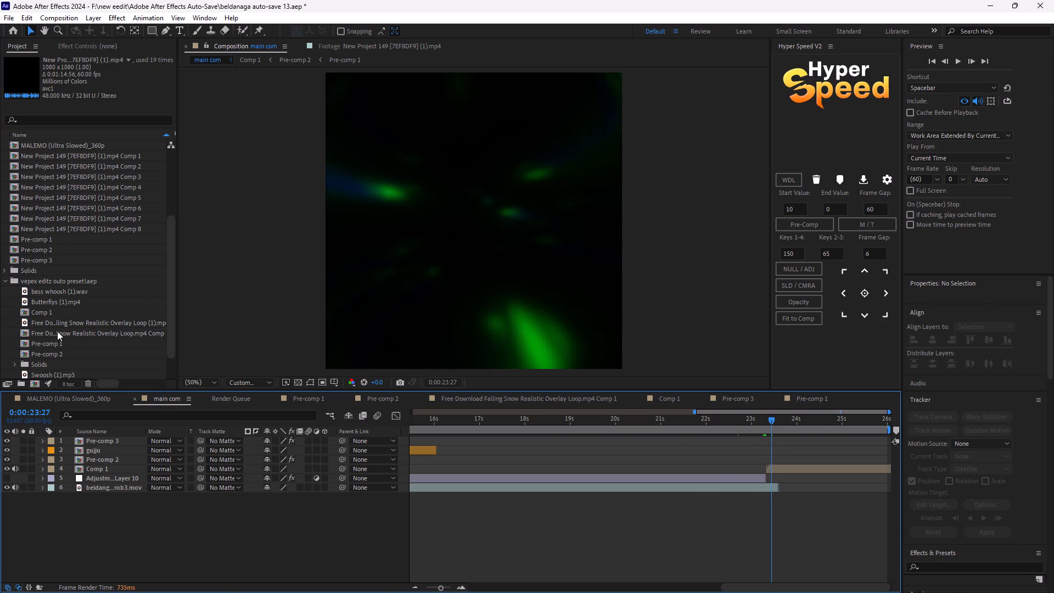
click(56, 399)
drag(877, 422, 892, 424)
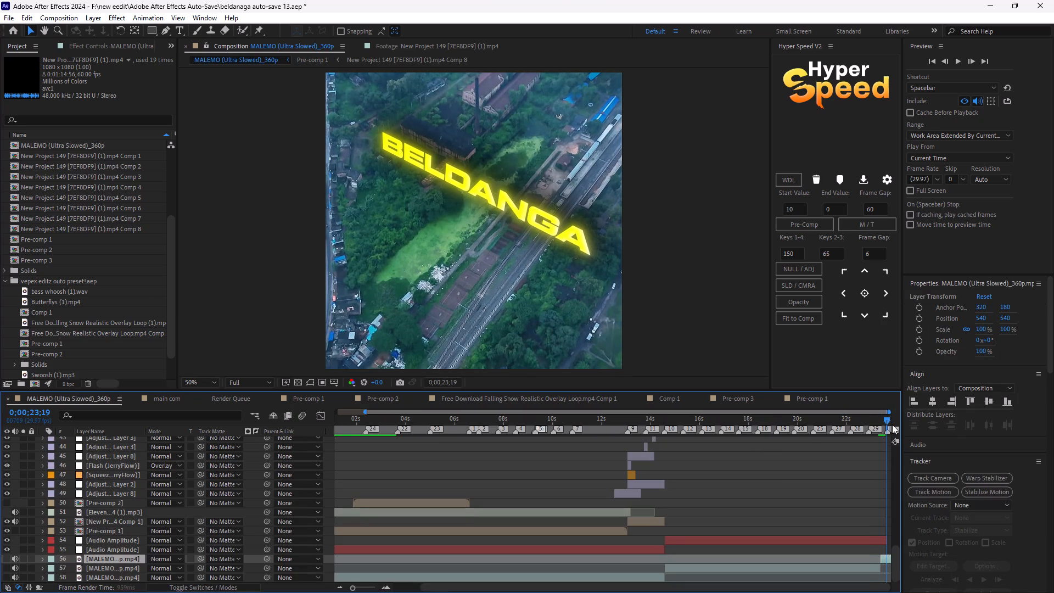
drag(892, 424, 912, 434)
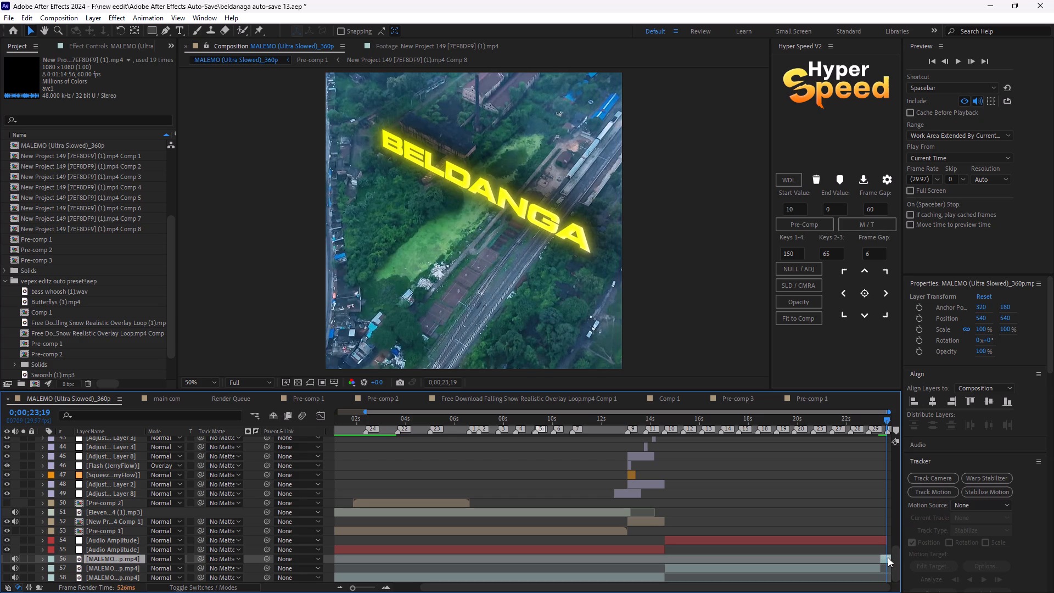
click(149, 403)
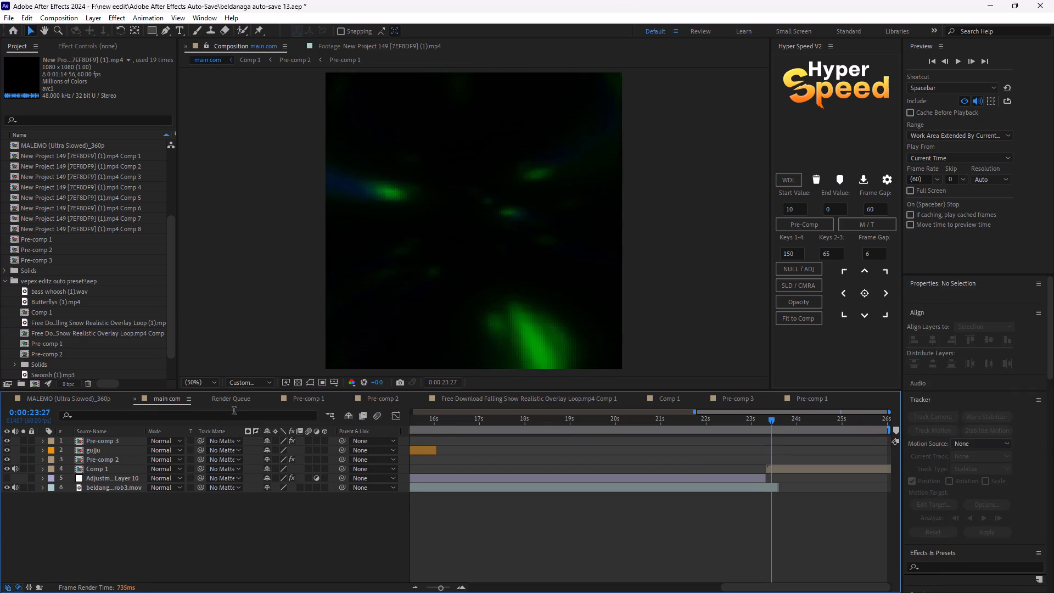
Undo the MALEMO deletion and earlier edits in main com, back to the short MALEMO piece on top at 0:00:23:23.
key(ctrl+z)
key(ctrl+z)
key(ctrl+z)
key(ctrl+z)
key(ctrl+z)
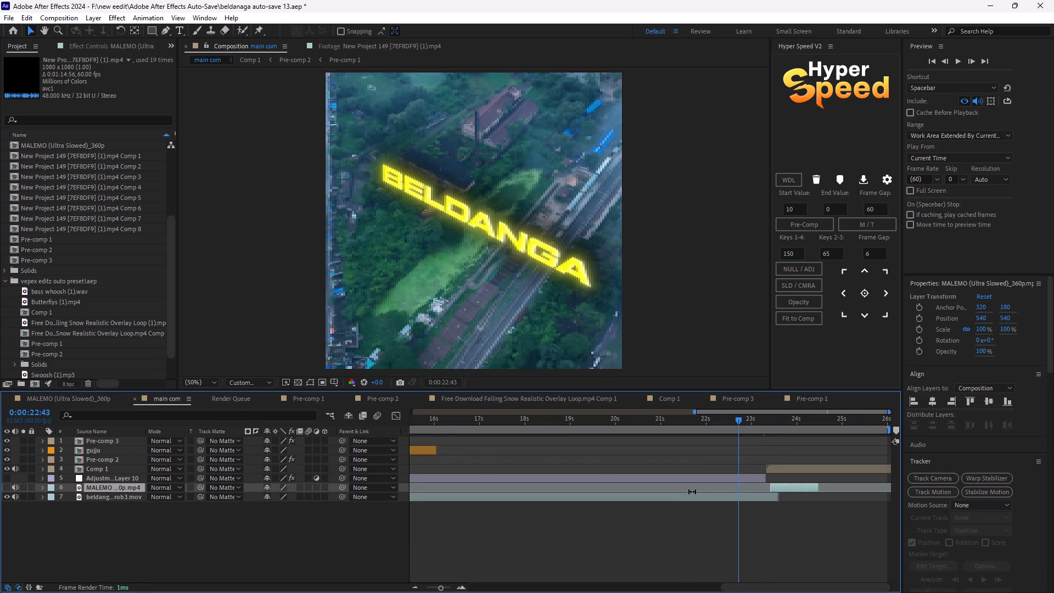
key(ctrl+z)
key(ctrl+z)
key(ctrl+shift+z)
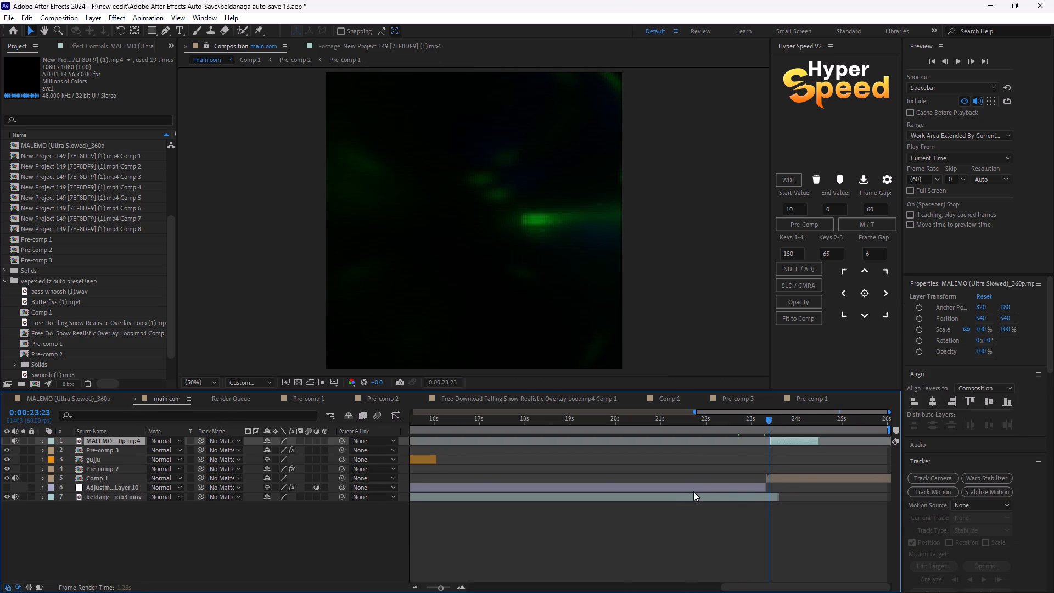
Move the MALEMO layer directly above the beldanga edit layer and slide it to start at that layer's end.
drag(132, 440, 137, 467)
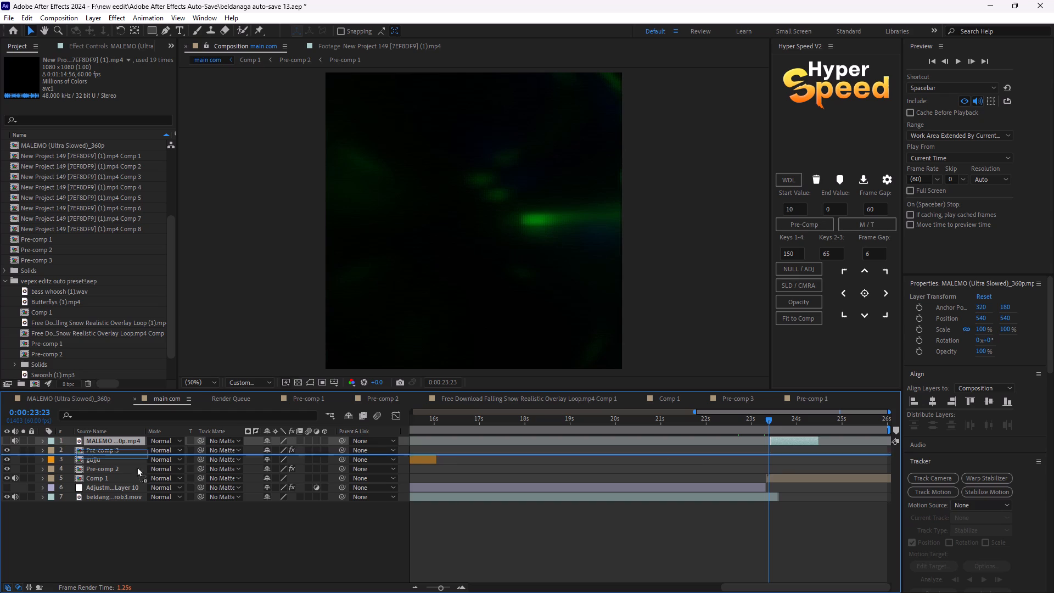
drag(137, 467, 144, 491)
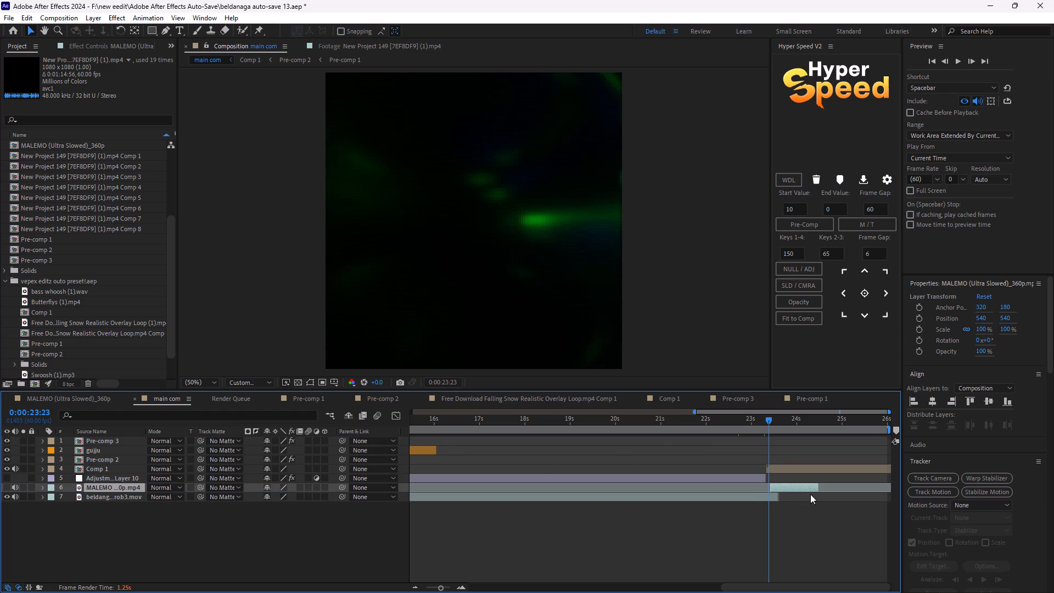
drag(799, 488, 806, 493)
Preview the join between the beldanga edit and the MALEMO piece, starting around 0:00:23:22 and playing into the outro.
key(space)
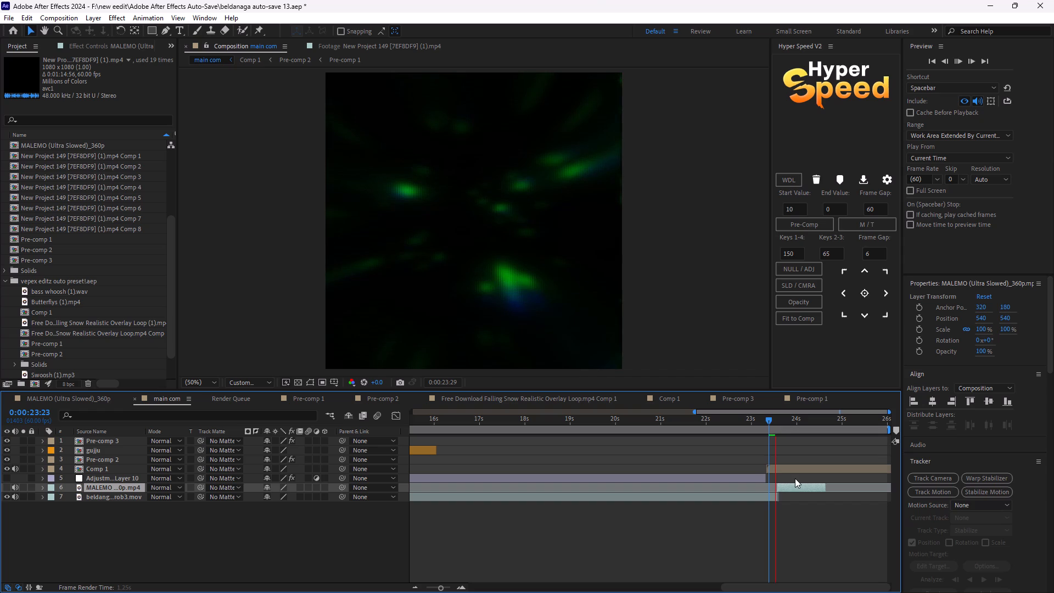
key(space)
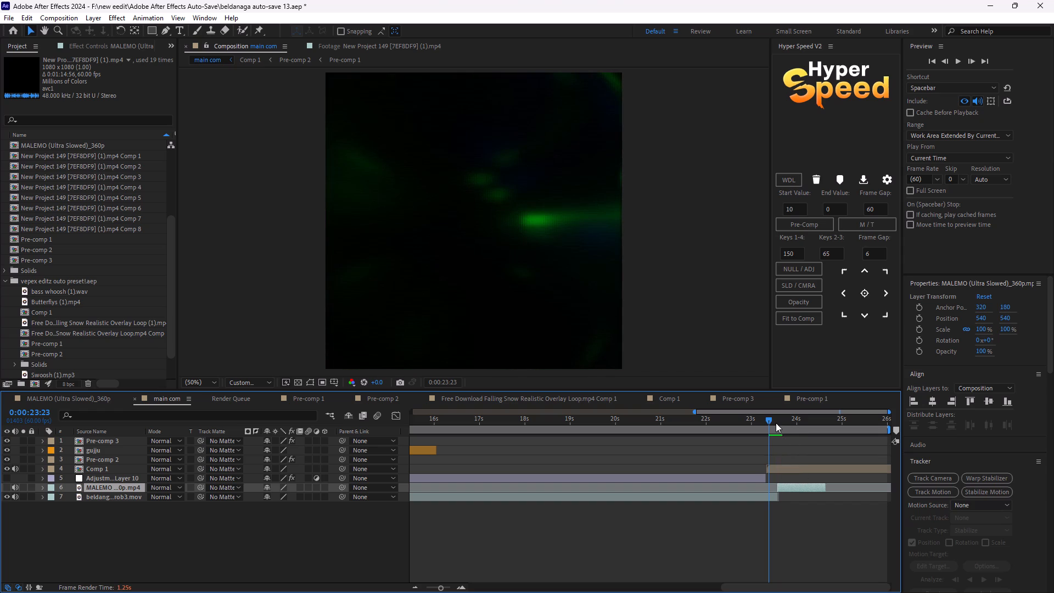
key(space)
drag(772, 421, 778, 429)
key(space)
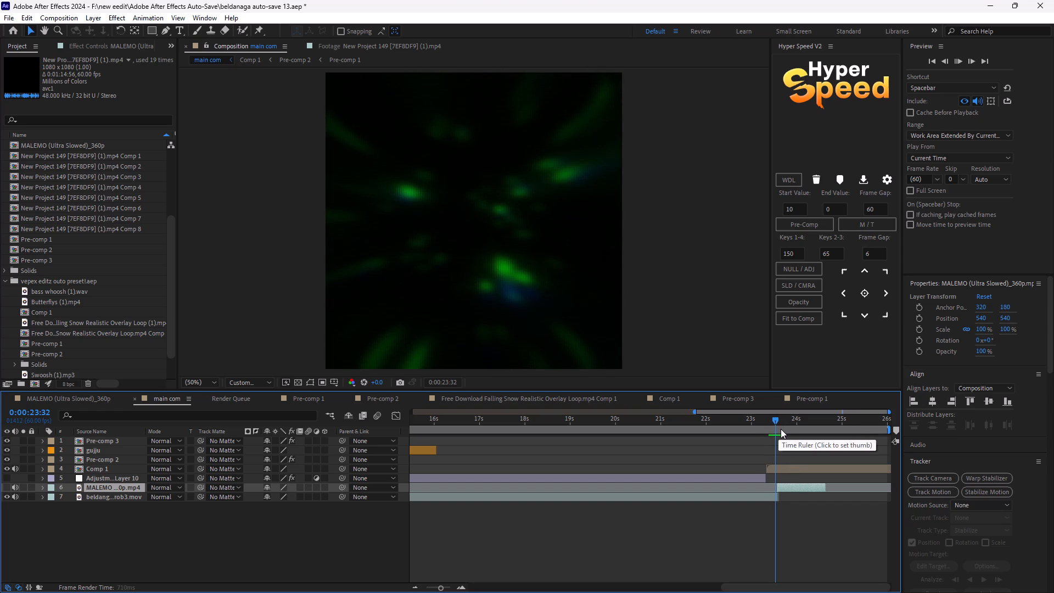
drag(776, 419, 786, 421)
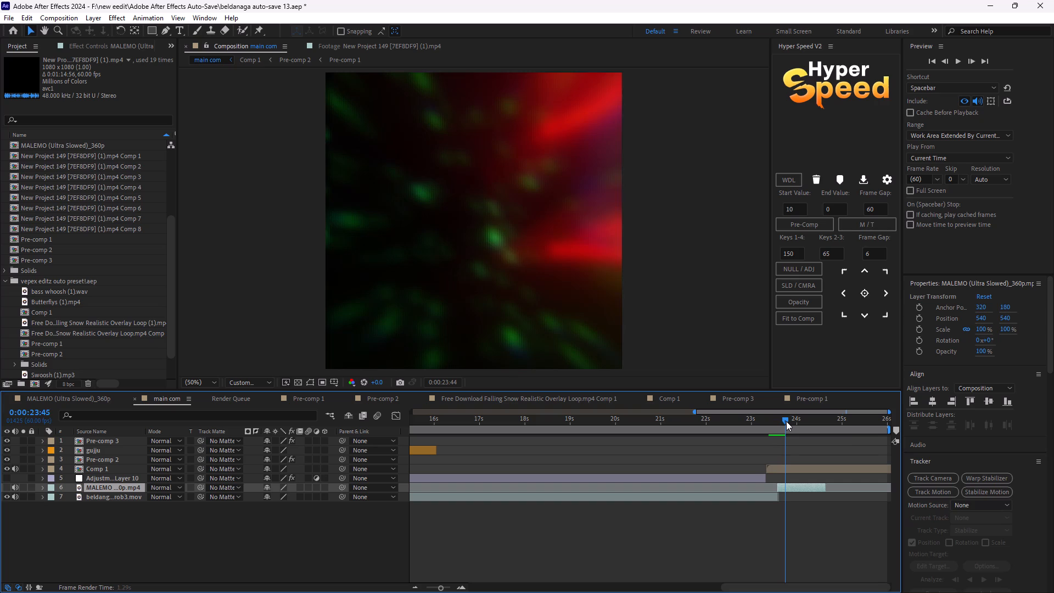
drag(786, 421, 773, 432)
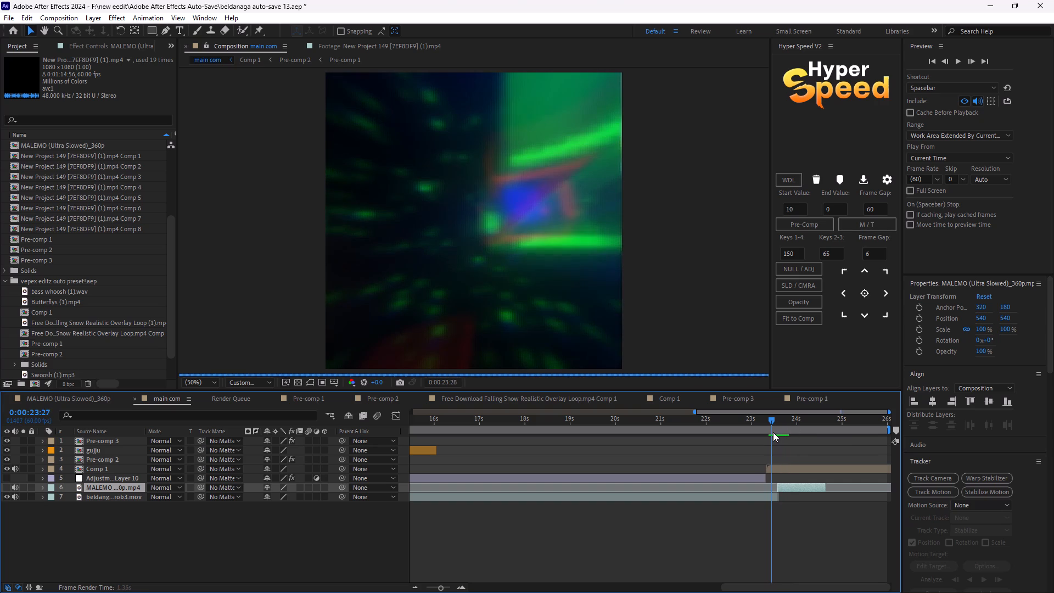
drag(773, 432, 769, 432)
key(space)
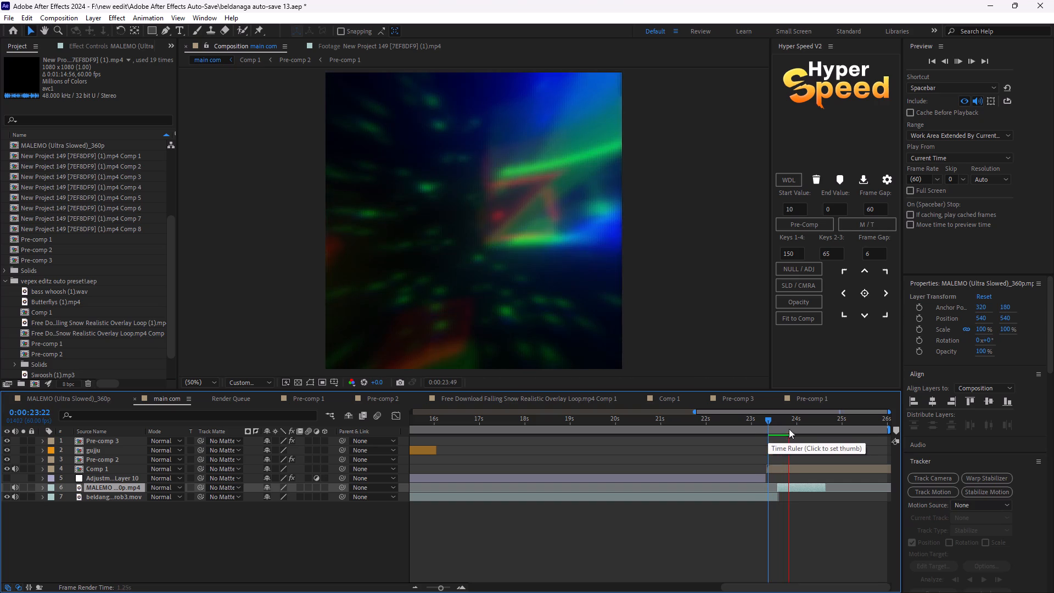
key(space)
key(space)
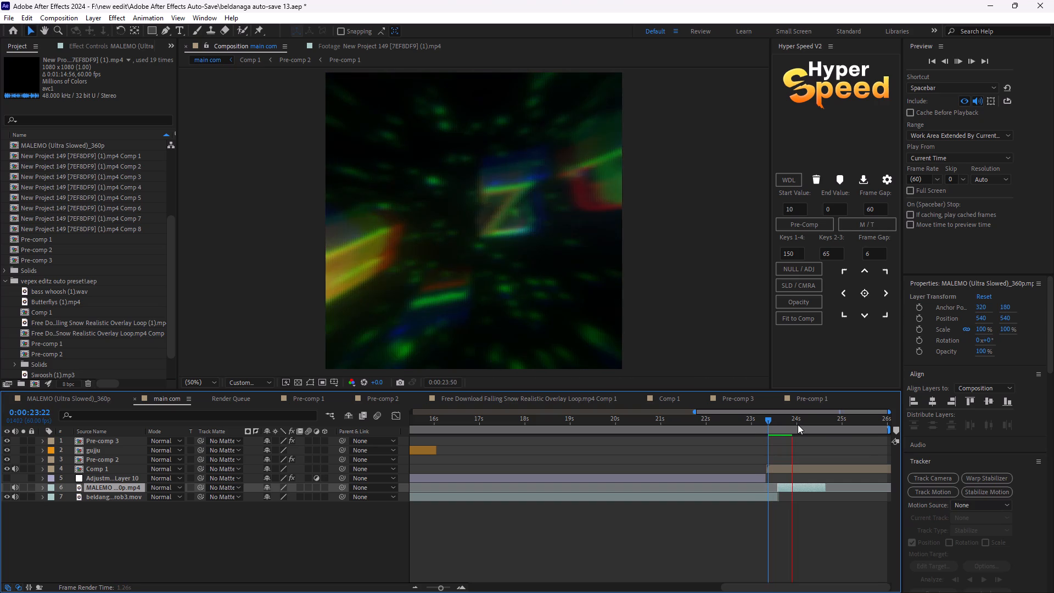
key(space)
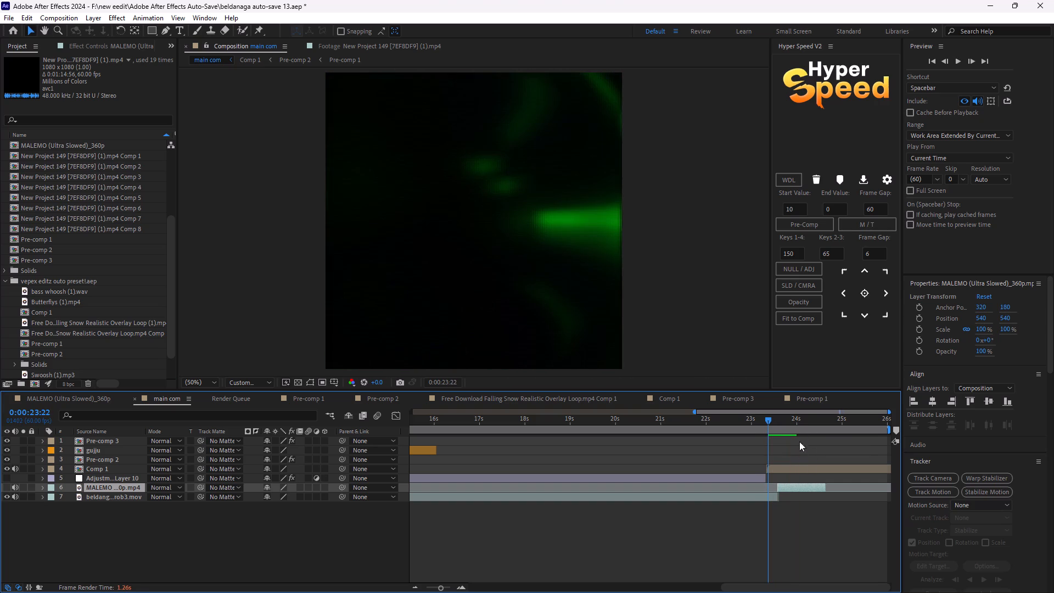
key(space)
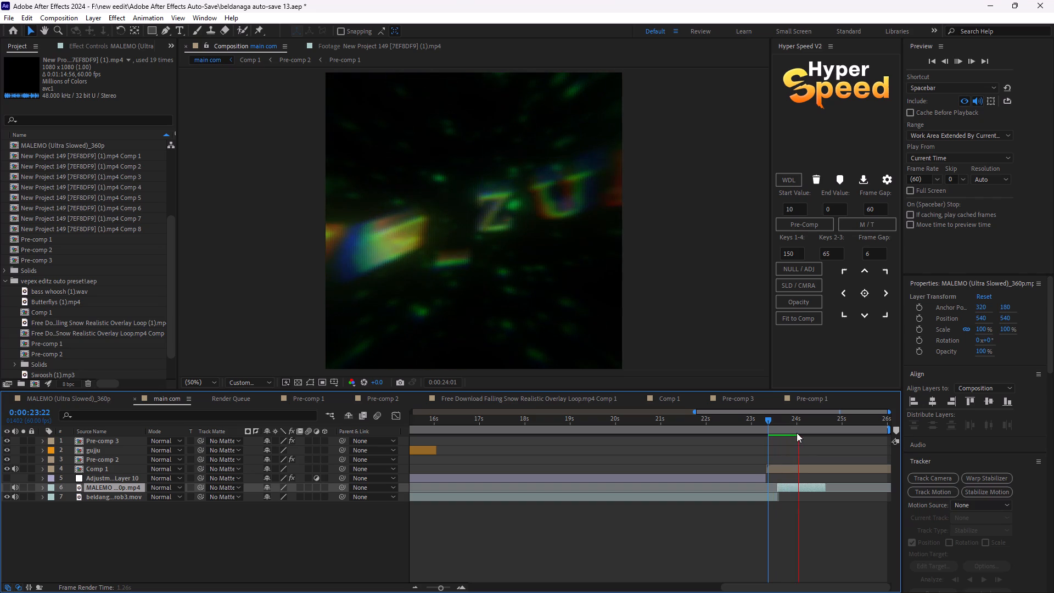
key(space)
Extend the MALEMO layer's end to the end of main com and preview the music from 0:00:23:35.
drag(772, 420, 778, 435)
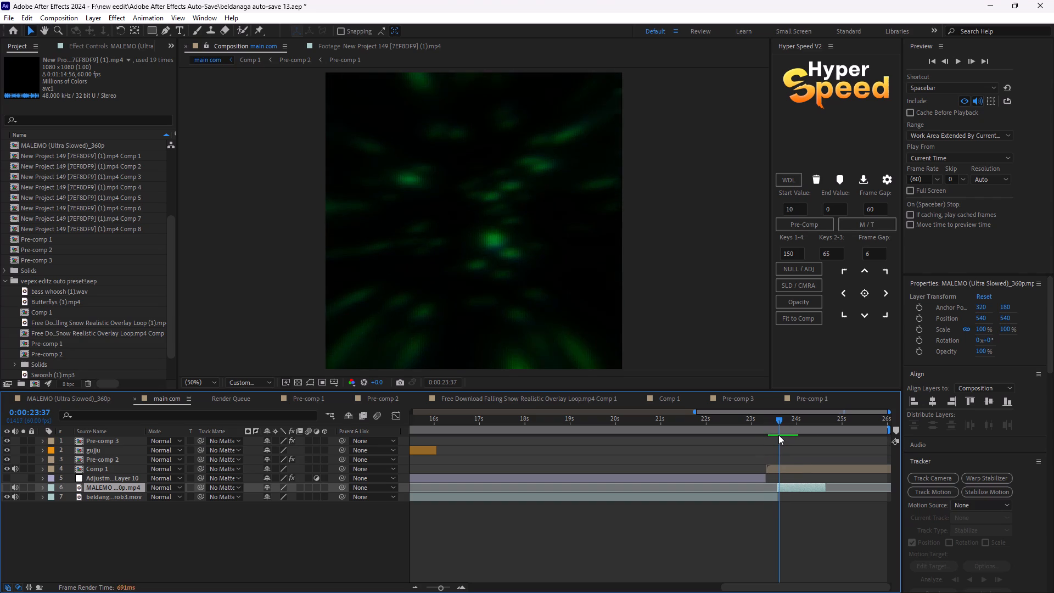
drag(778, 435, 778, 435)
drag(824, 487, 859, 502)
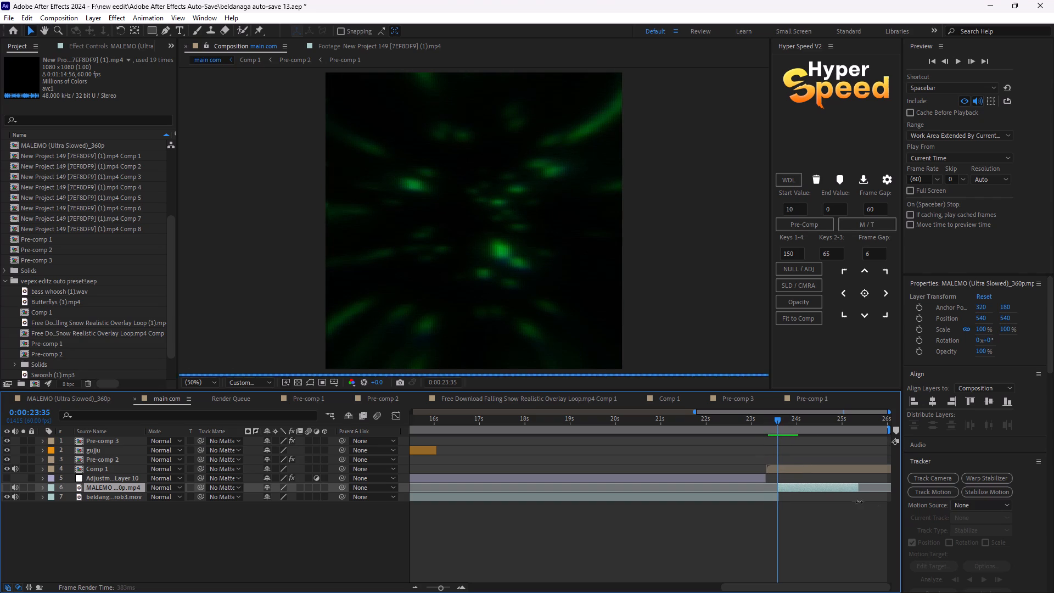
drag(859, 502, 889, 509)
key(space)
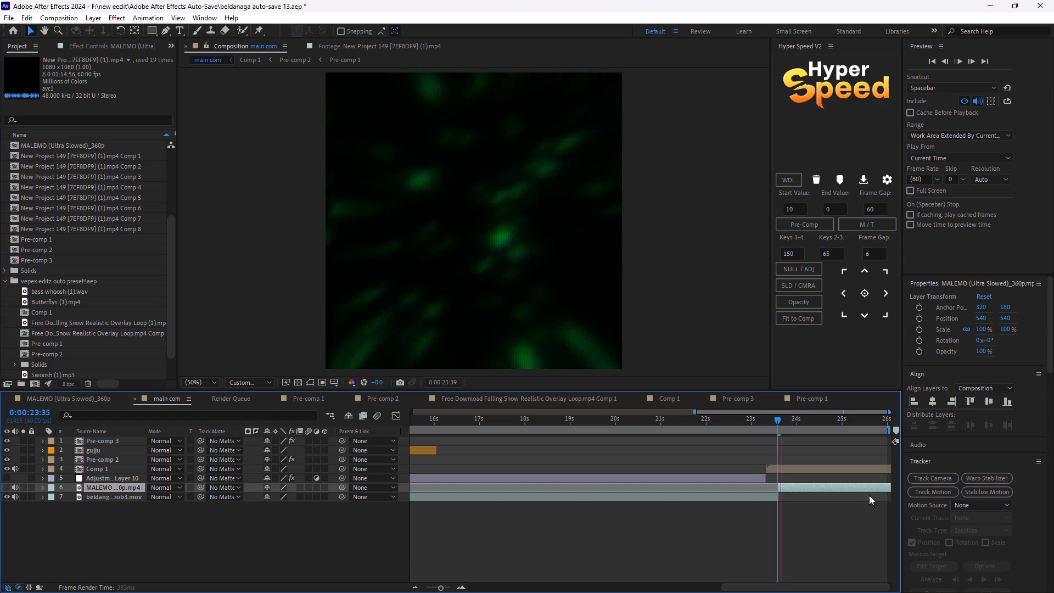
key(space)
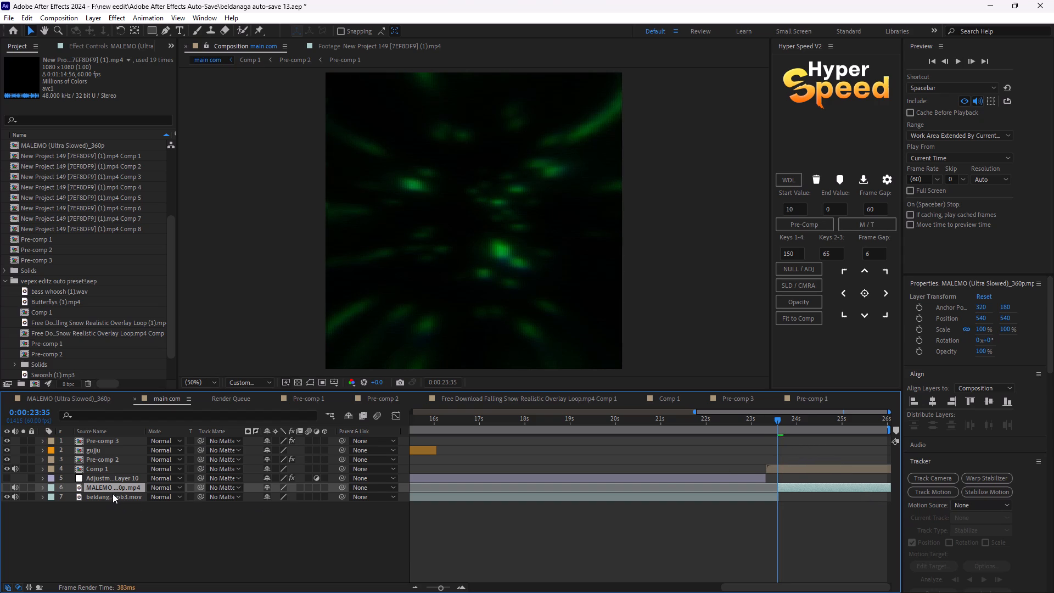
Keyframe the MALEMO layer's Audio Levels at 0:00:23:35 and set them to -17 dB at 0:00:25:59.
click(42, 487)
click(49, 505)
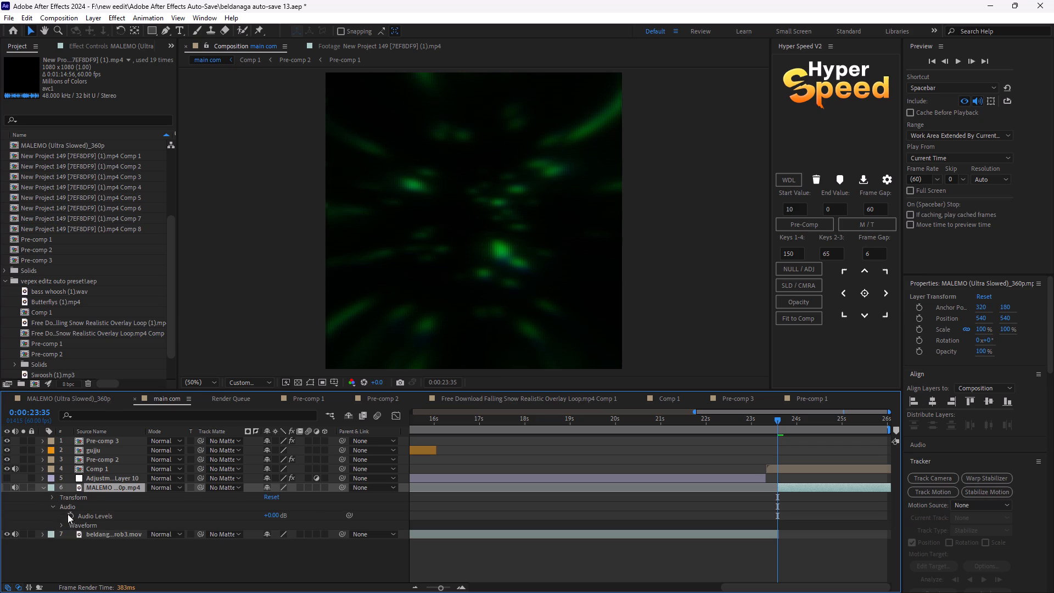
click(70, 517)
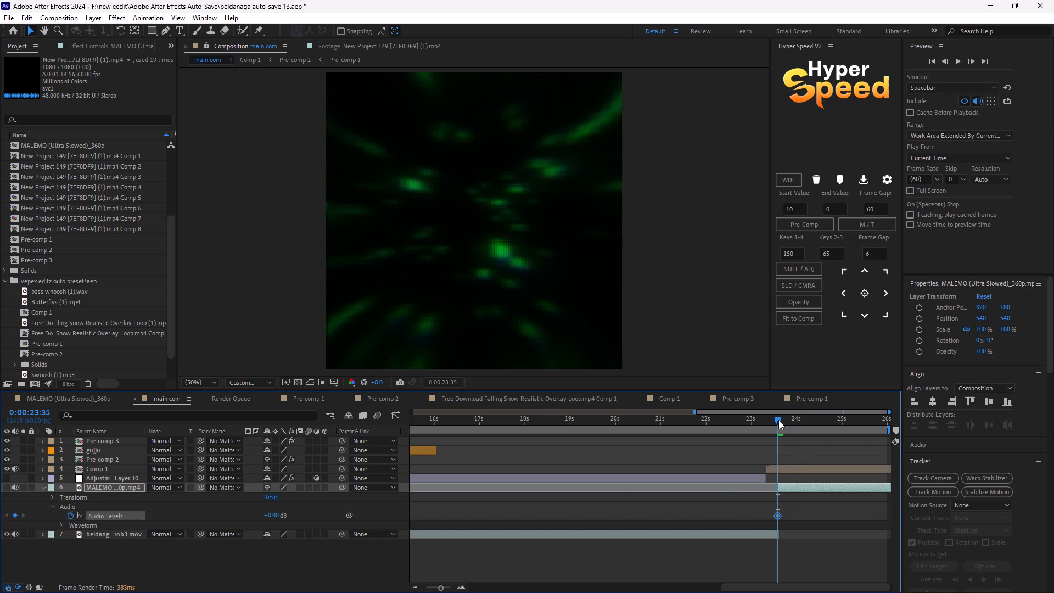
drag(778, 420, 901, 518)
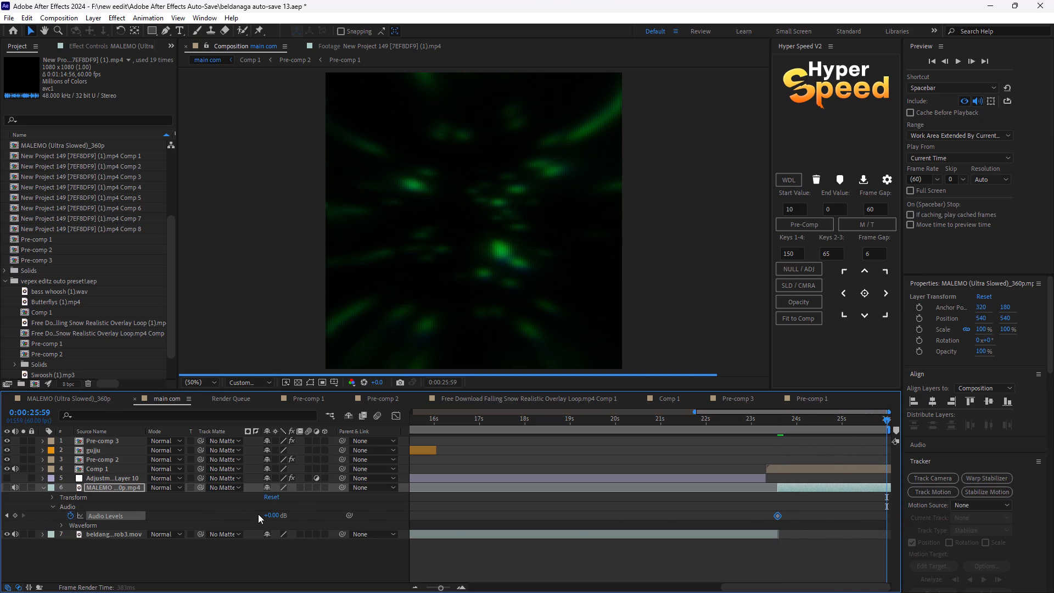
click(276, 517)
key(BackSpace)
key(minus)
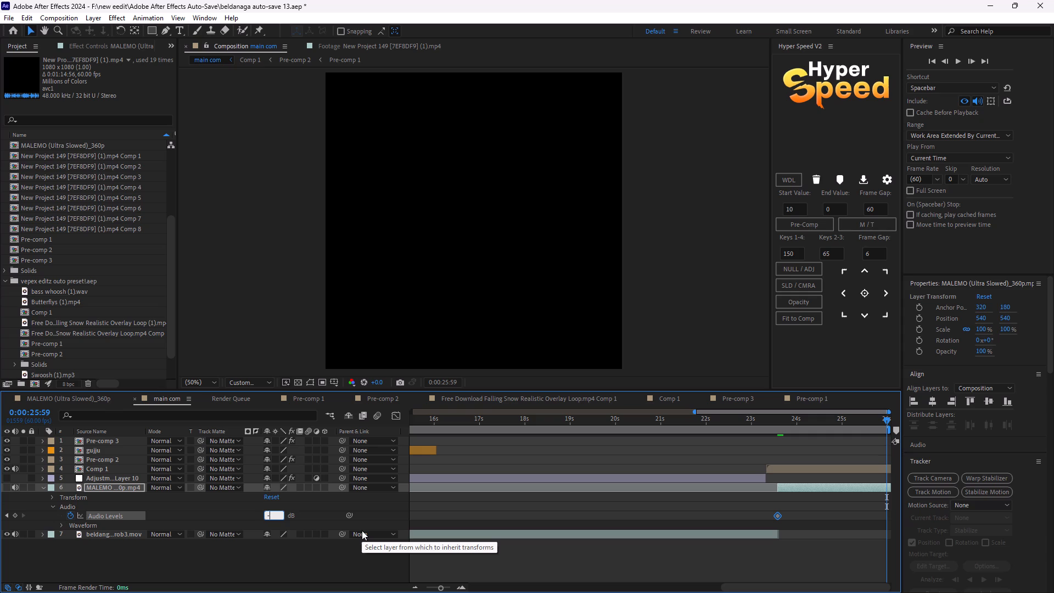
text(17)
click(859, 529)
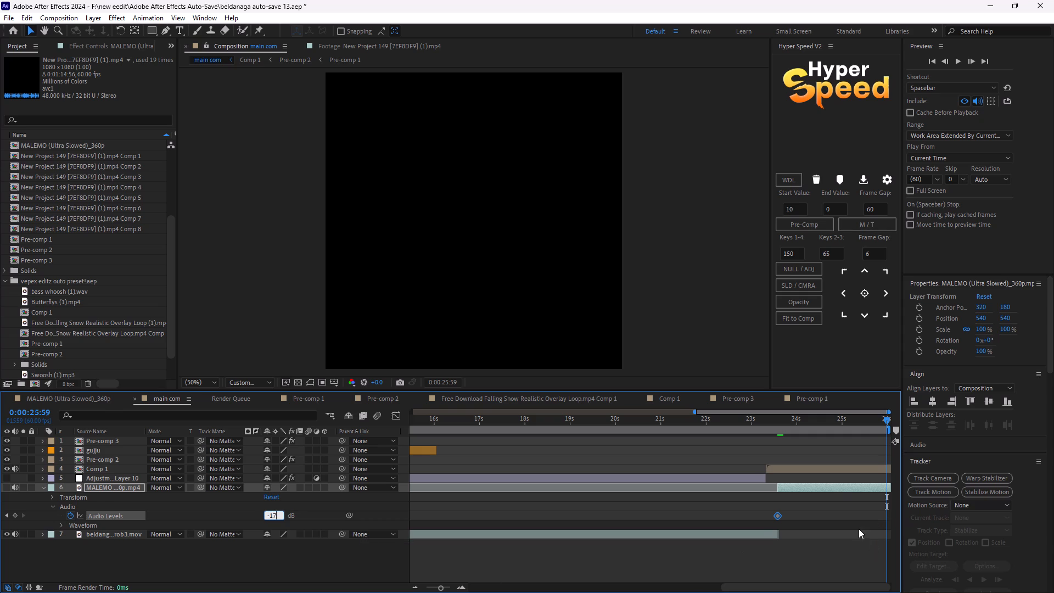
Apply Easy Ease to both Audio Levels keyframes of the MALEMO layer.
drag(765, 514, 892, 525)
key(F9)
Show the MALEMO layer's Audio Levels in the Graph Editor and switch to the speed graph.
click(395, 421)
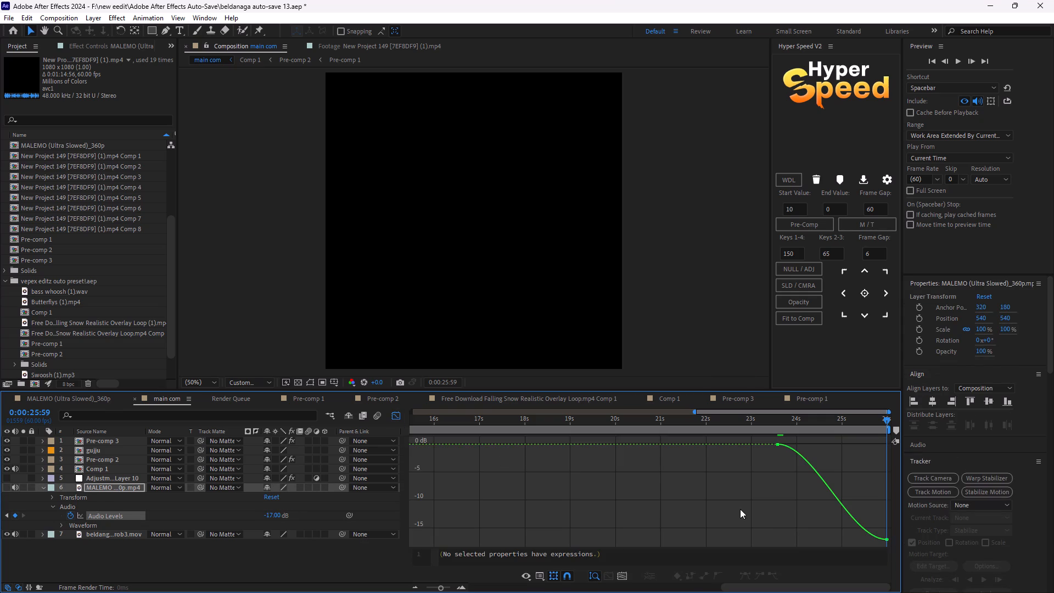
drag(852, 465, 868, 569)
click(770, 440)
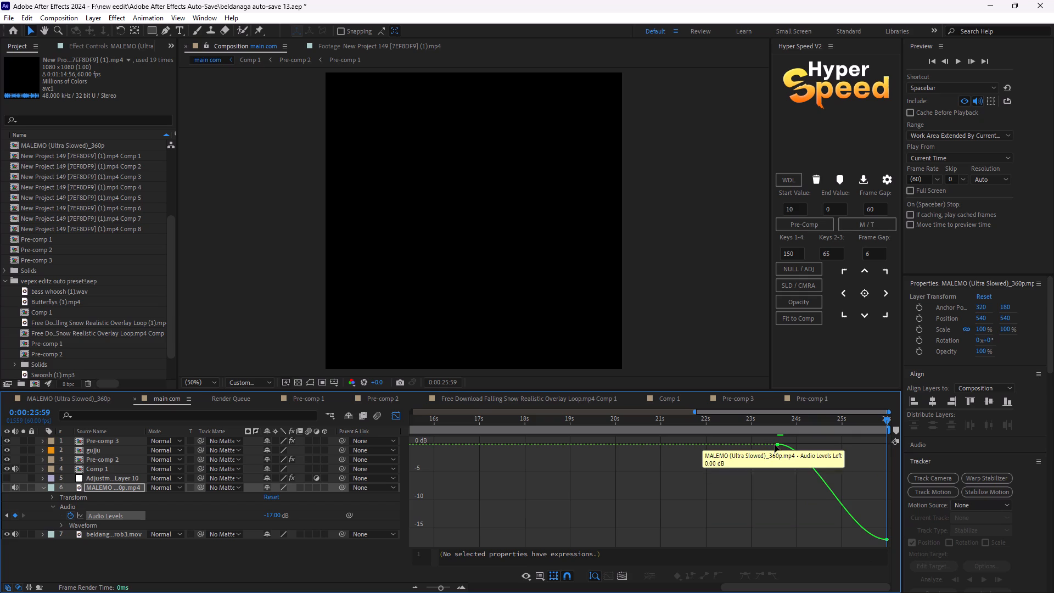
click(775, 445)
drag(818, 445, 859, 454)
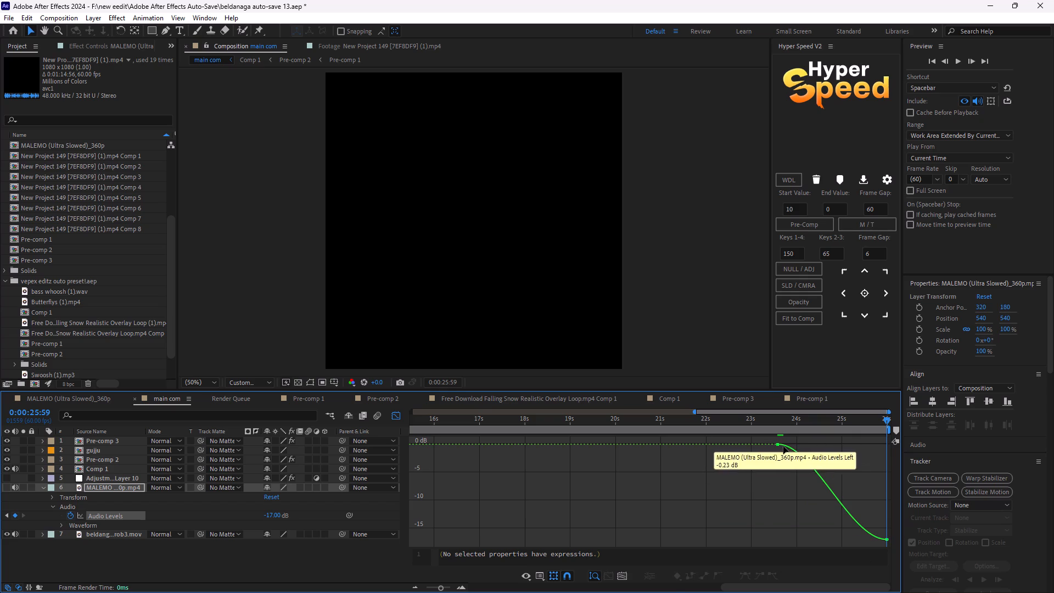
click(779, 445)
drag(810, 443, 838, 443)
right_click(620, 513)
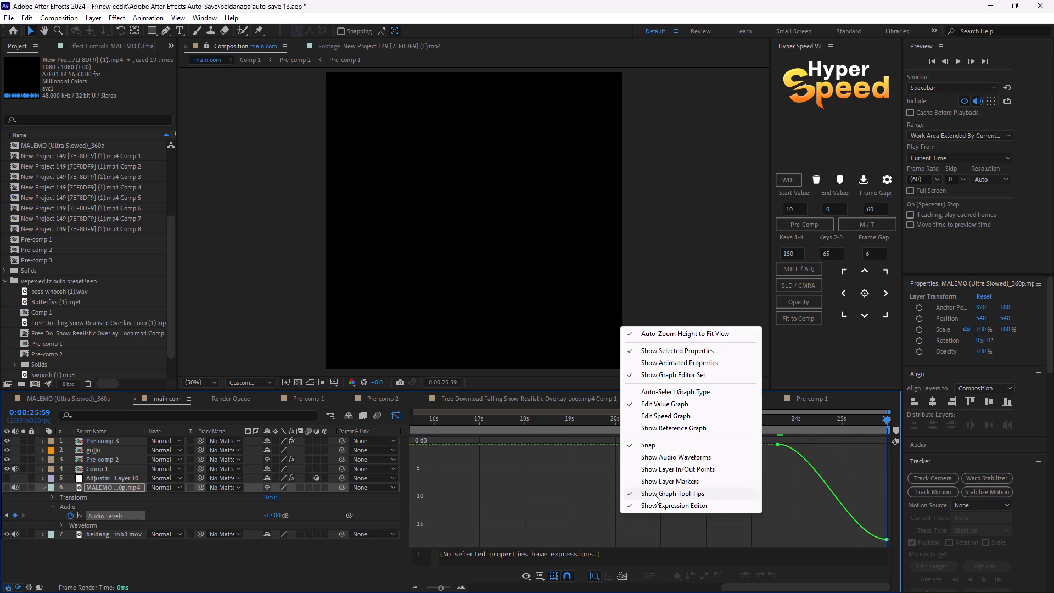
click(664, 412)
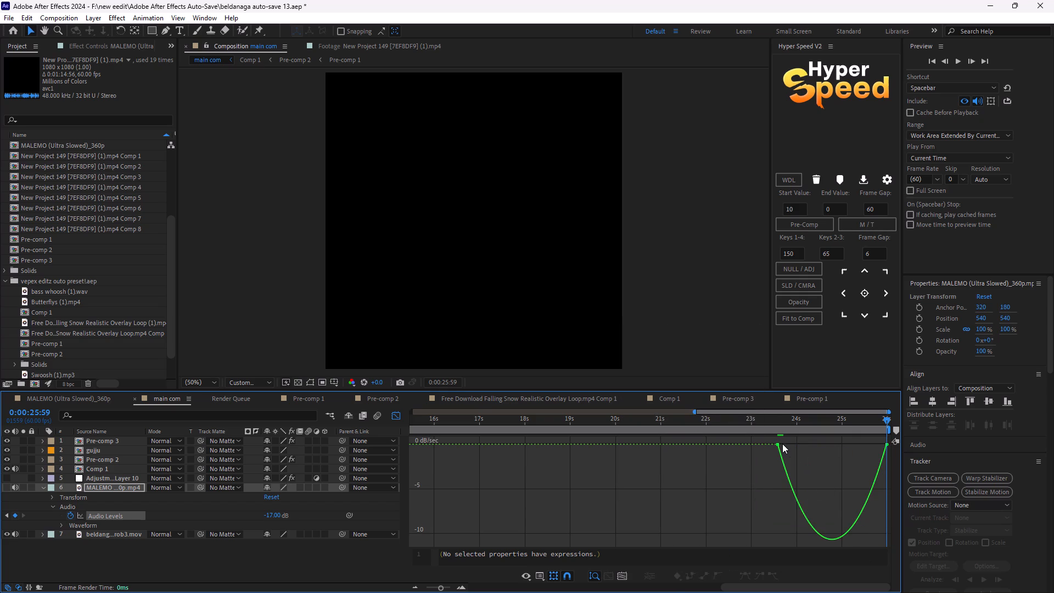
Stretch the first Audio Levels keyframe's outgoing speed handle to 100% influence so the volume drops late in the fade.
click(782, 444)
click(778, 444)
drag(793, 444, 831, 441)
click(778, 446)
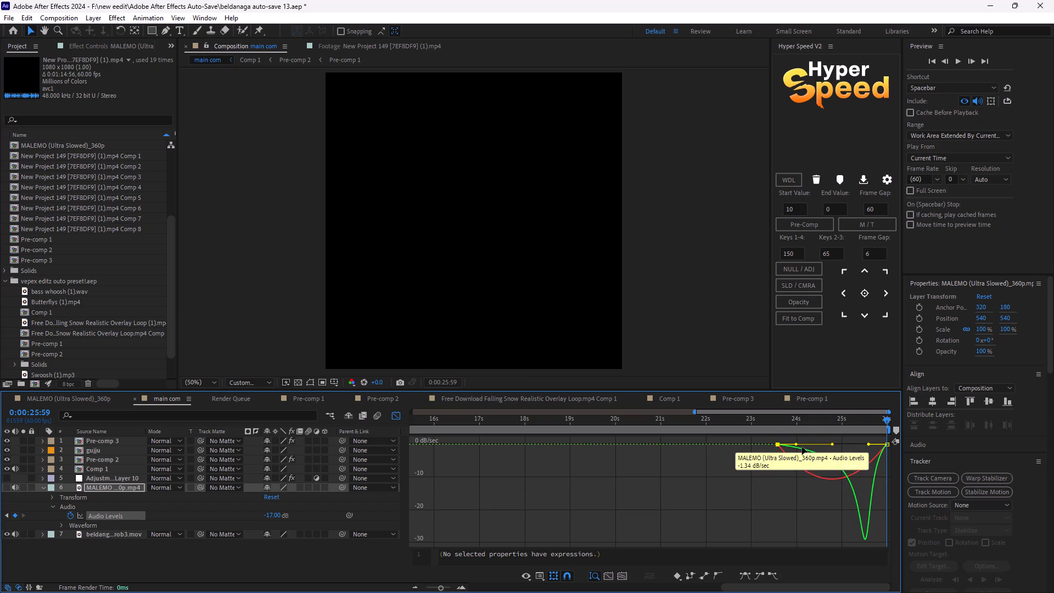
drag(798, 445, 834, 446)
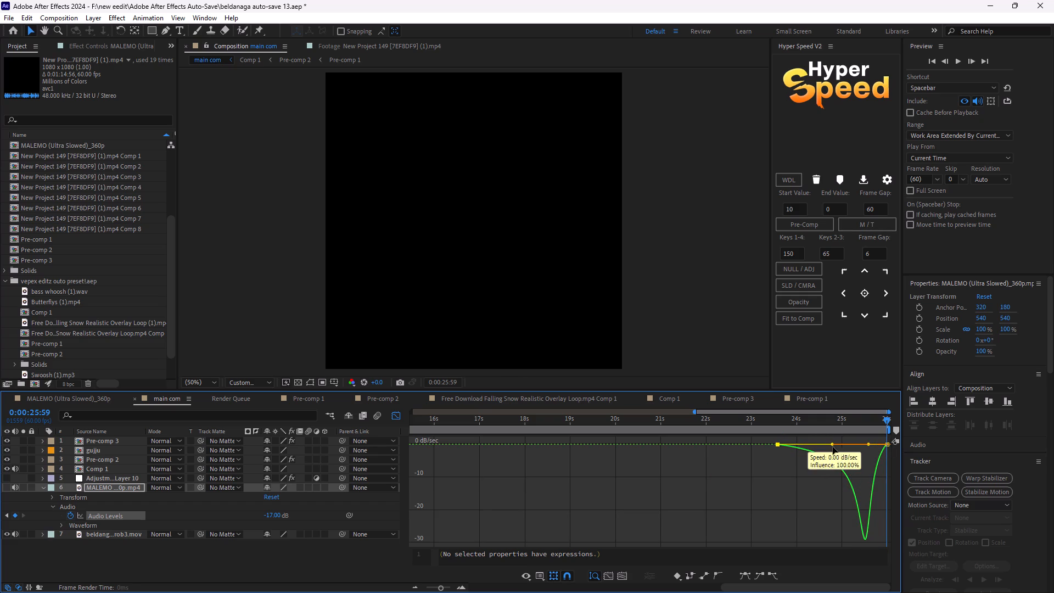
Preview the MALEMO fade into the outro from 0:00:24:45 and again from 0:00:23:19.
key(space)
click(888, 412)
drag(887, 420, 831, 434)
key(space)
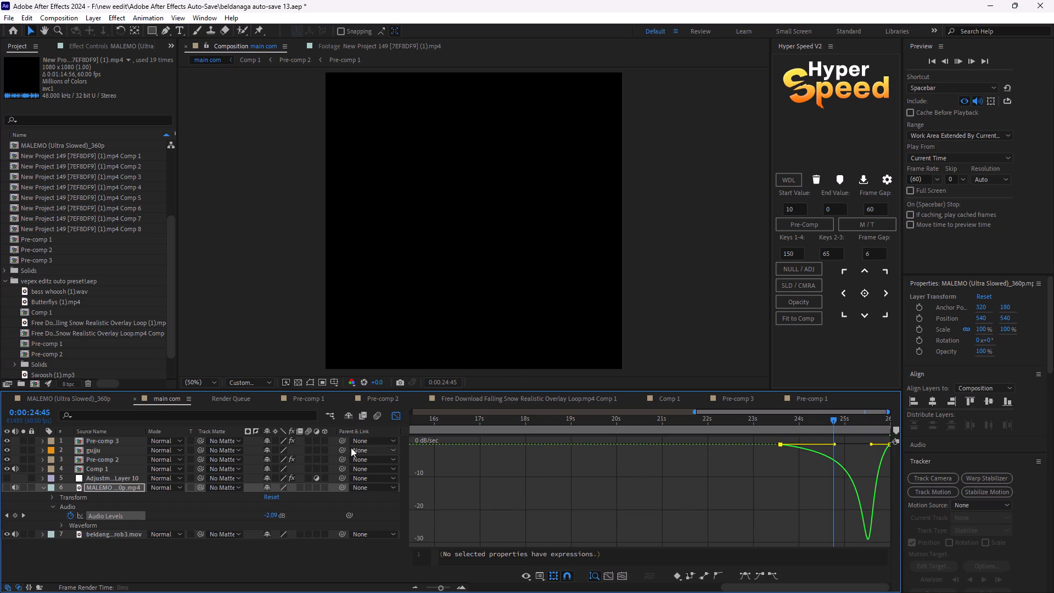
click(401, 412)
key(space)
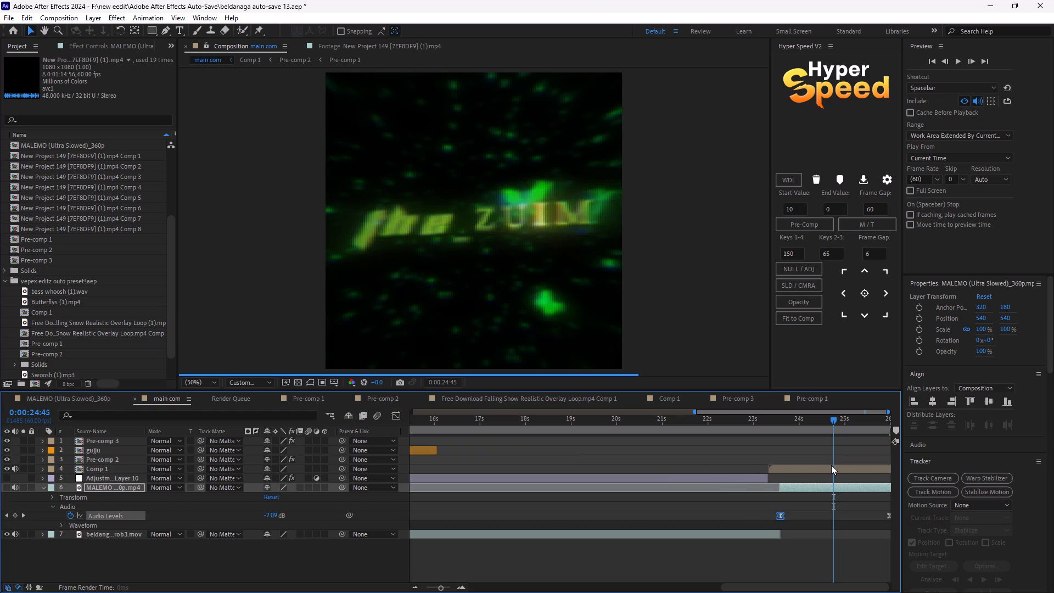
drag(831, 419, 765, 446)
click(823, 540)
key(space)
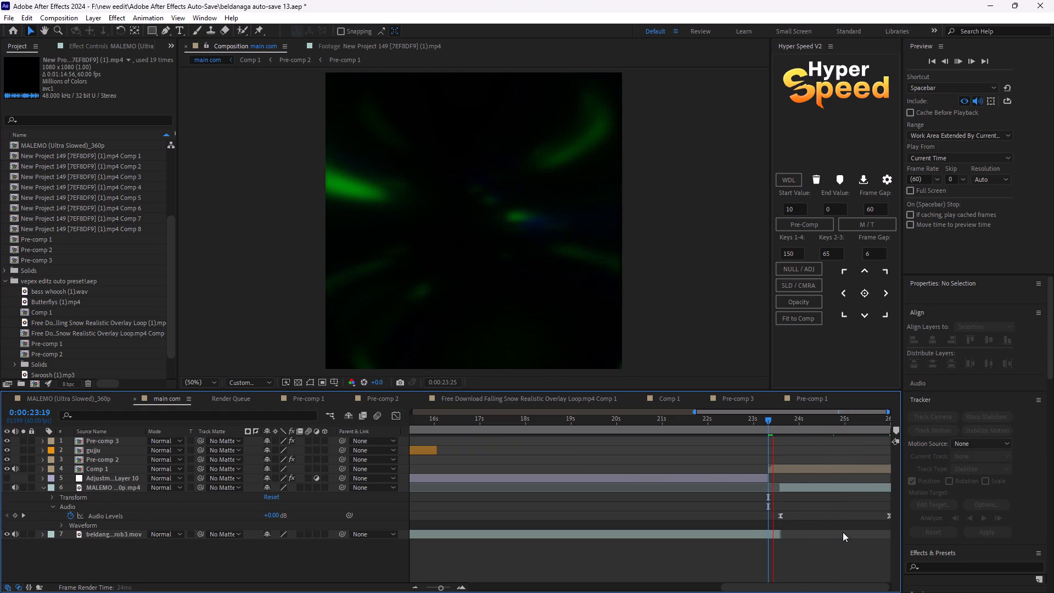
key(space)
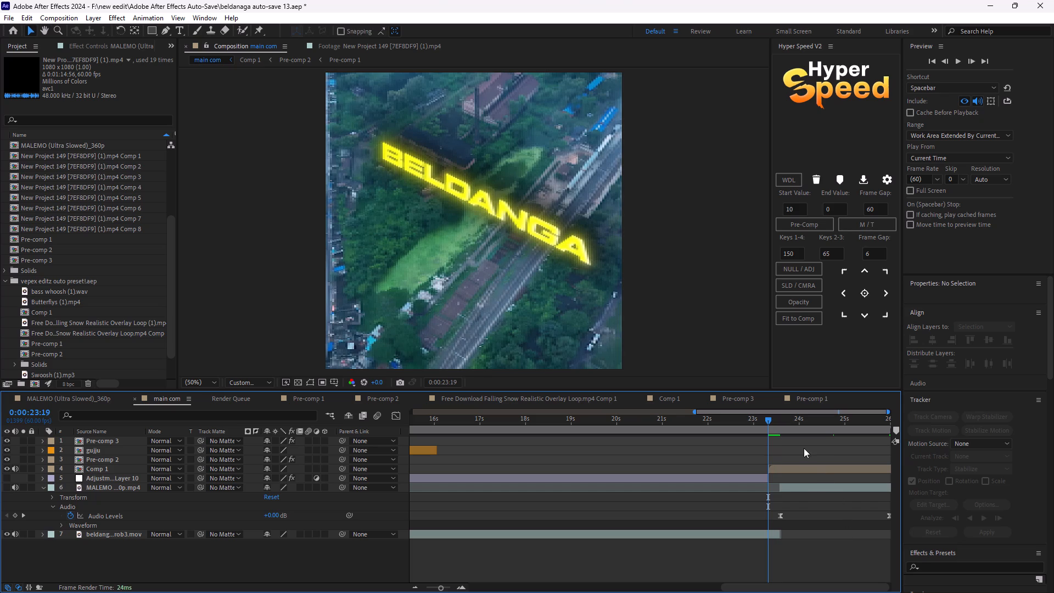
key(space)
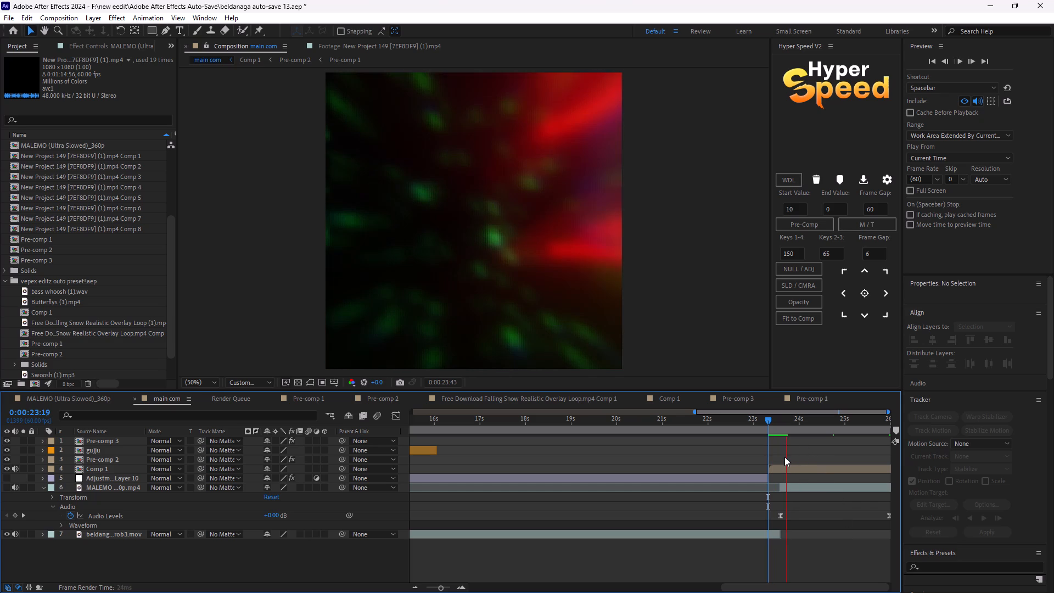
key(space)
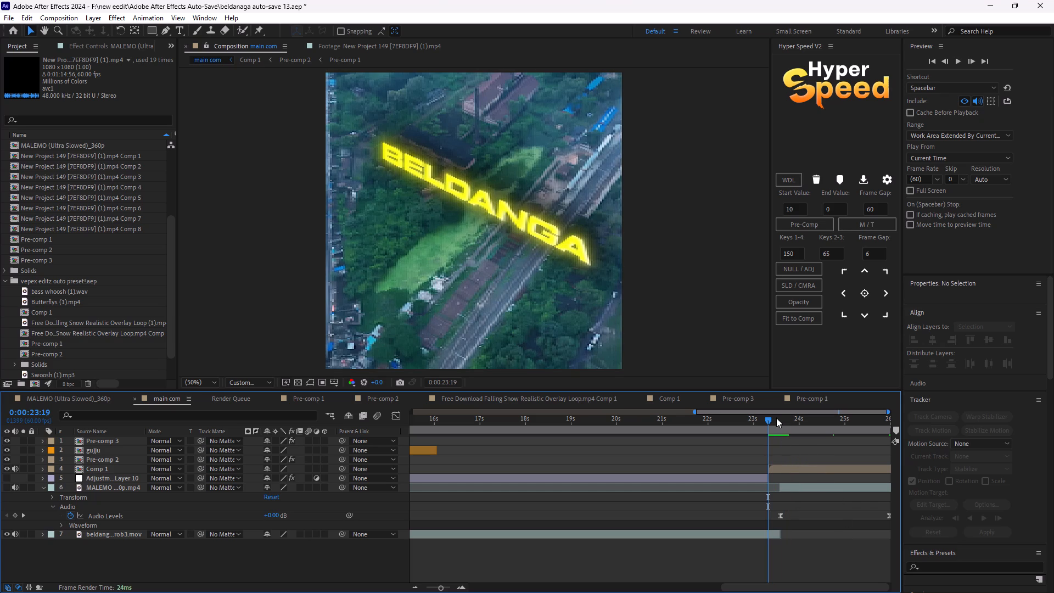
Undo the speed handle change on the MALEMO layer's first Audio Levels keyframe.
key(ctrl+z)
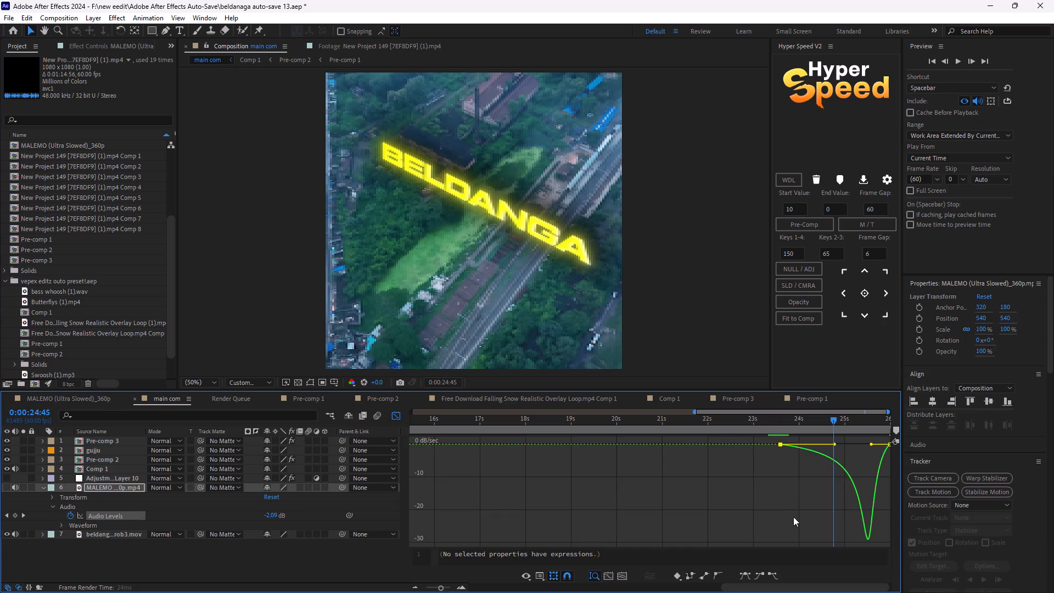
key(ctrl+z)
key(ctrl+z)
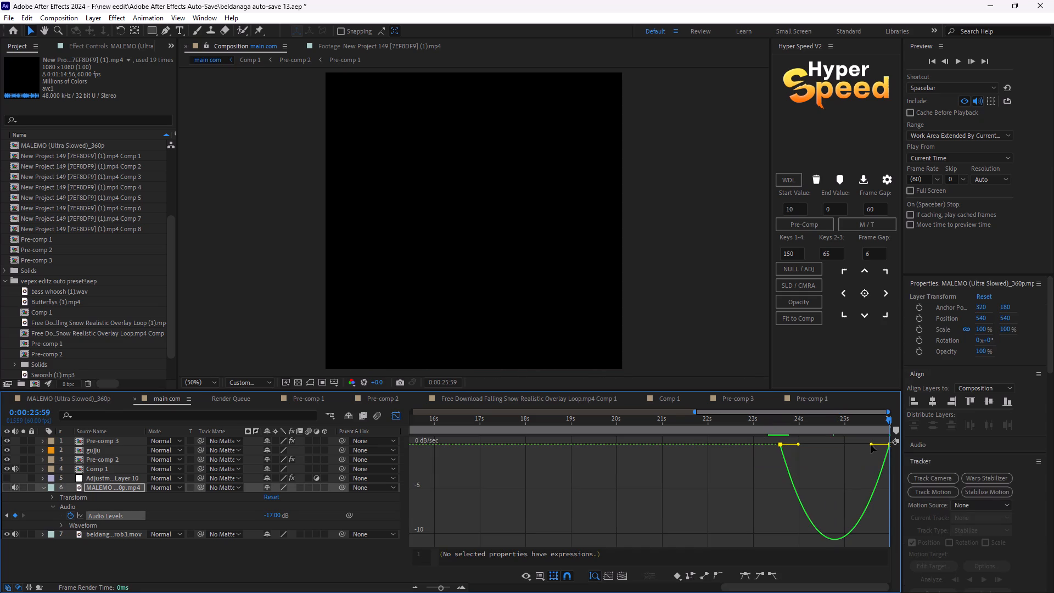
Stretch the last Audio Levels keyframe's incoming speed handle back to mid-graph so the volume drops early and tapers off.
drag(872, 445, 821, 445)
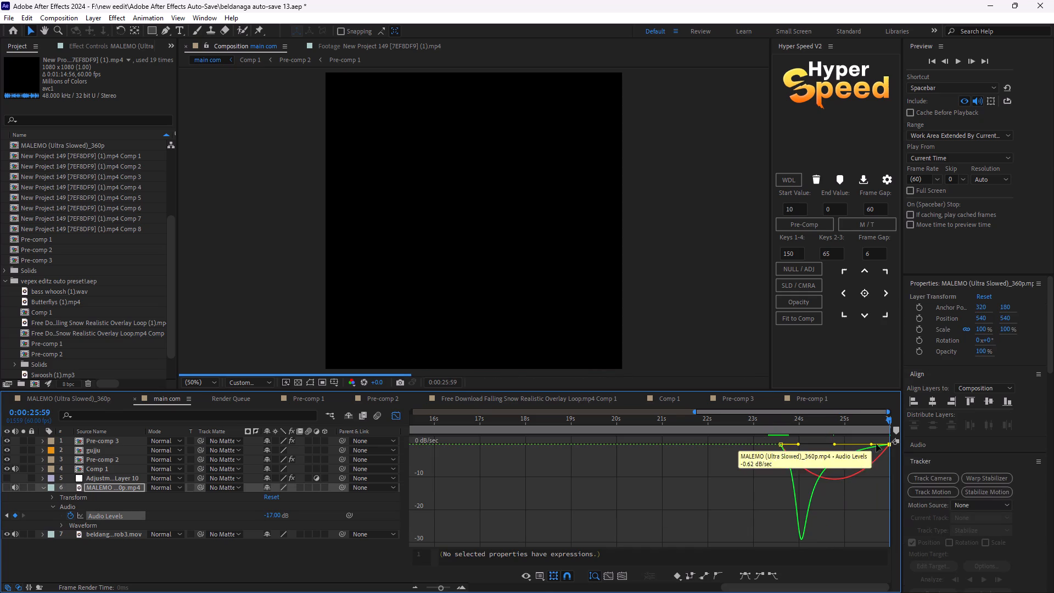
drag(871, 443, 831, 442)
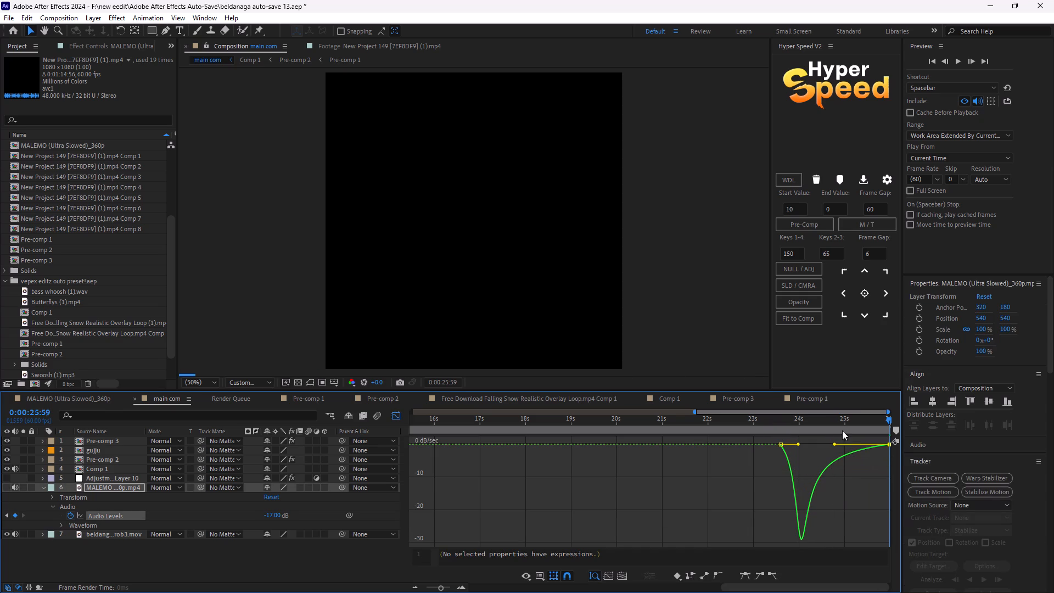
Preview the reshaped MALEMO fade from 0:00:23:42, returning the timeline to layer bars.
drag(884, 419, 786, 432)
key(space)
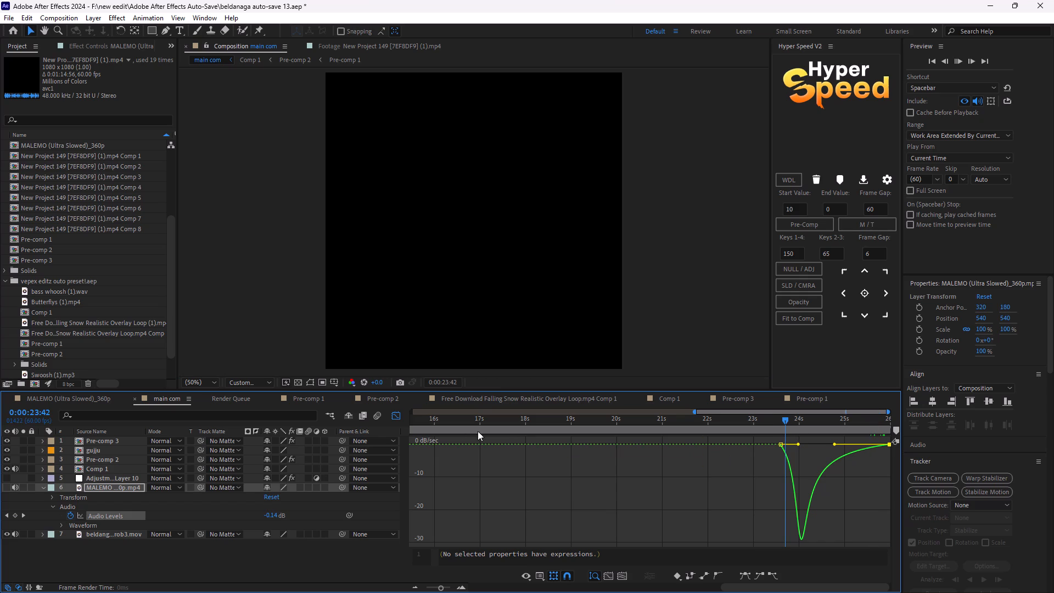
click(388, 414)
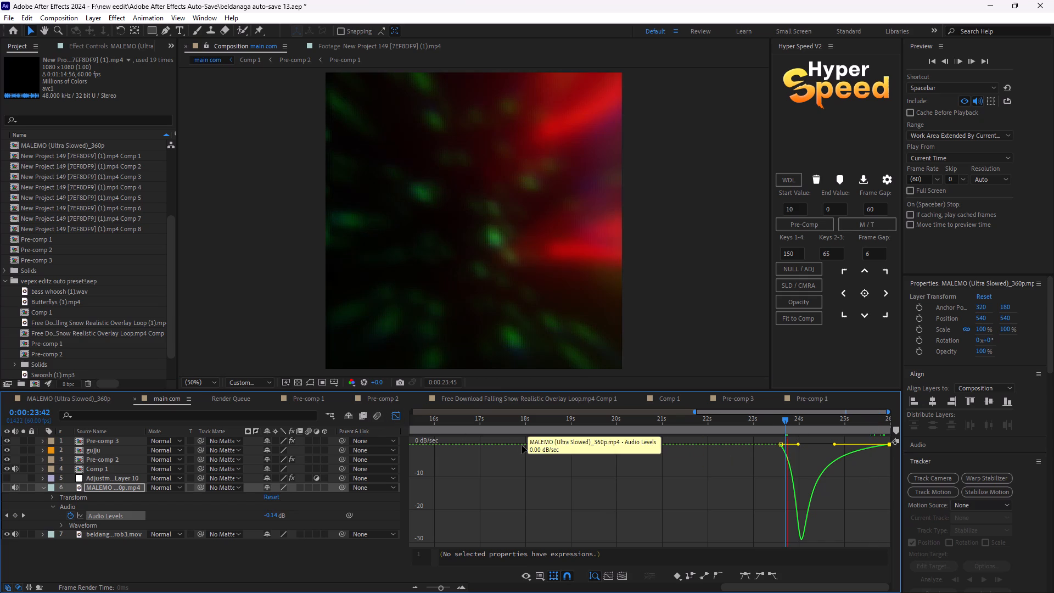
click(399, 417)
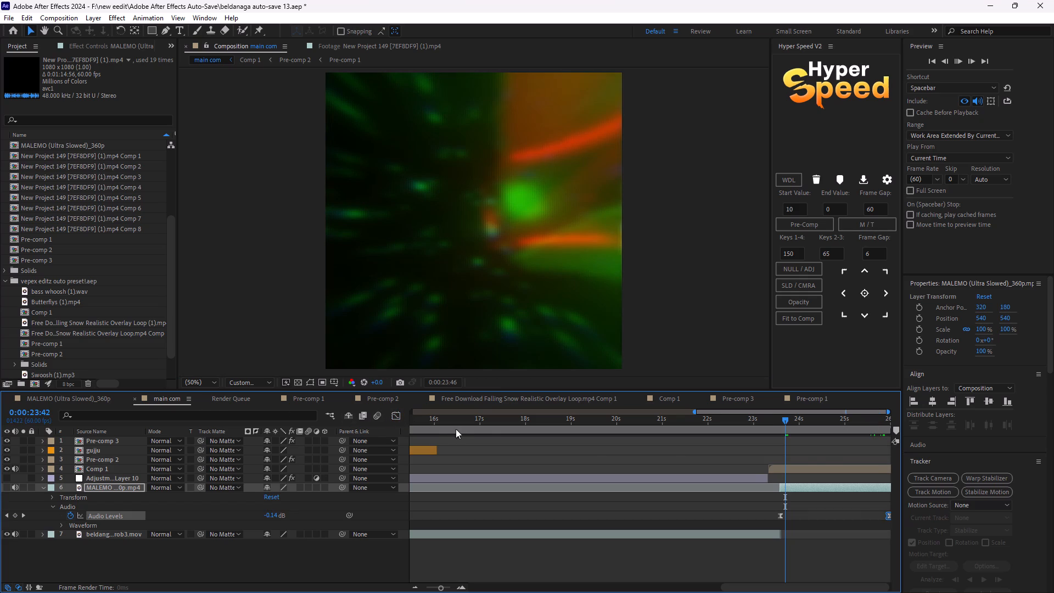
key(space)
Preview main com from 0:00:00:00 with the MALEMO layer's properties collapsed and the composition's full duration in view.
drag(785, 419, 784, 419)
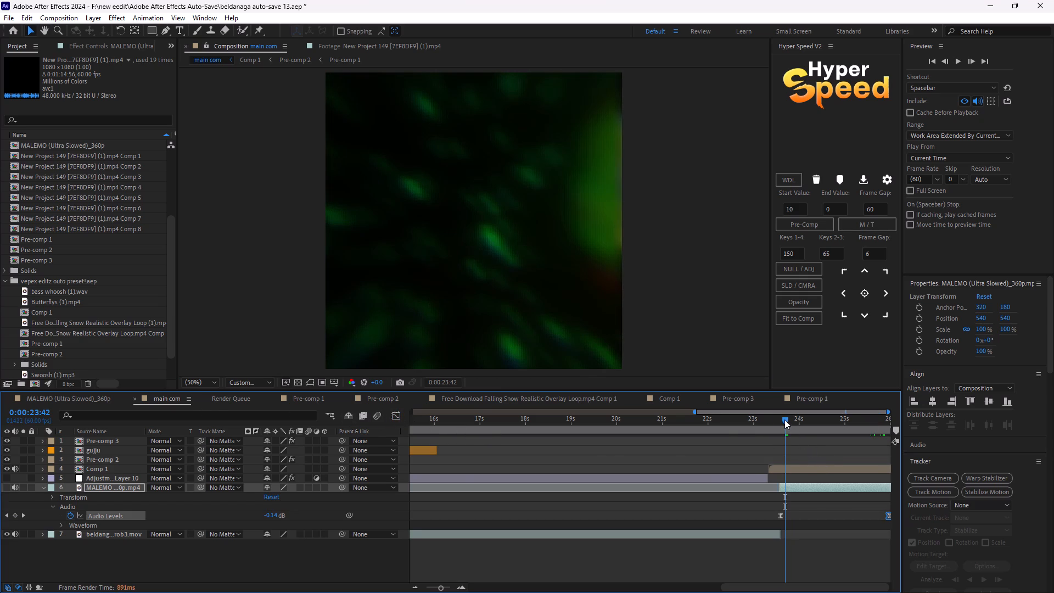
drag(784, 419, 238, 440)
key(space)
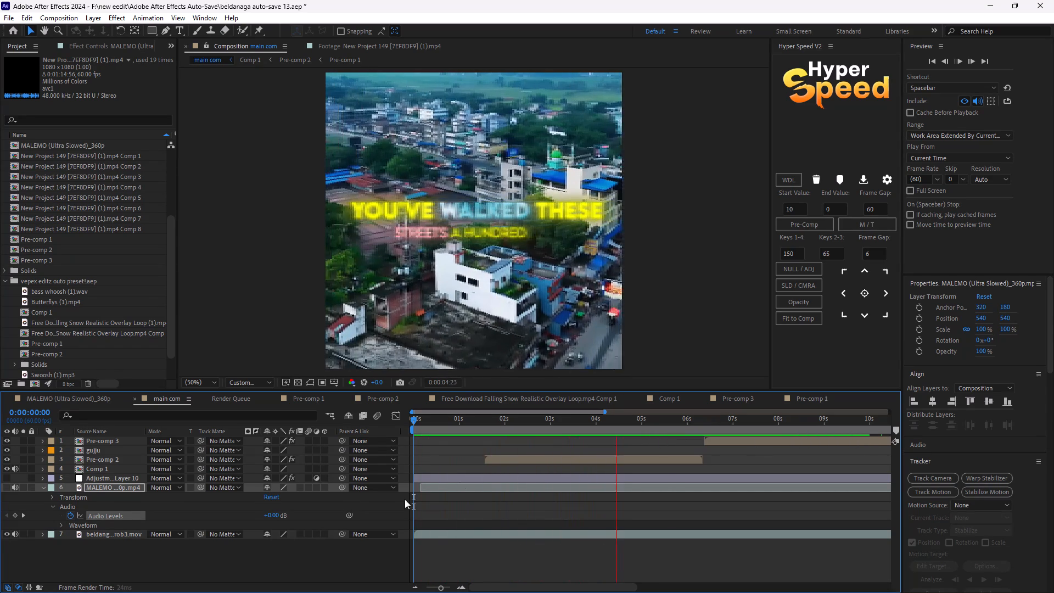
click(42, 487)
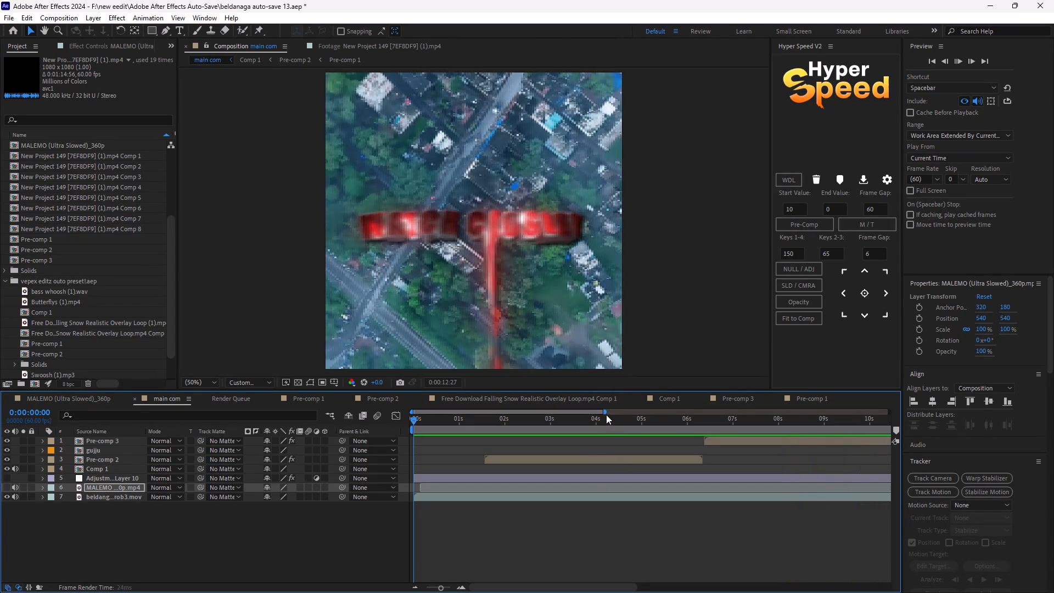
drag(606, 412, 899, 421)
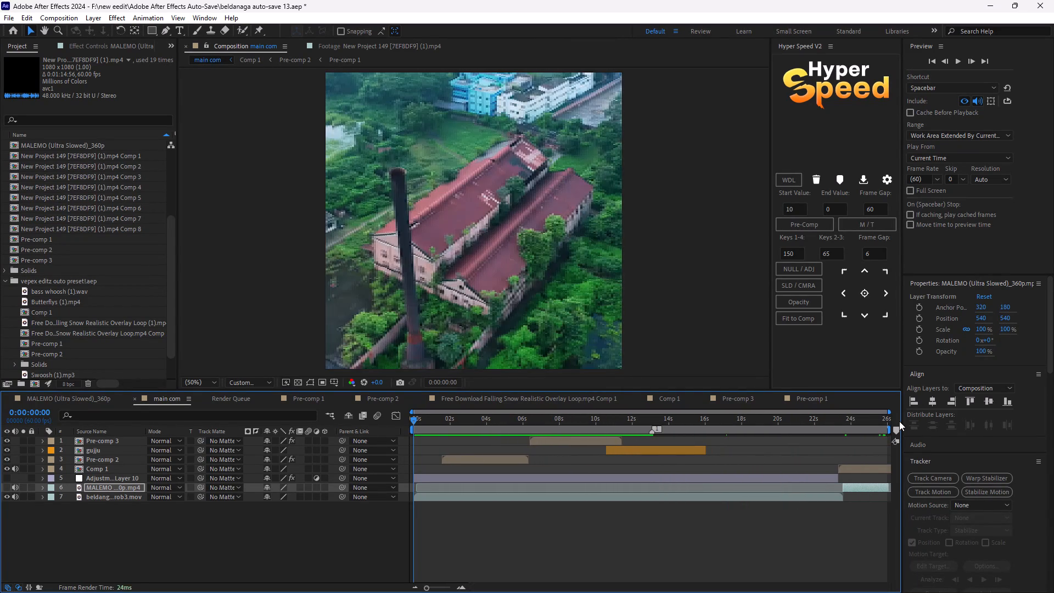
key(space)
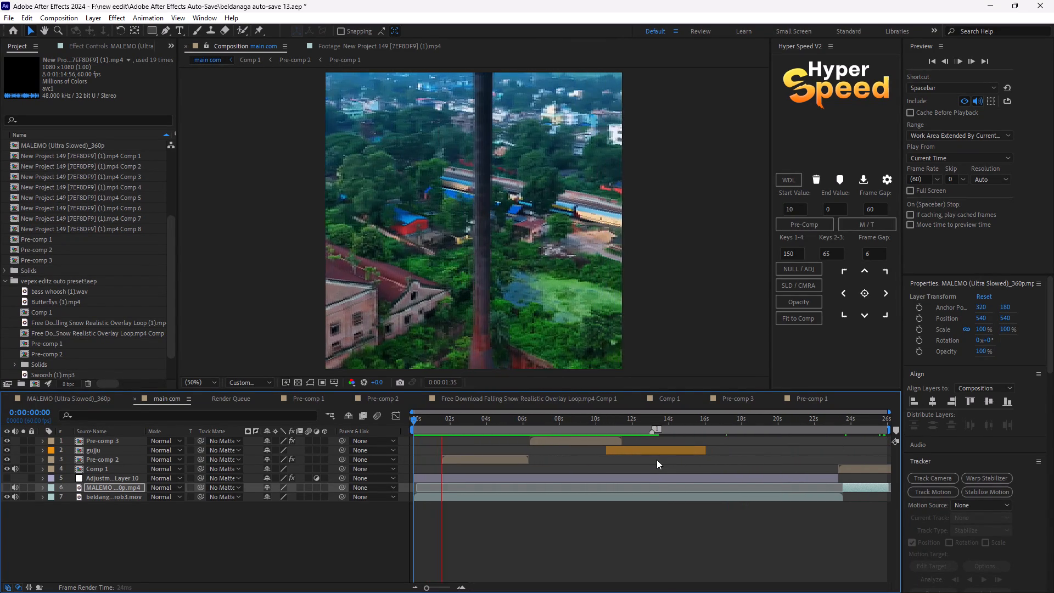
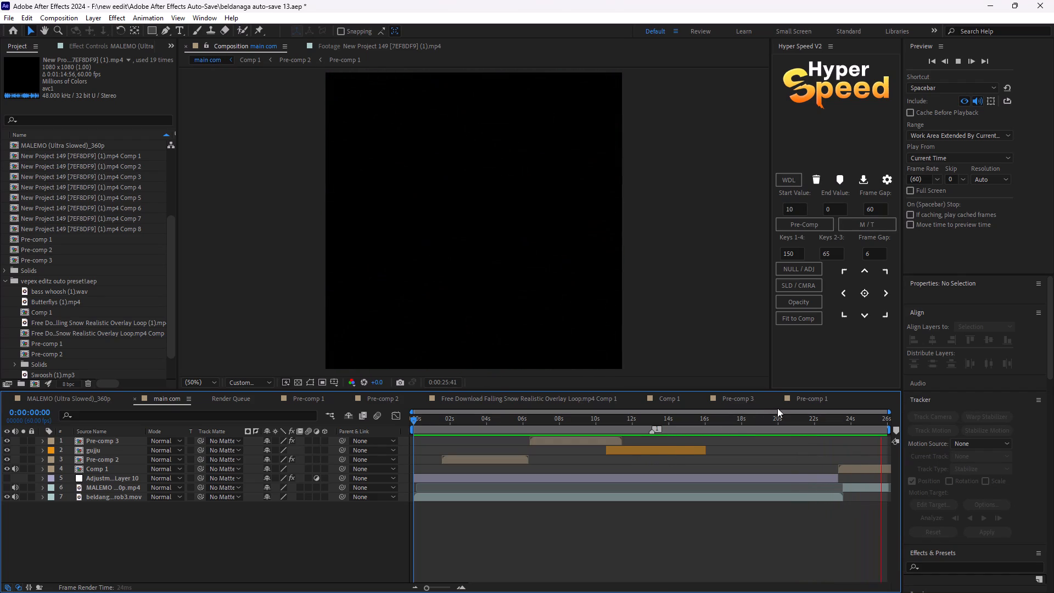
Stop the preview and add a text layer reading THE_ZUIM near the bottom of the main com frame.
key(space)
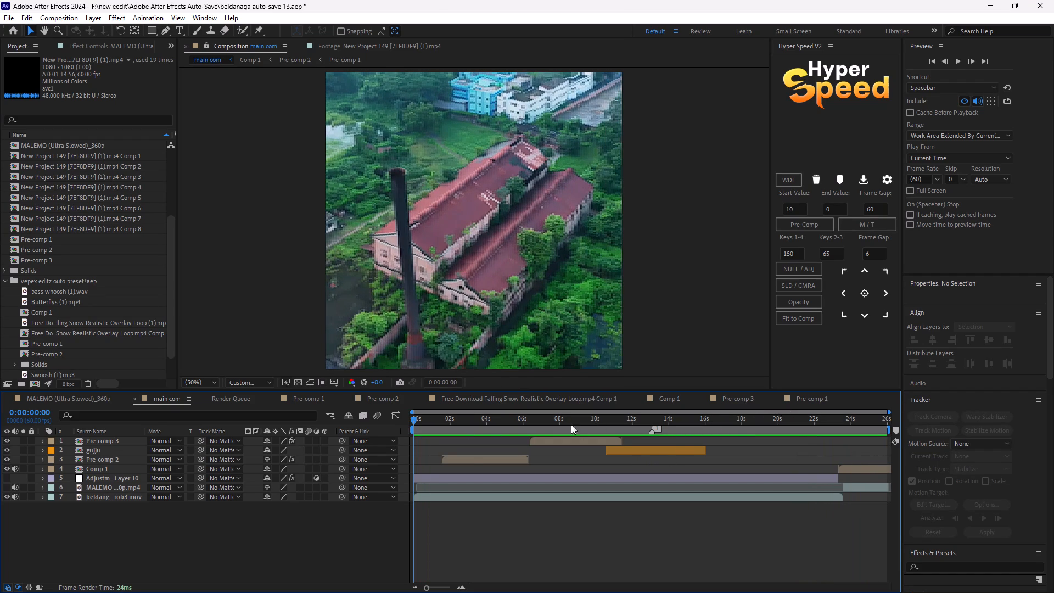
click(182, 26)
click(442, 340)
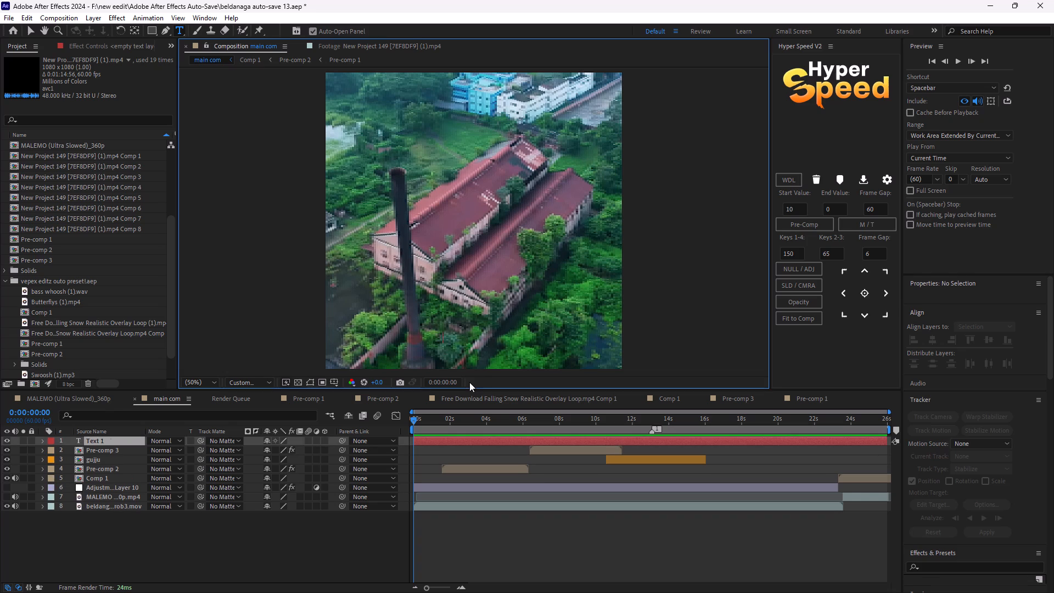
text(THE)
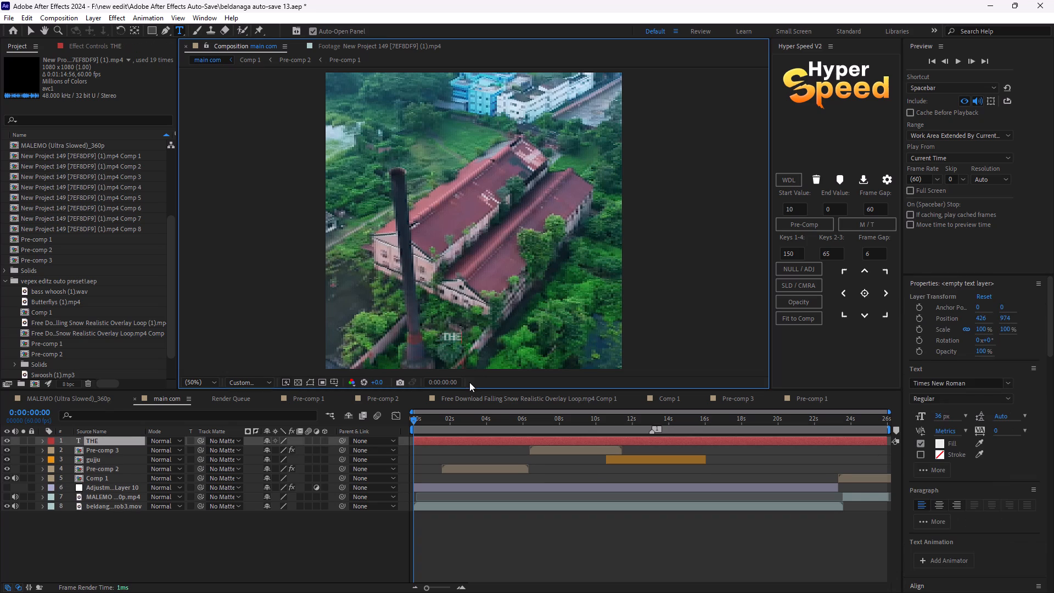
key(shift+underscore)
text(ZUIM)
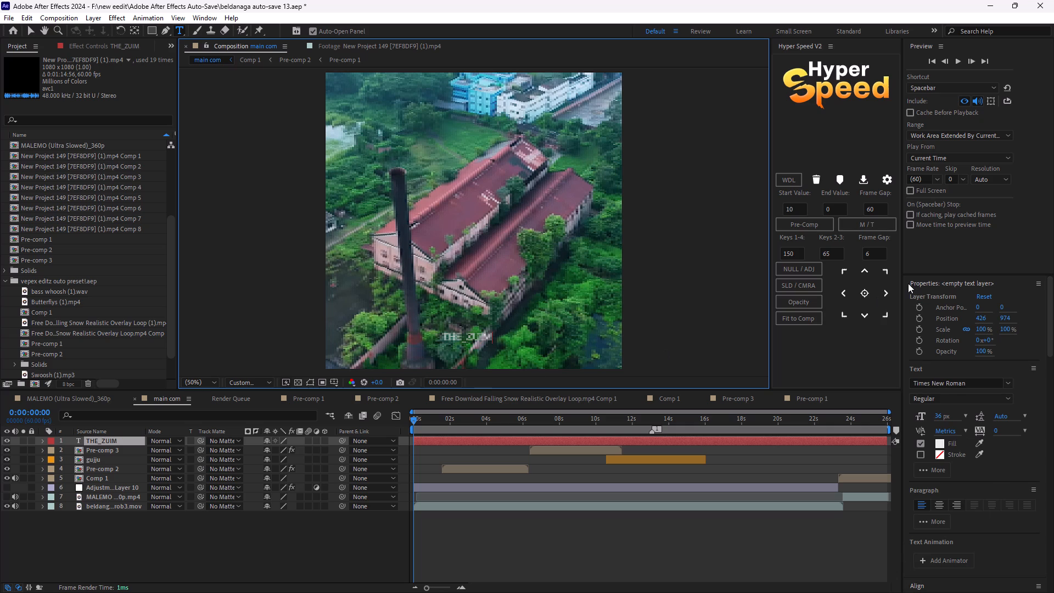
Set the composition viewer's resolution to Half.
click(268, 383)
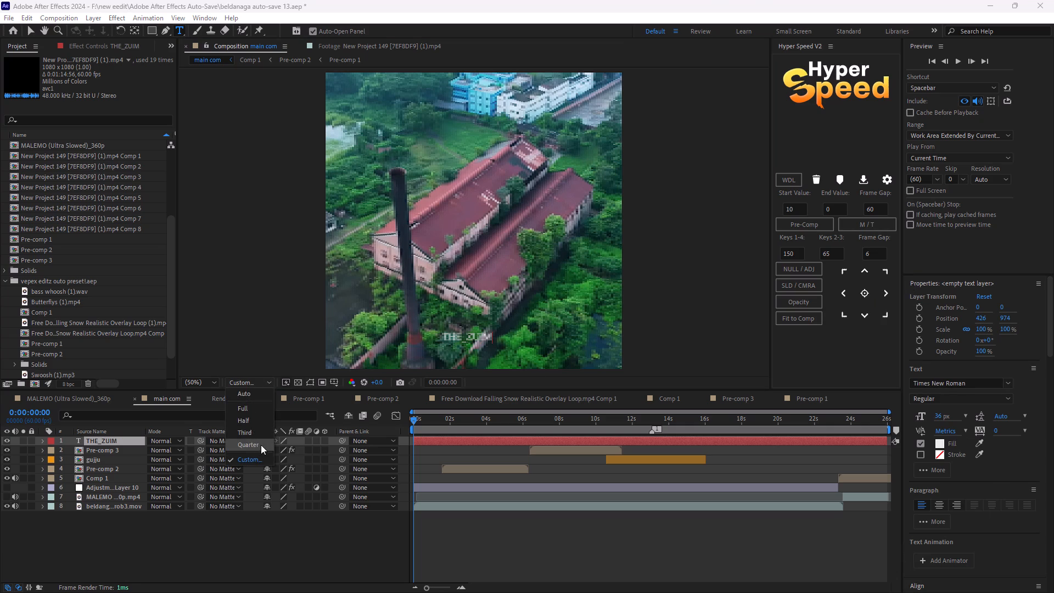
click(261, 445)
click(262, 385)
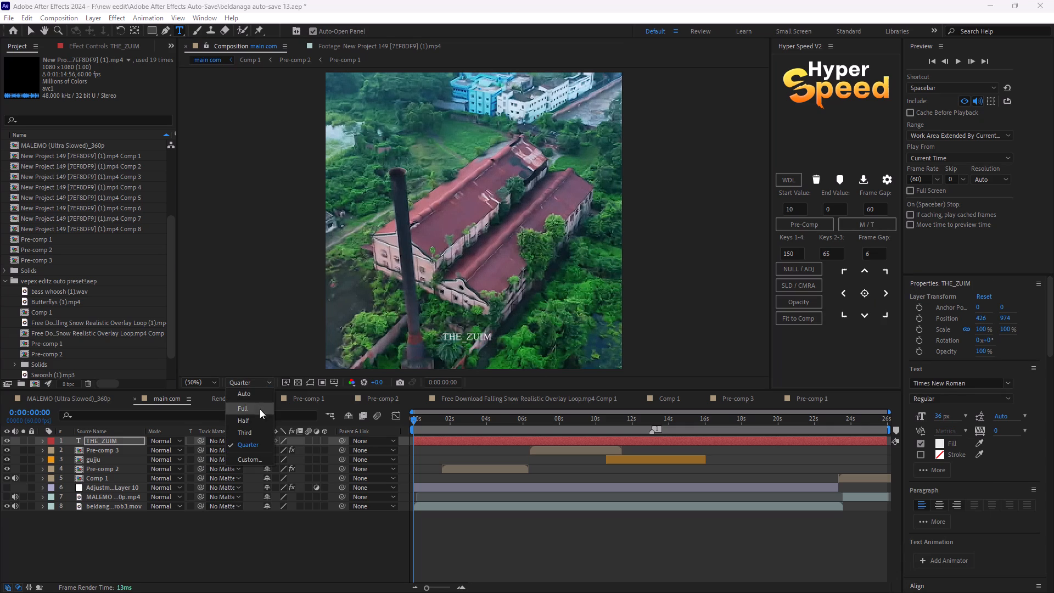
click(260, 416)
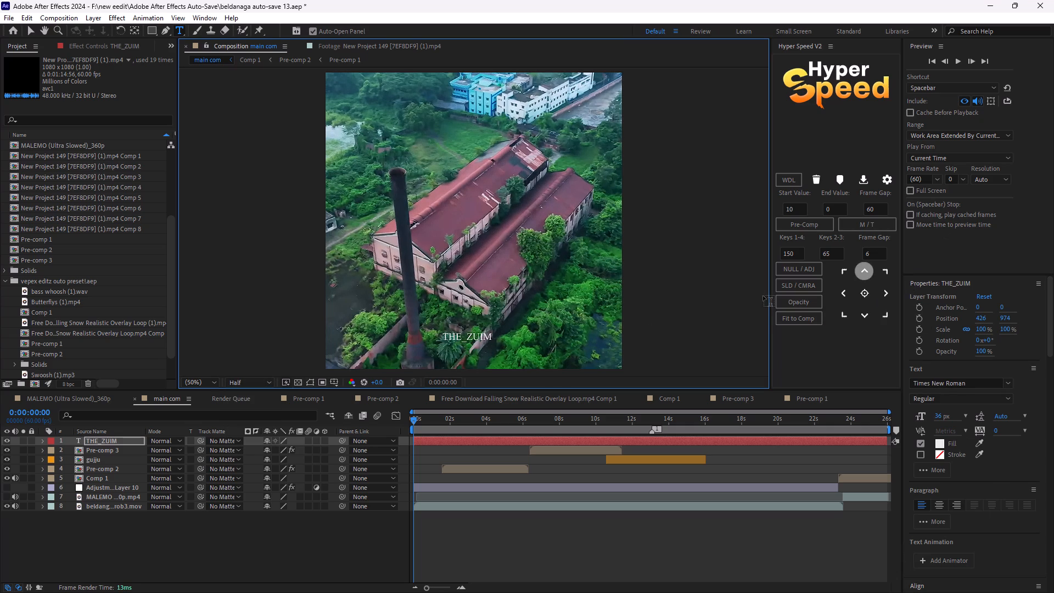
Change the font of the THE_ZUIM text to TacticSansExtExd-Ult.
drag(492, 338, 422, 335)
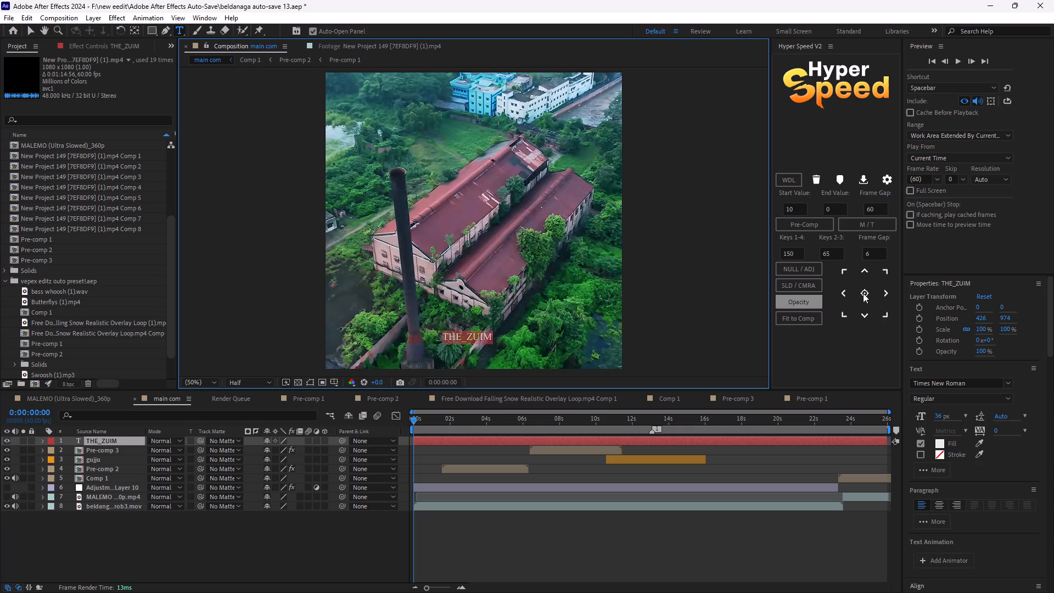
scroll(975, 139, down, 5)
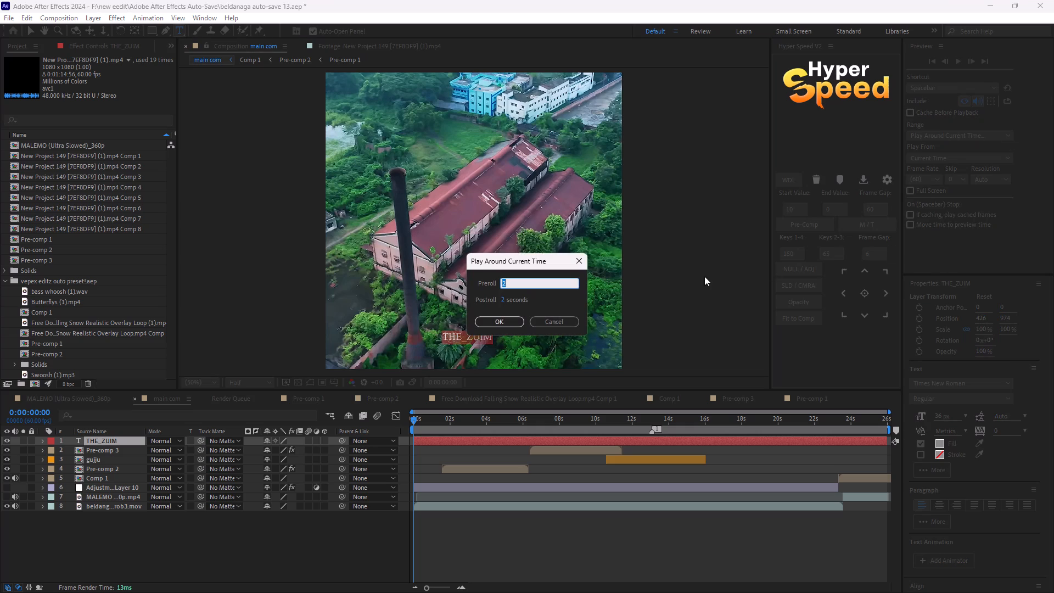
click(584, 263)
scroll(983, 290, down, 3)
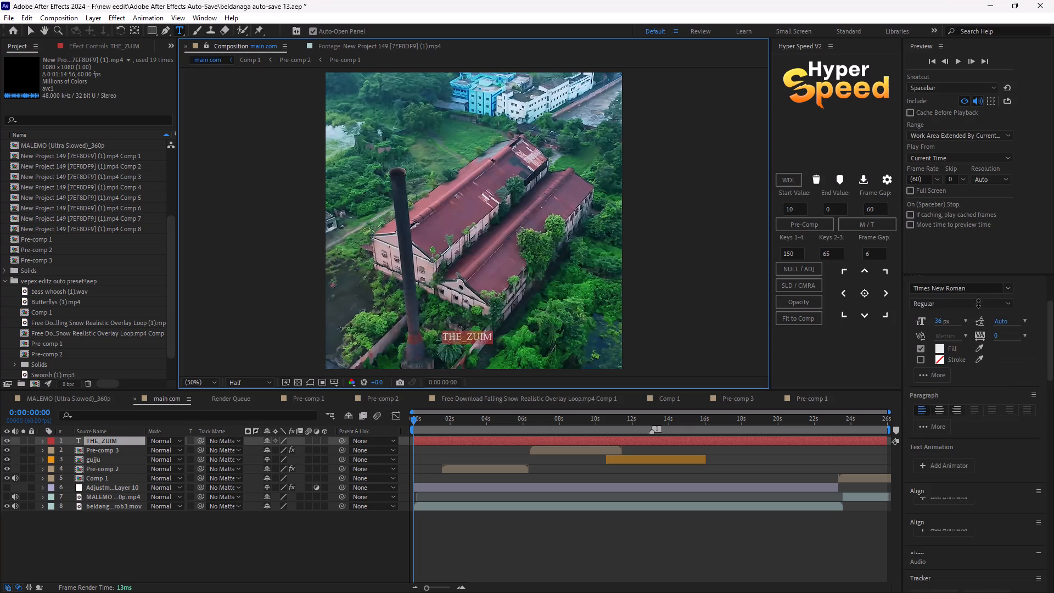
scroll(963, 364, down, 3)
scroll(966, 370, up, 4)
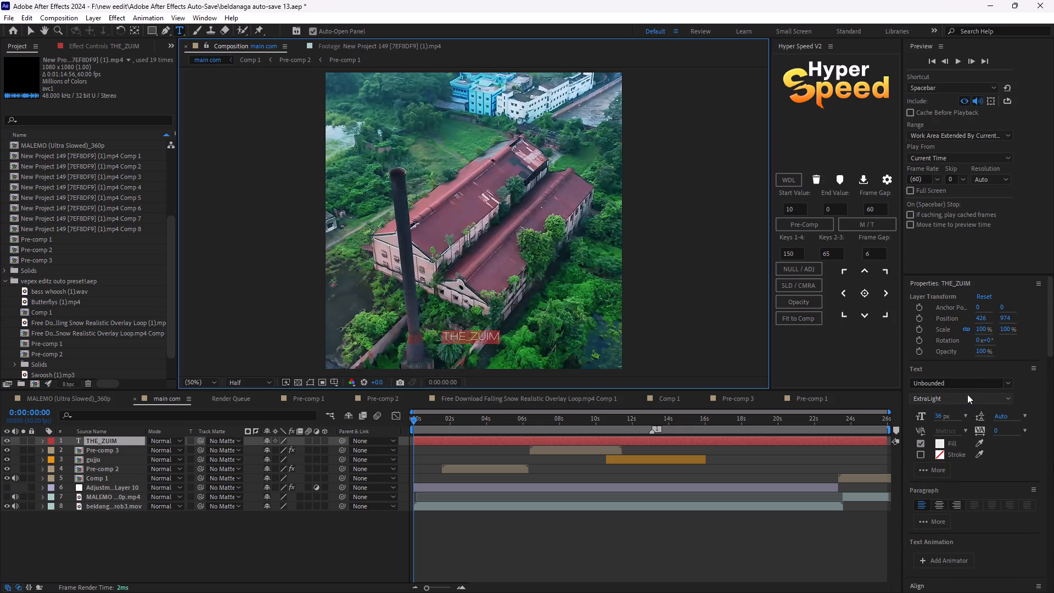
click(1008, 385)
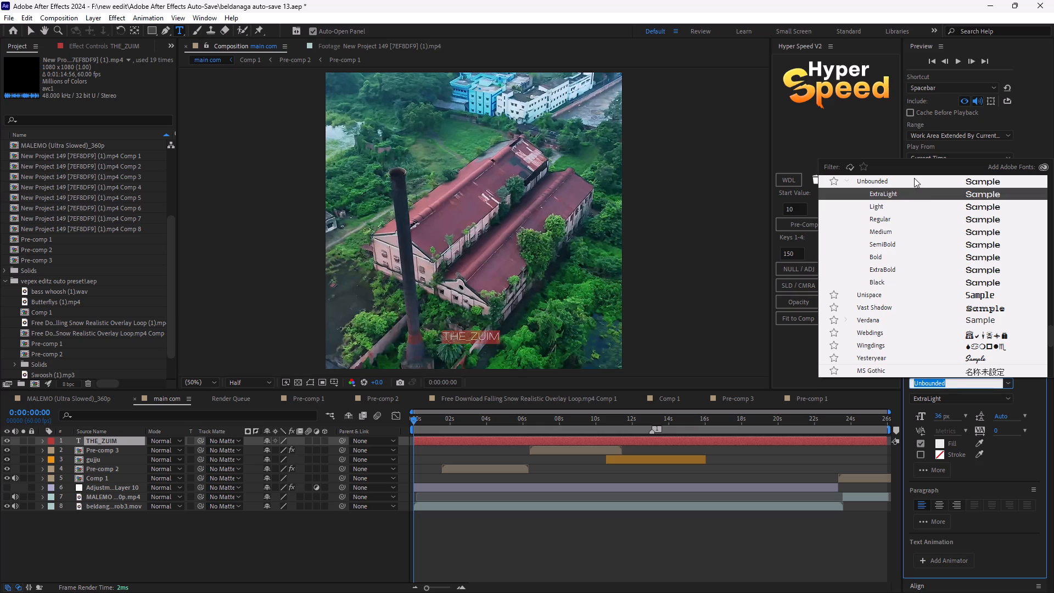
scroll(982, 250, down, 2)
scroll(1008, 303, down, 5)
drag(1052, 334, 1052, 361)
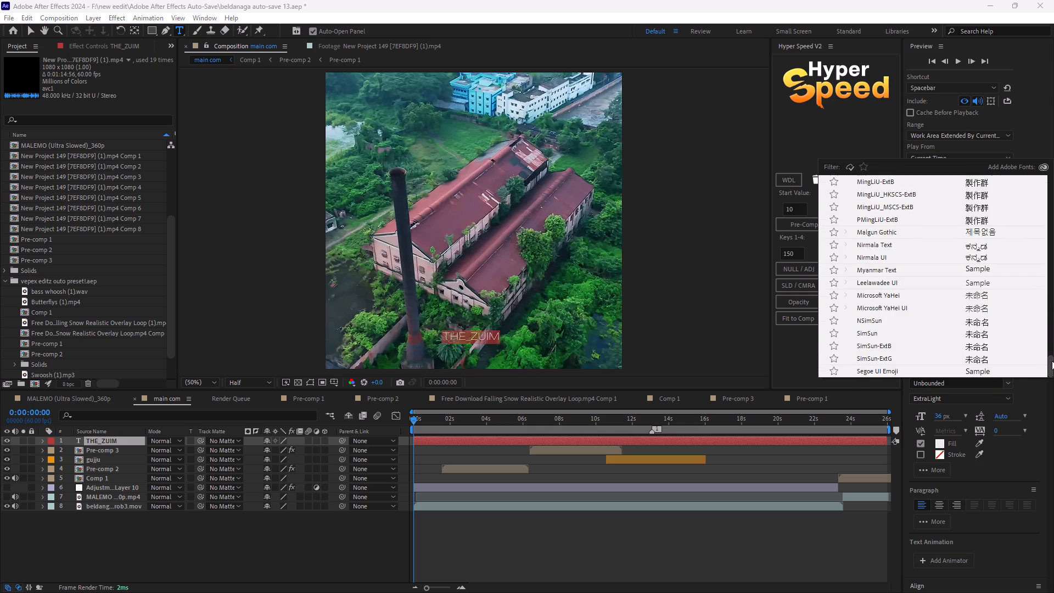
drag(1052, 361, 1053, 313)
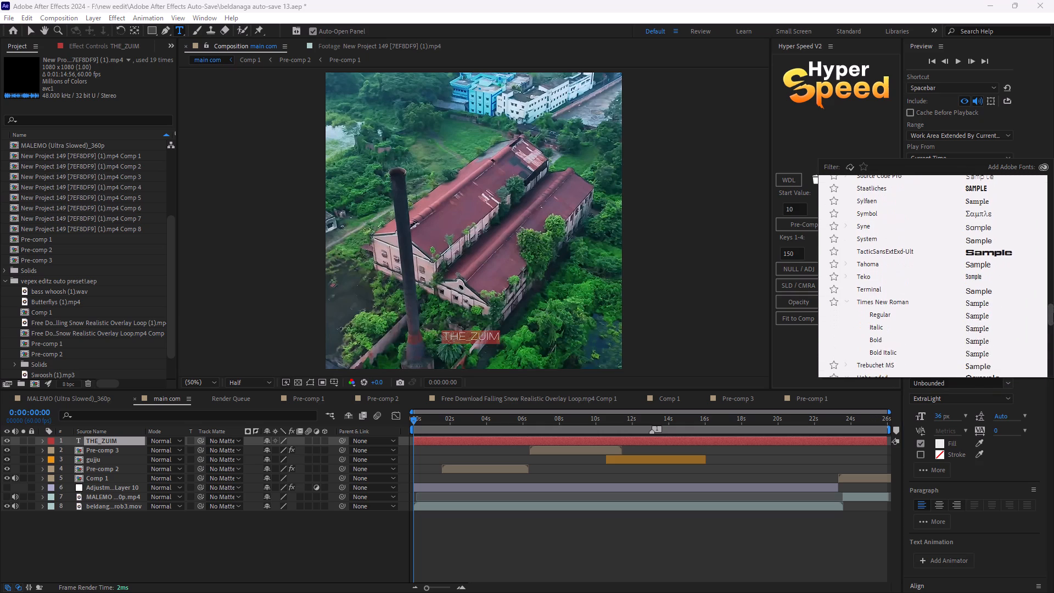
drag(1053, 313, 1052, 309)
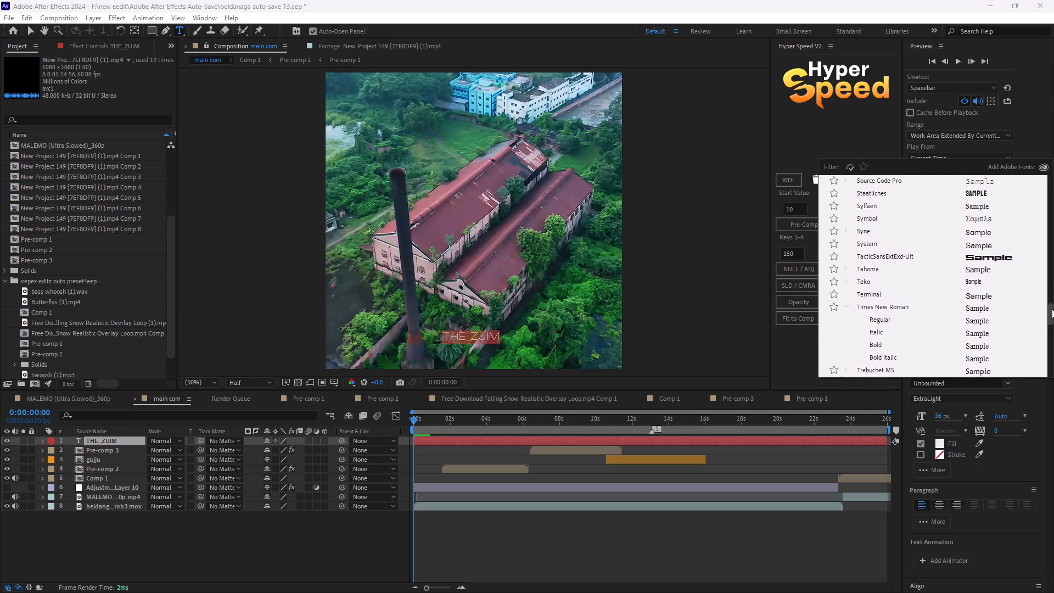
drag(1052, 309, 1051, 300)
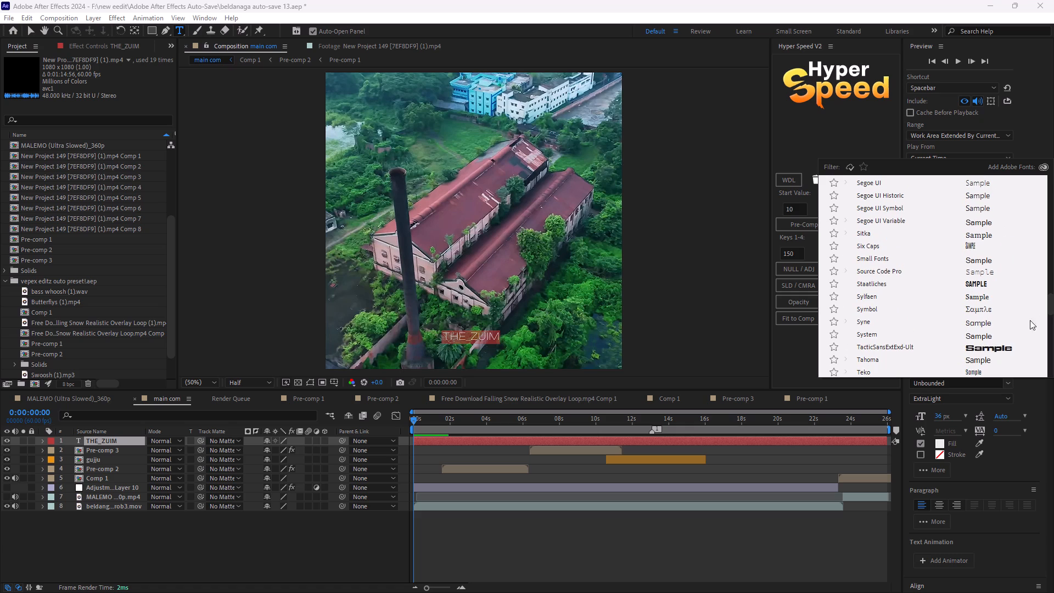
click(1001, 342)
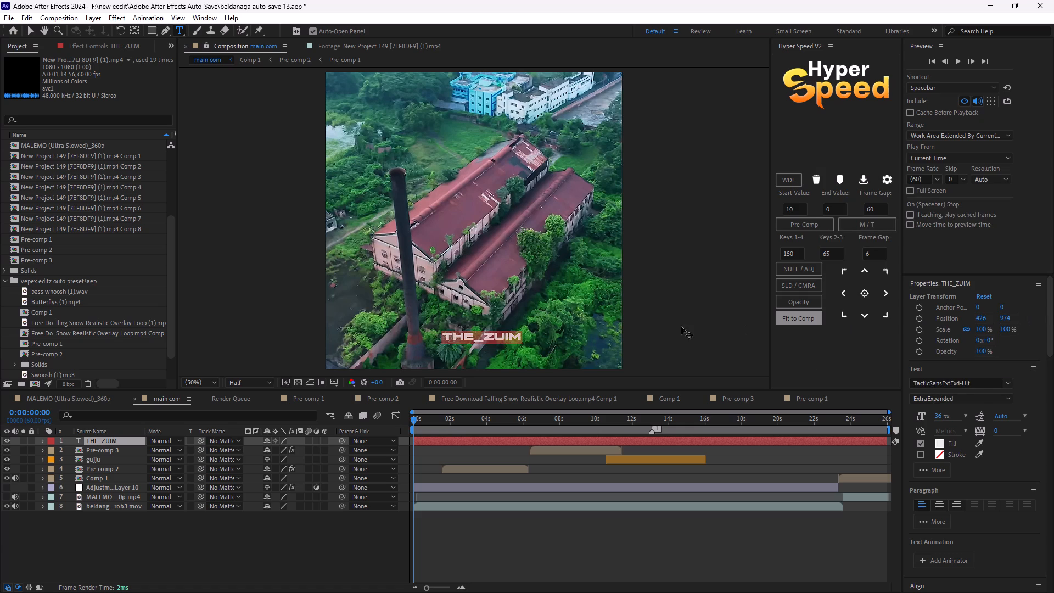
Scale the THE_ZUIM text layer up to 121%.
click(567, 535)
click(540, 488)
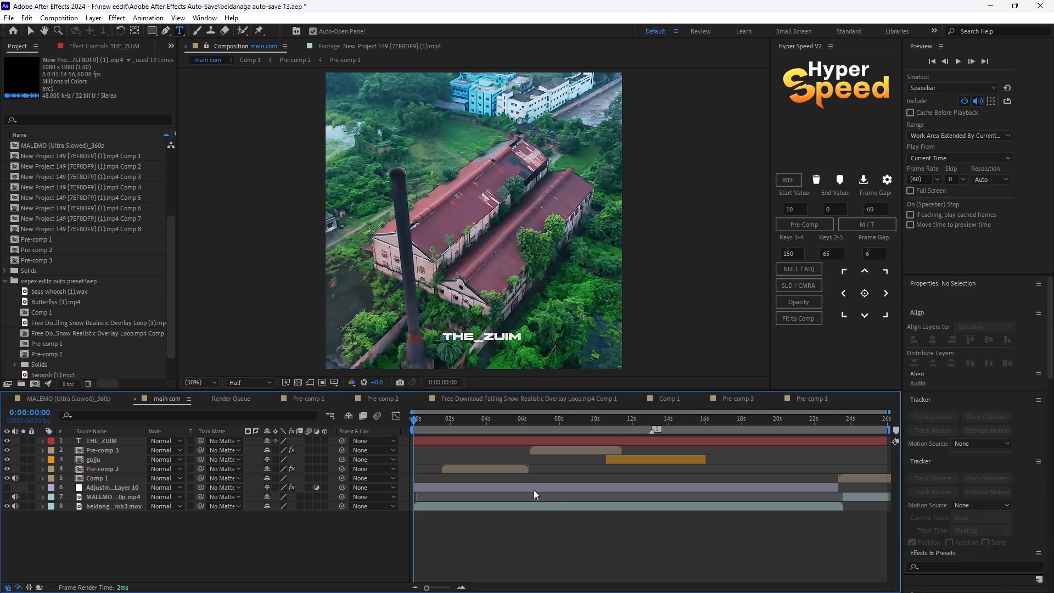
click(469, 440)
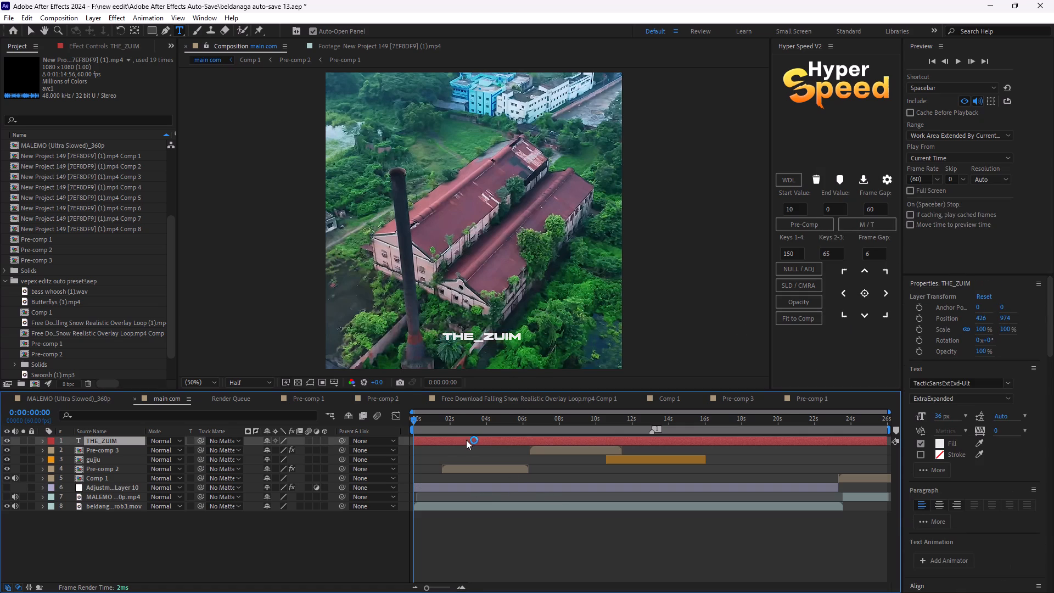
key(s)
drag(278, 449, 289, 449)
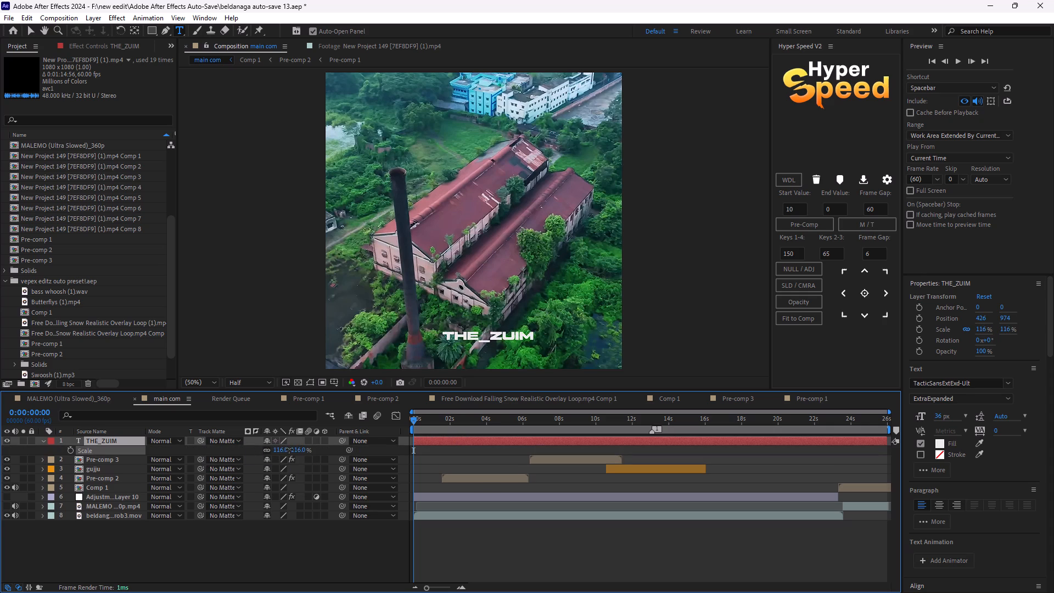
drag(289, 449, 291, 450)
Reposition the THE_ZUIM text layer to 360, 1014 so it sits centred along the frame's bottom edge.
key(p)
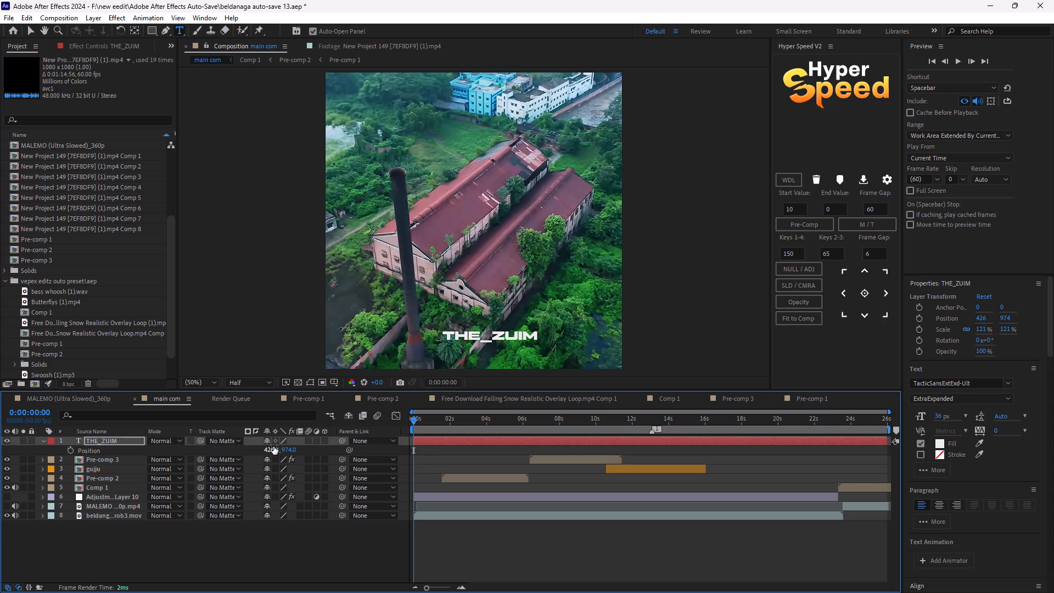
drag(271, 447, 236, 454)
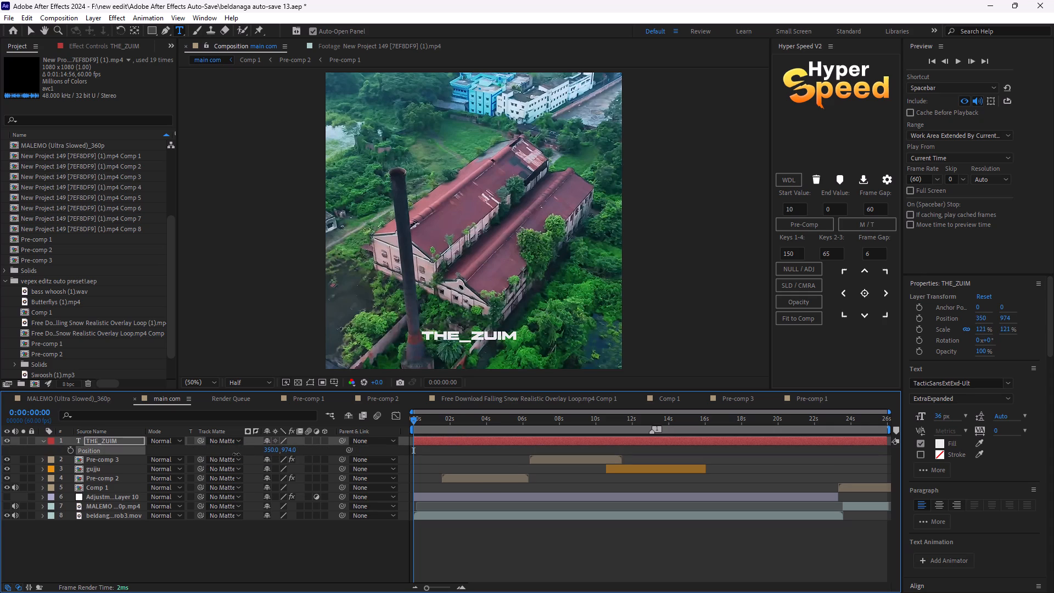
drag(236, 454, 238, 455)
drag(291, 452, 300, 457)
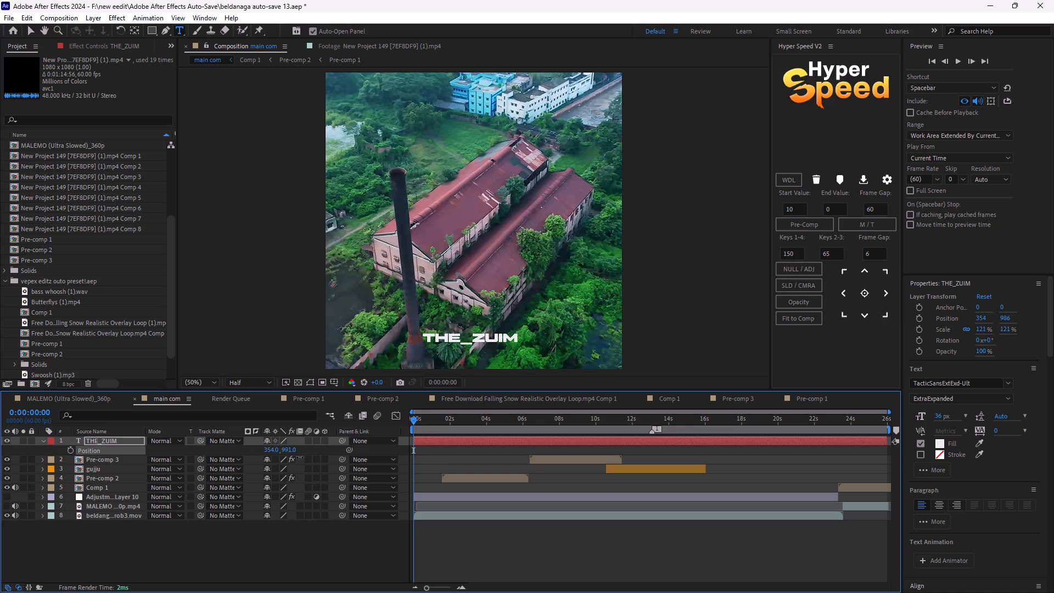
drag(300, 457, 305, 461)
drag(272, 447, 276, 449)
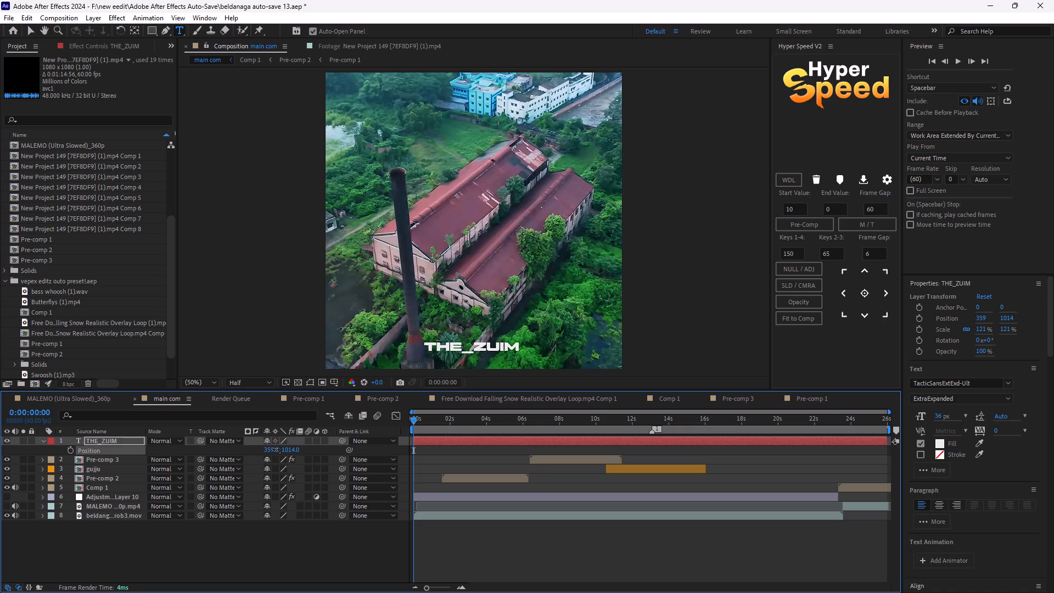
drag(276, 449, 277, 449)
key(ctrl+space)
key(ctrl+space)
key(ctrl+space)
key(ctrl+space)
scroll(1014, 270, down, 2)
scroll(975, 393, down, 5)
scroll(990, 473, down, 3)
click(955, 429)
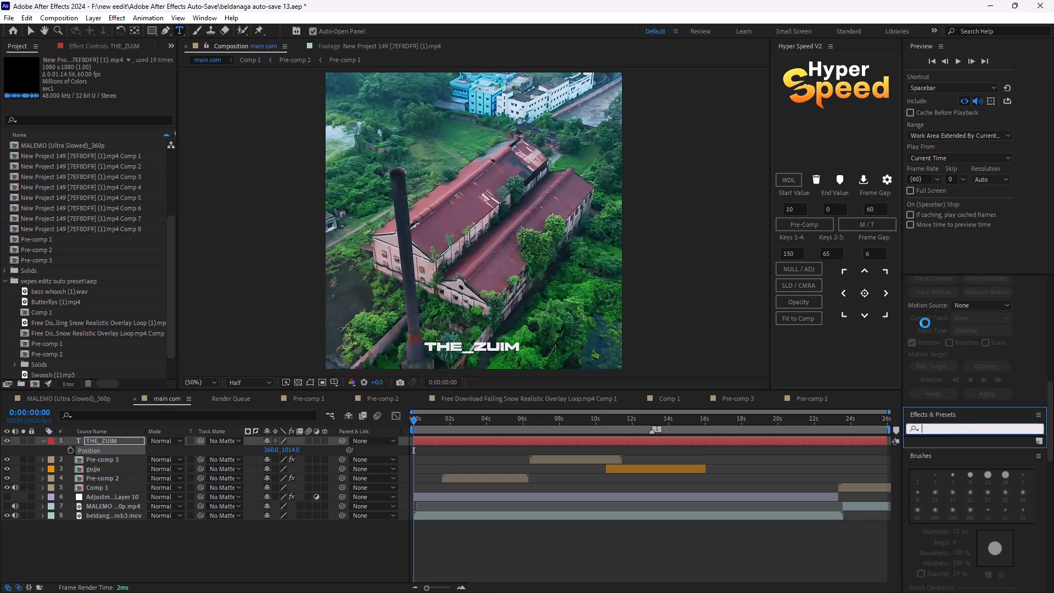
Move the THE_ZUIM layer's anchor point to its centre and from there to the middle of its right edge.
click(519, 439)
click(862, 292)
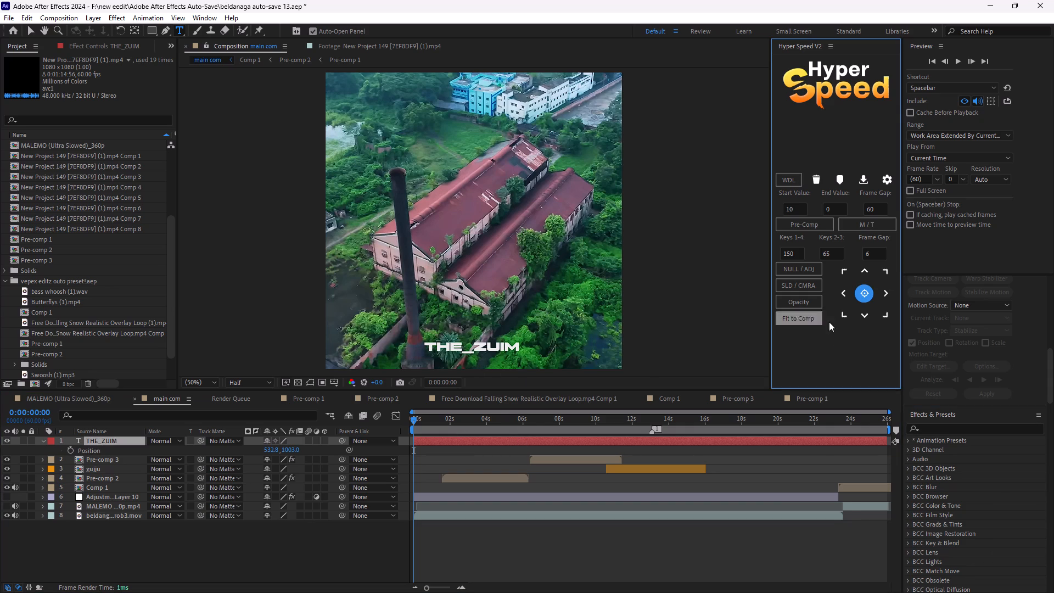
double_click(879, 298)
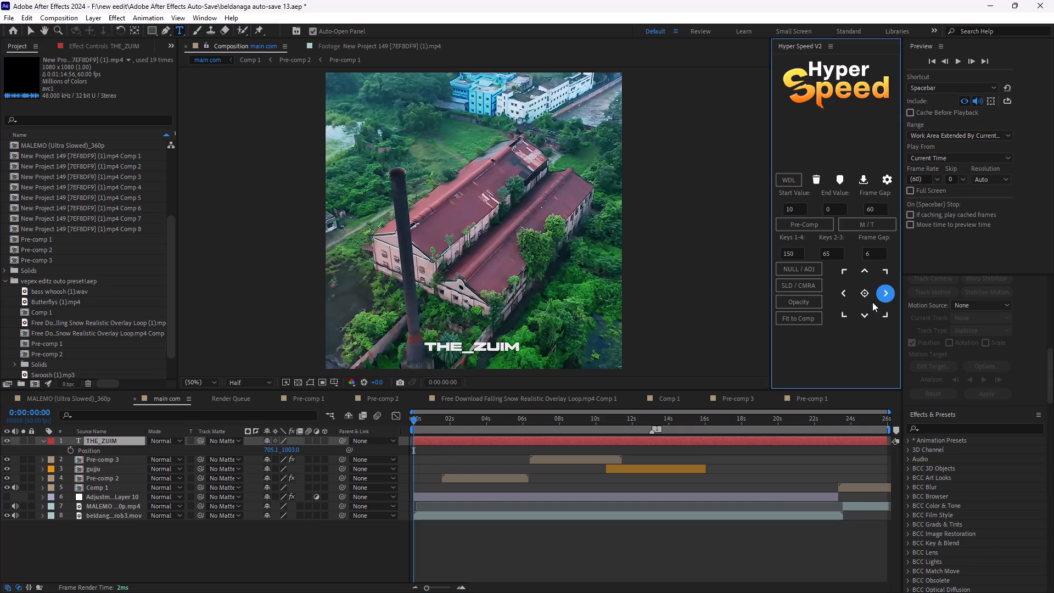
key(ctrl+super+z)
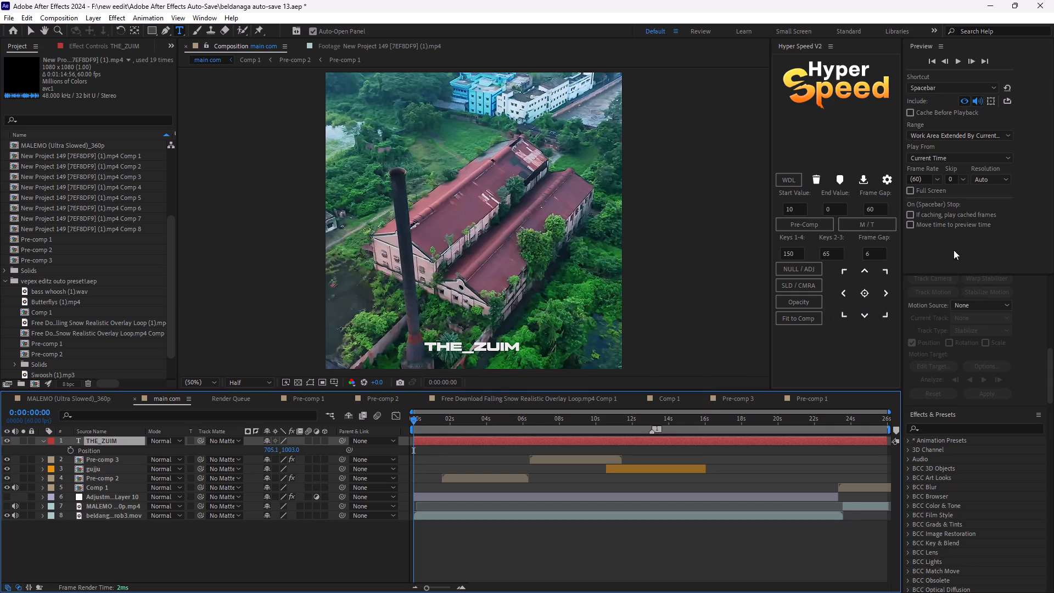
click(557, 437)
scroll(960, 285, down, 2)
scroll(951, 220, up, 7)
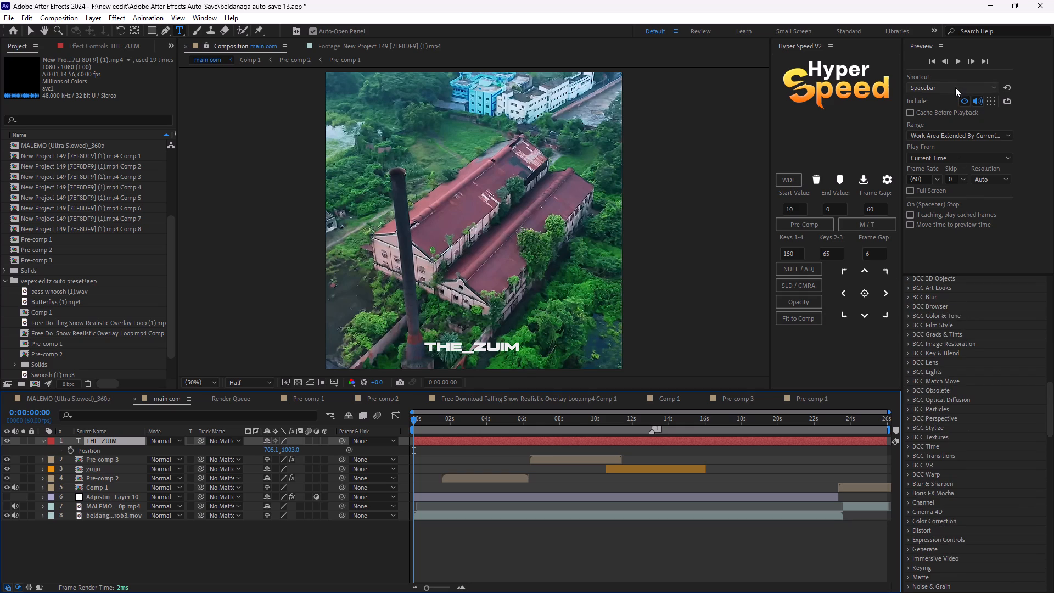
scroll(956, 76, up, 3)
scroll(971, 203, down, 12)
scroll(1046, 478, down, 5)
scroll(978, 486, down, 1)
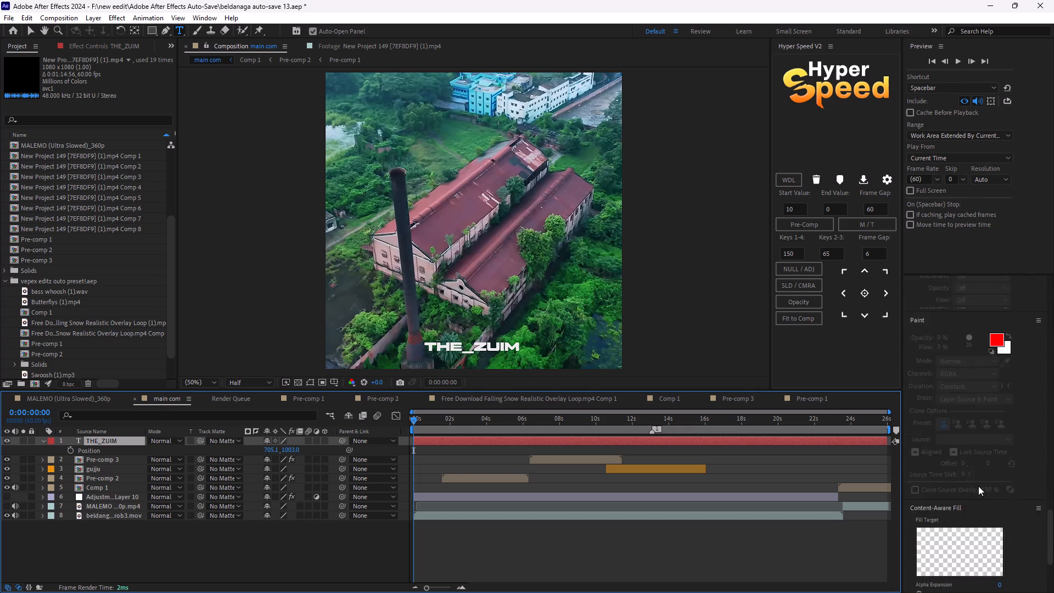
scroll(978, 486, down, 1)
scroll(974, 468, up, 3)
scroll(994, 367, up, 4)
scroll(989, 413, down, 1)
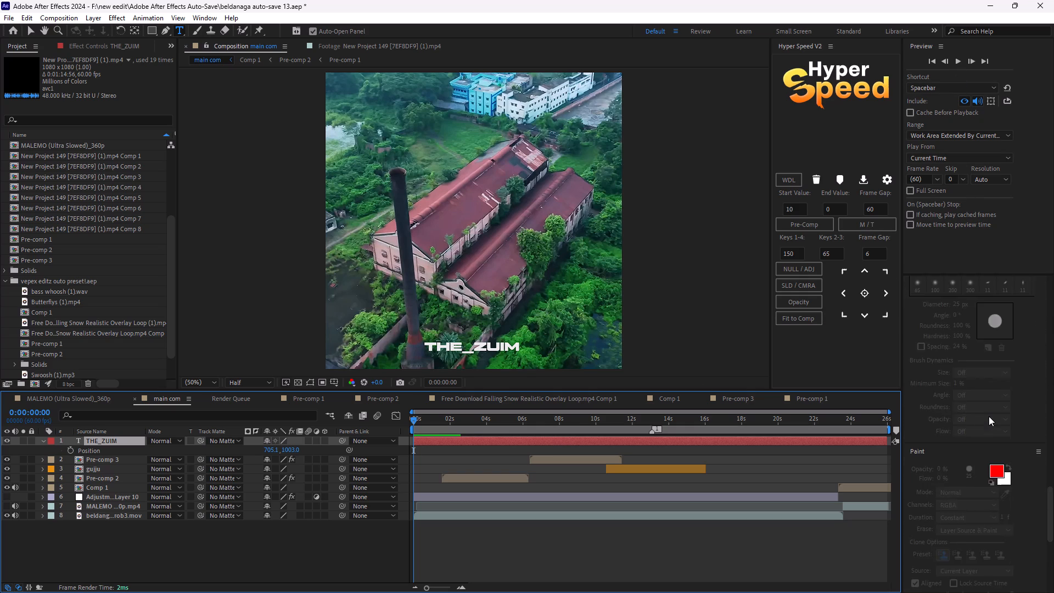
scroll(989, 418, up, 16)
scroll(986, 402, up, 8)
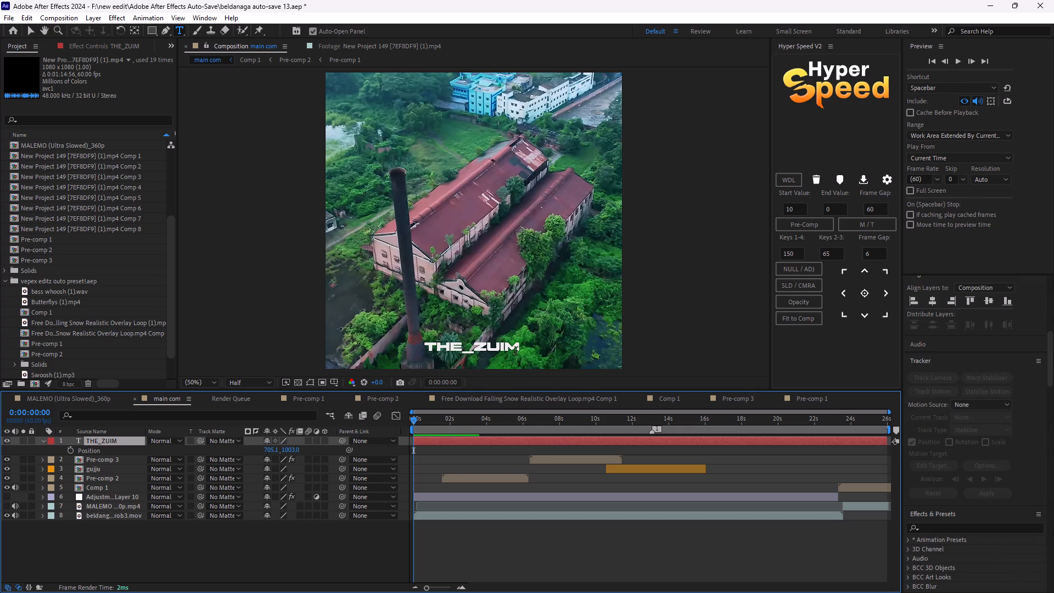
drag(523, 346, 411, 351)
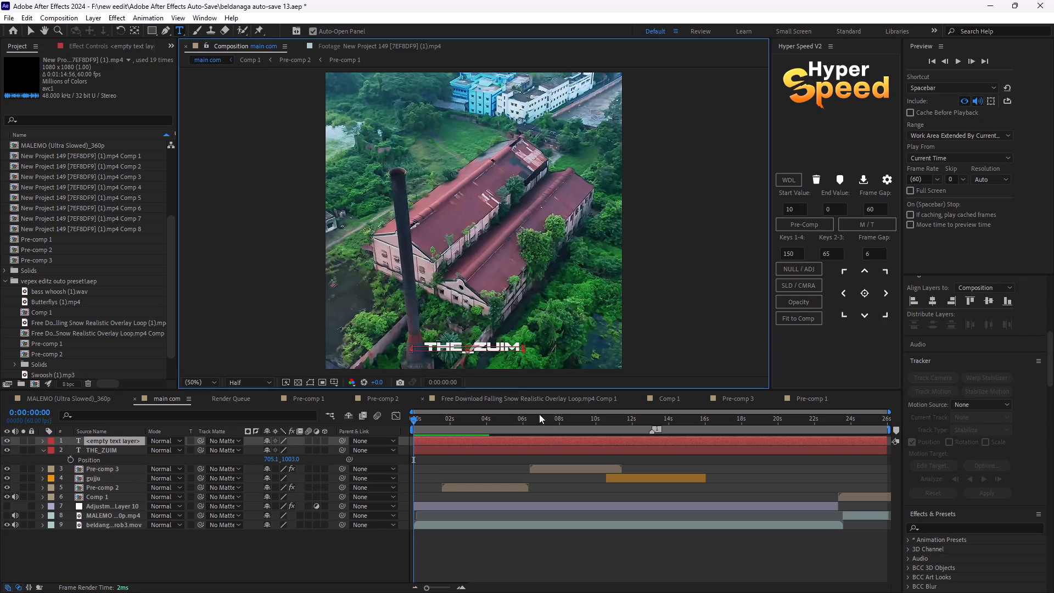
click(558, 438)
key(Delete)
Align the THE_ZUIM text layer to the horizontal centre of the composition.
click(544, 443)
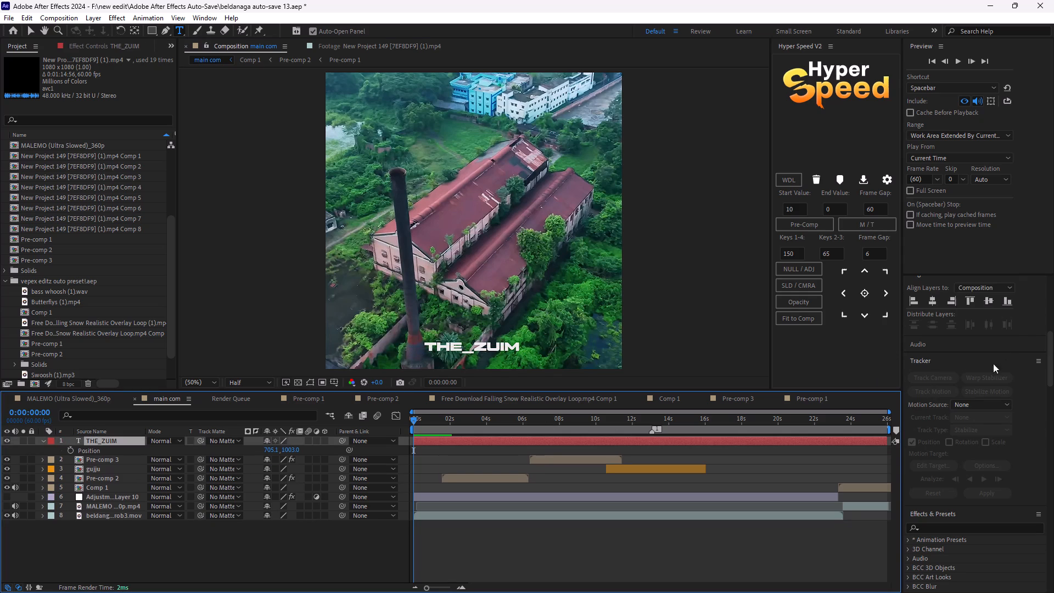
scroll(1010, 371, down, 16)
scroll(1022, 385, up, 9)
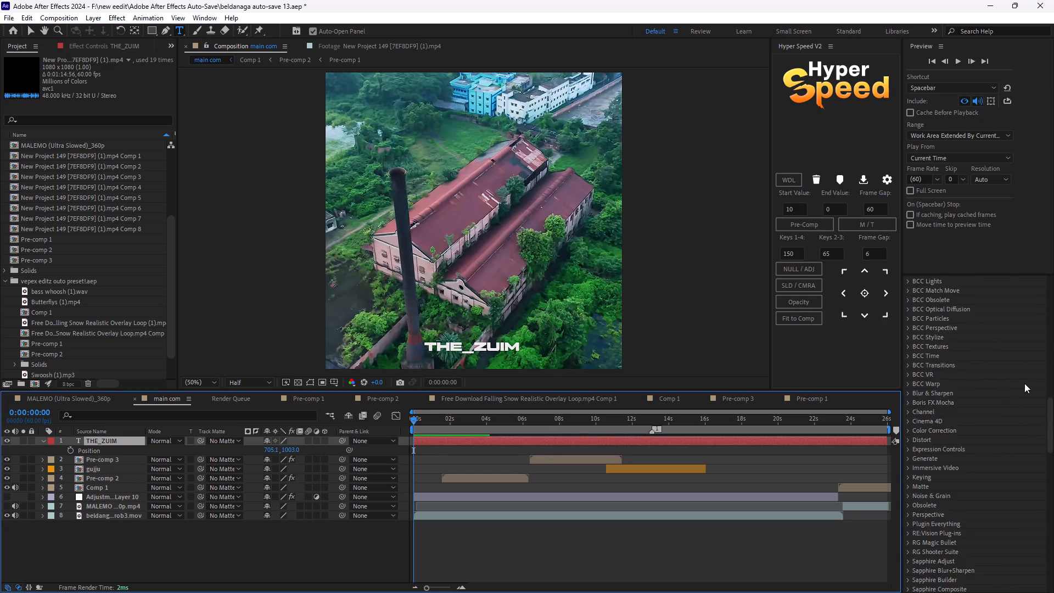
scroll(1024, 383, up, 15)
scroll(990, 415, down, 1)
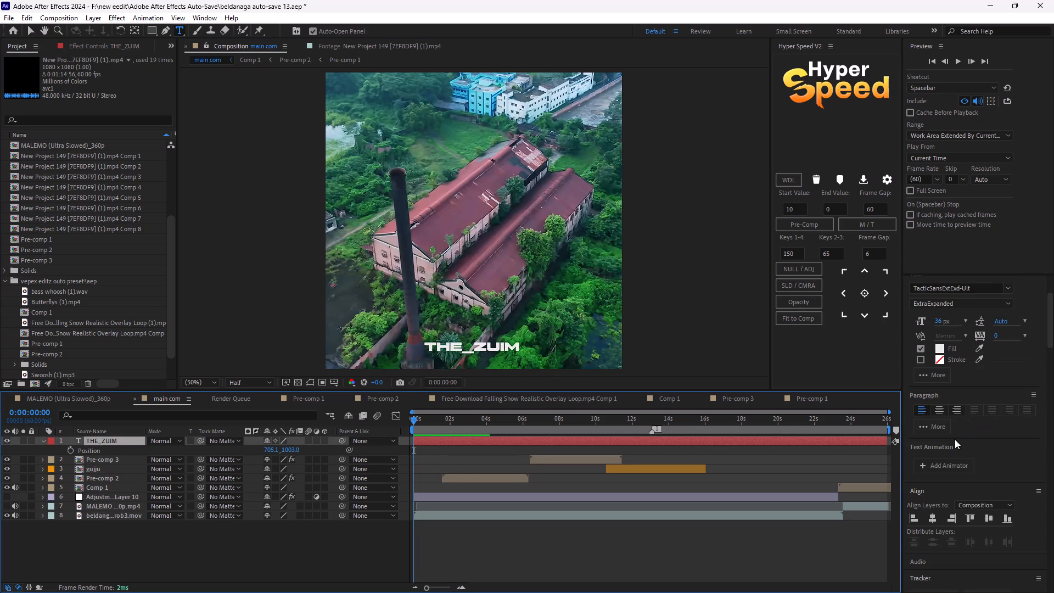
click(933, 517)
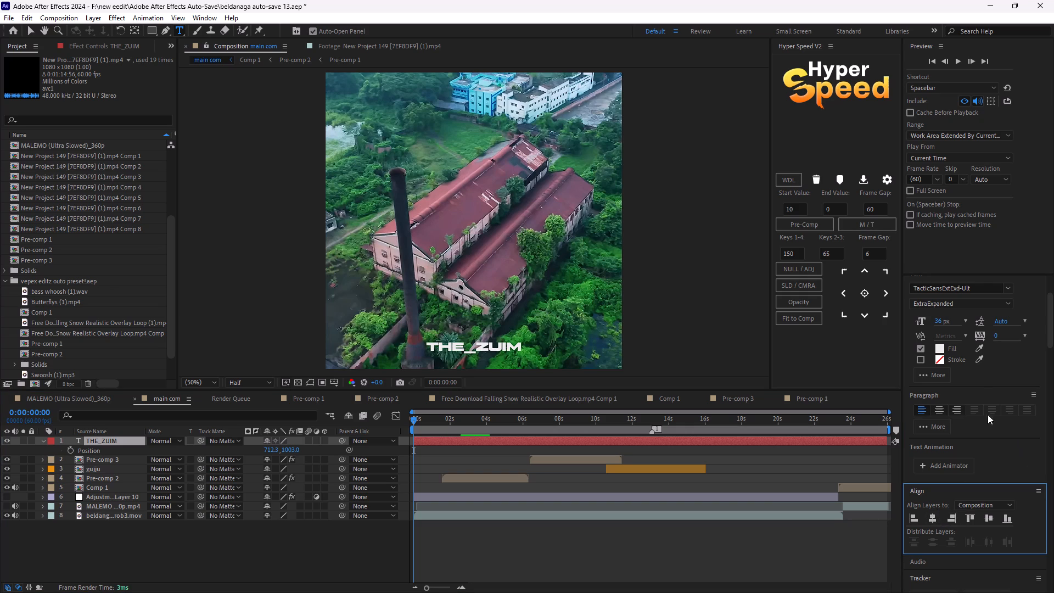
Search the effects and presets for "dis" and look through the matching effects.
scroll(969, 390, down, 5)
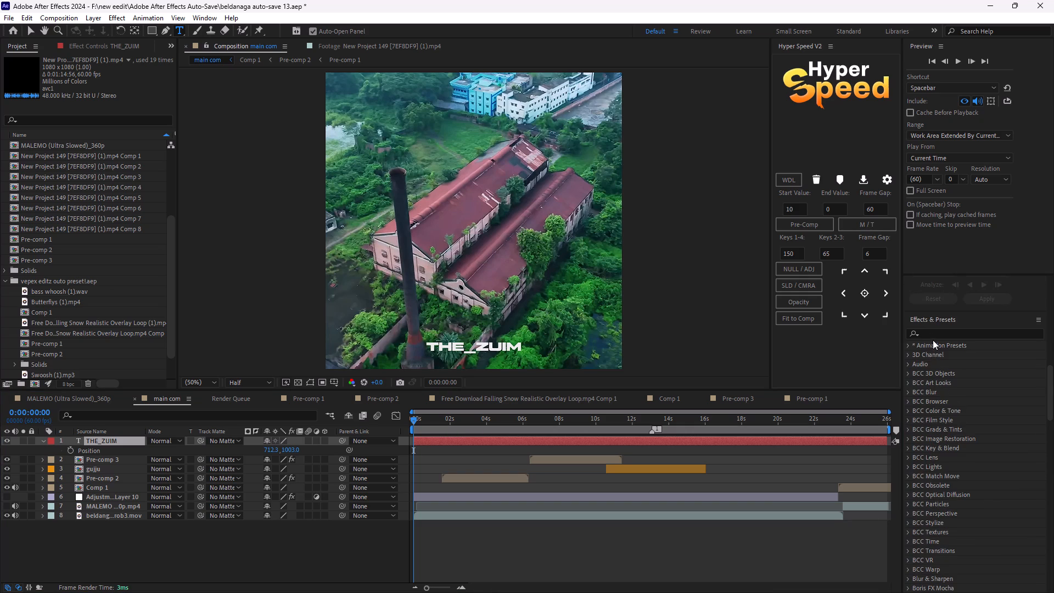
click(933, 338)
click(934, 337)
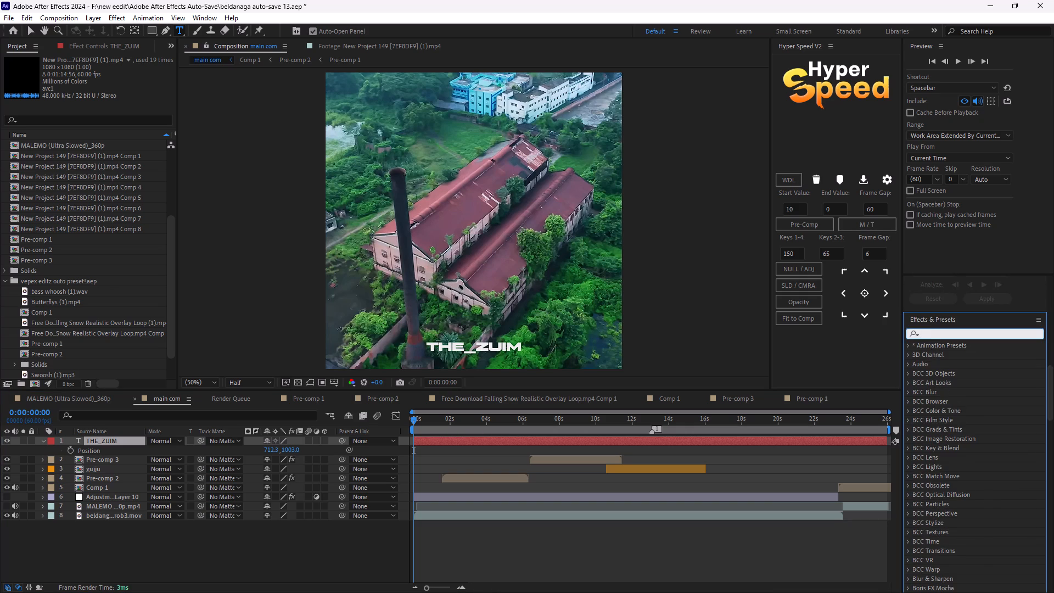
key(d)
text(is)
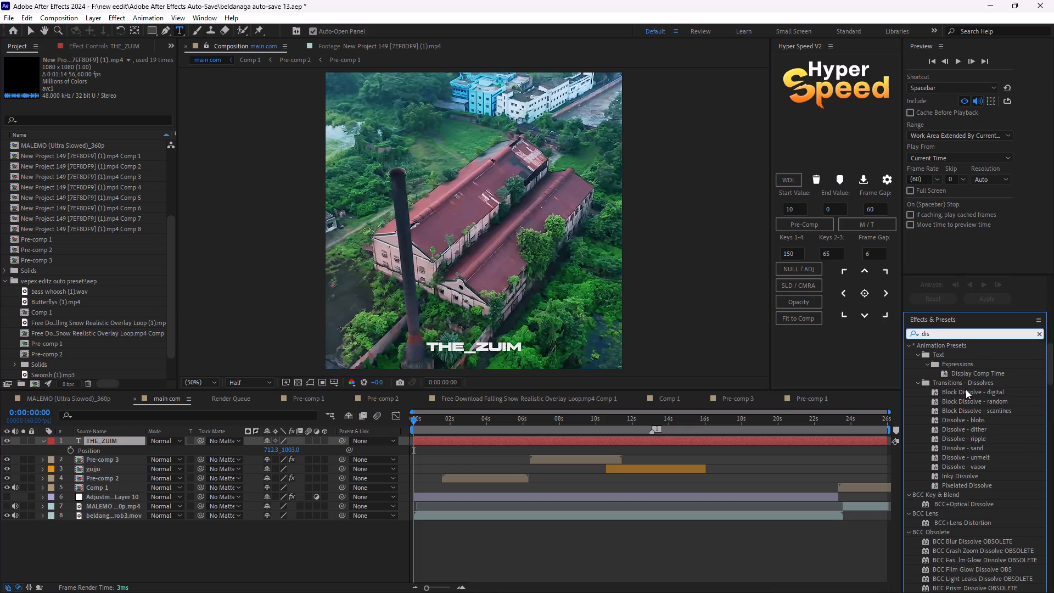
scroll(984, 454, down, 1)
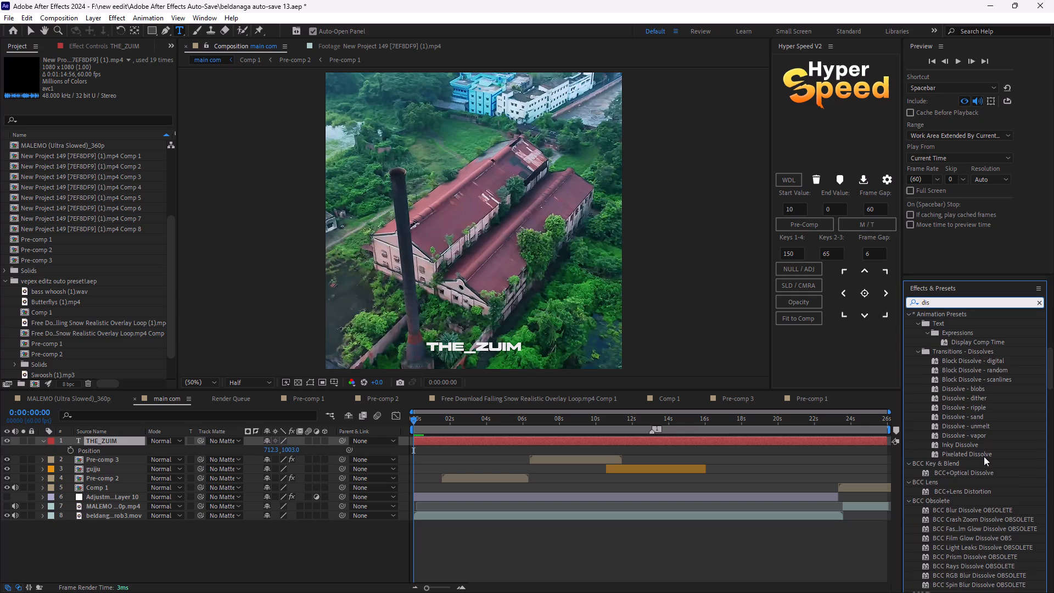
scroll(982, 489, down, 3)
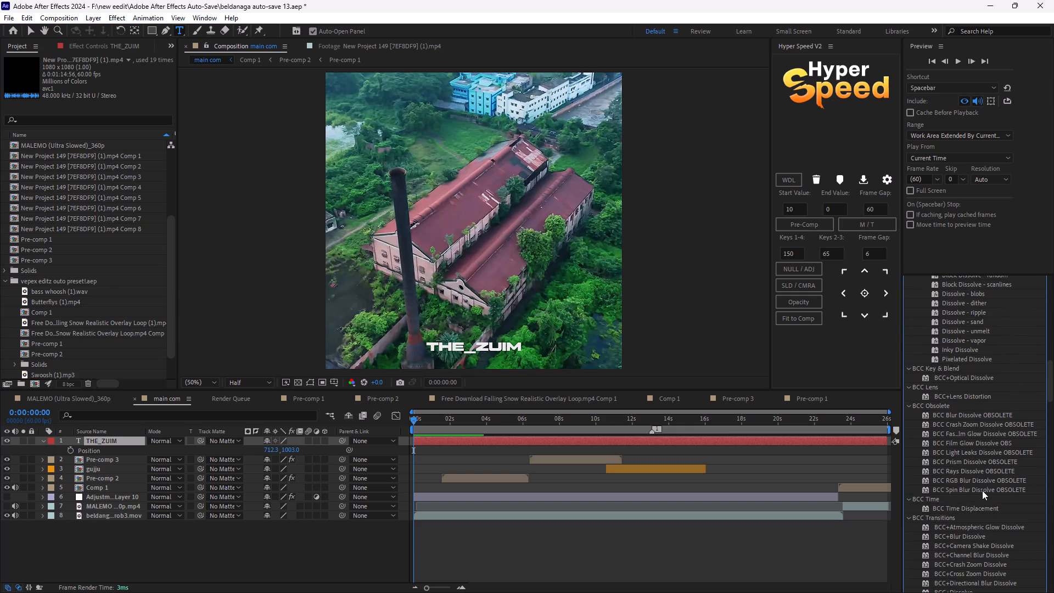
scroll(983, 491, down, 16)
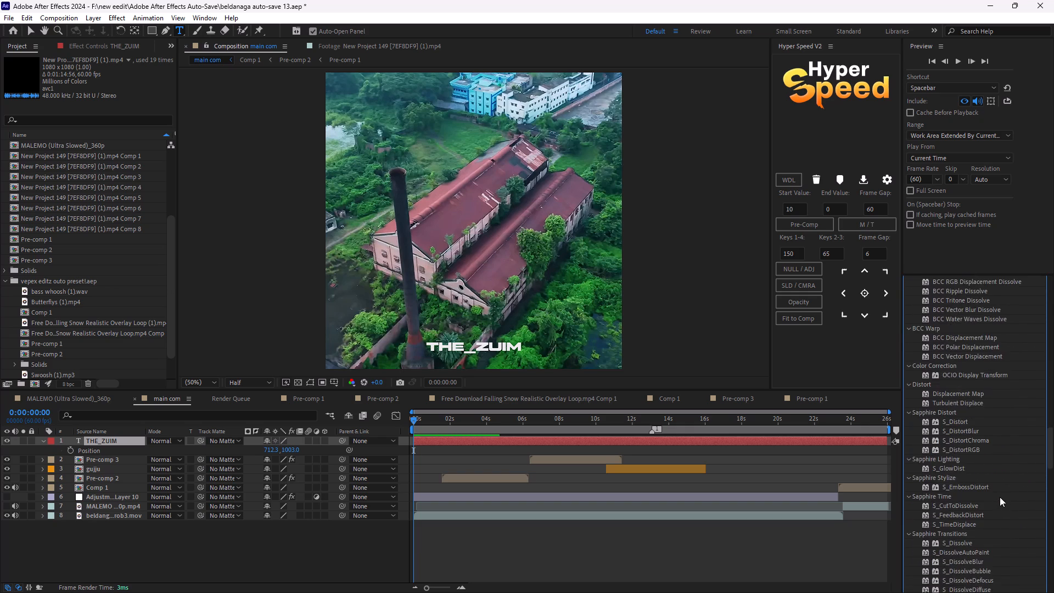
scroll(1000, 493, down, 12)
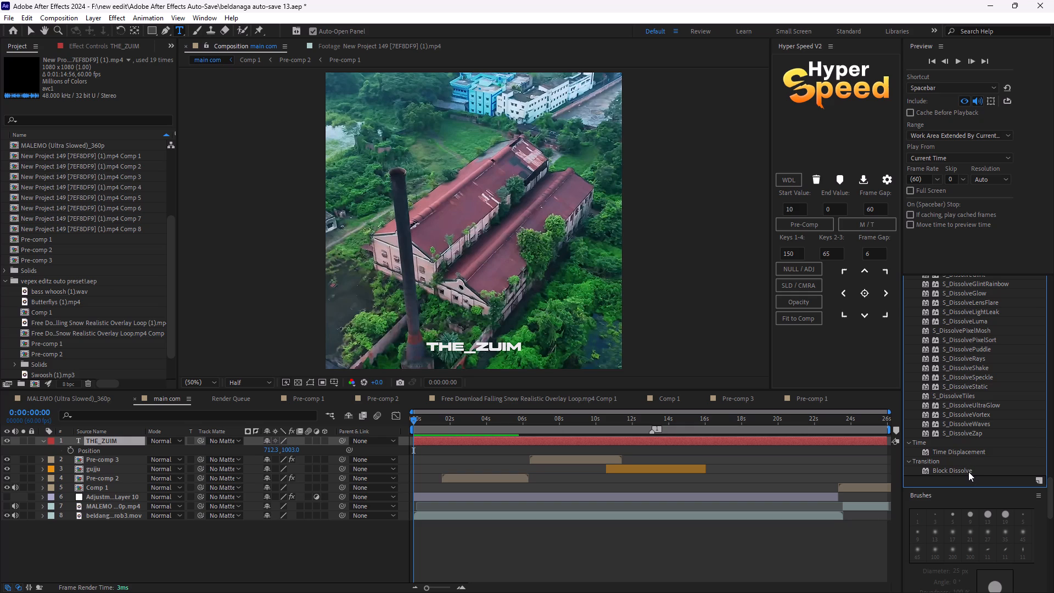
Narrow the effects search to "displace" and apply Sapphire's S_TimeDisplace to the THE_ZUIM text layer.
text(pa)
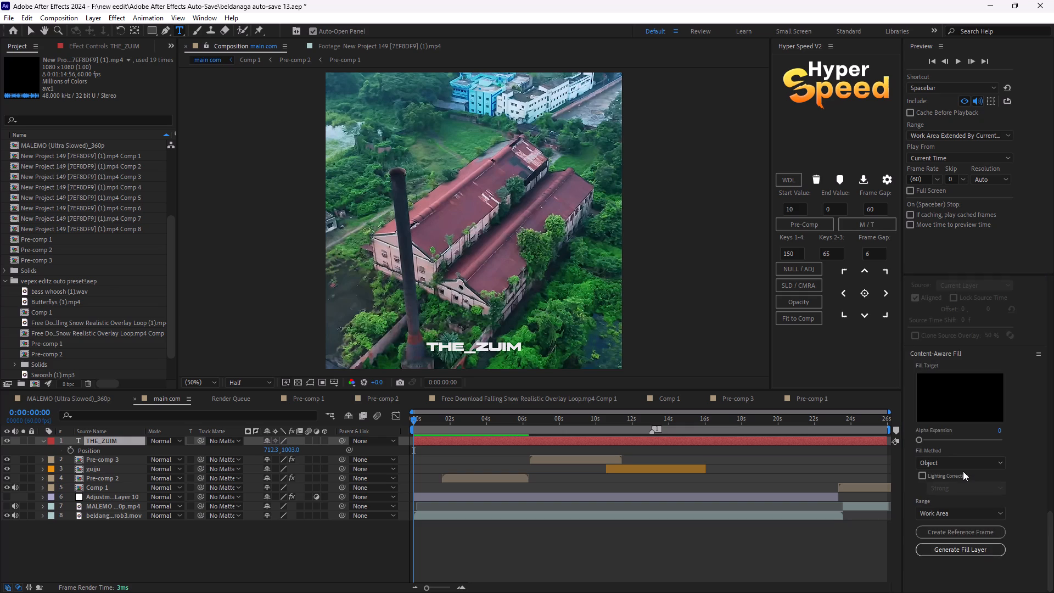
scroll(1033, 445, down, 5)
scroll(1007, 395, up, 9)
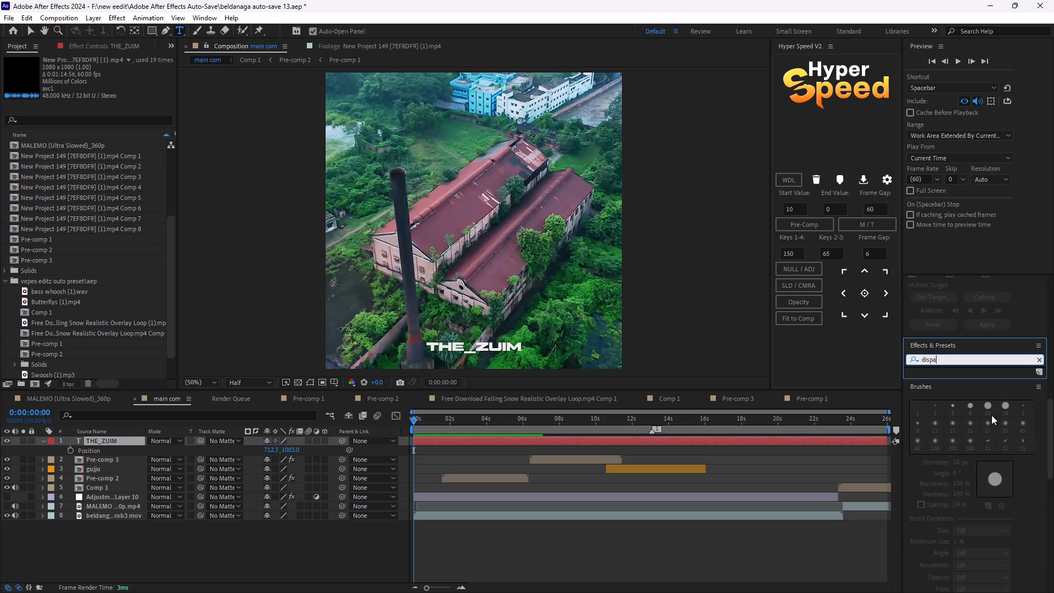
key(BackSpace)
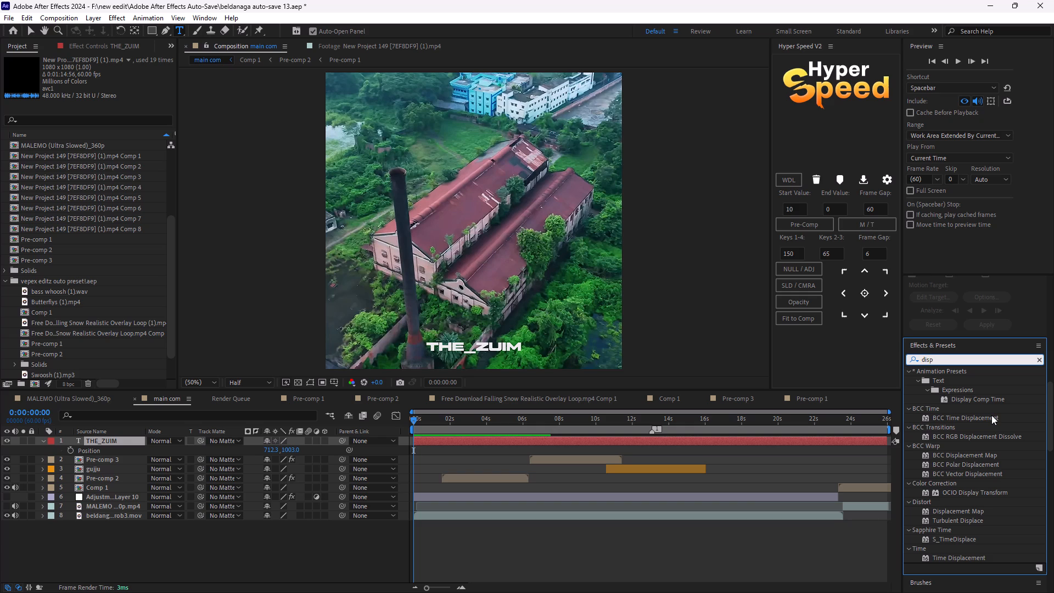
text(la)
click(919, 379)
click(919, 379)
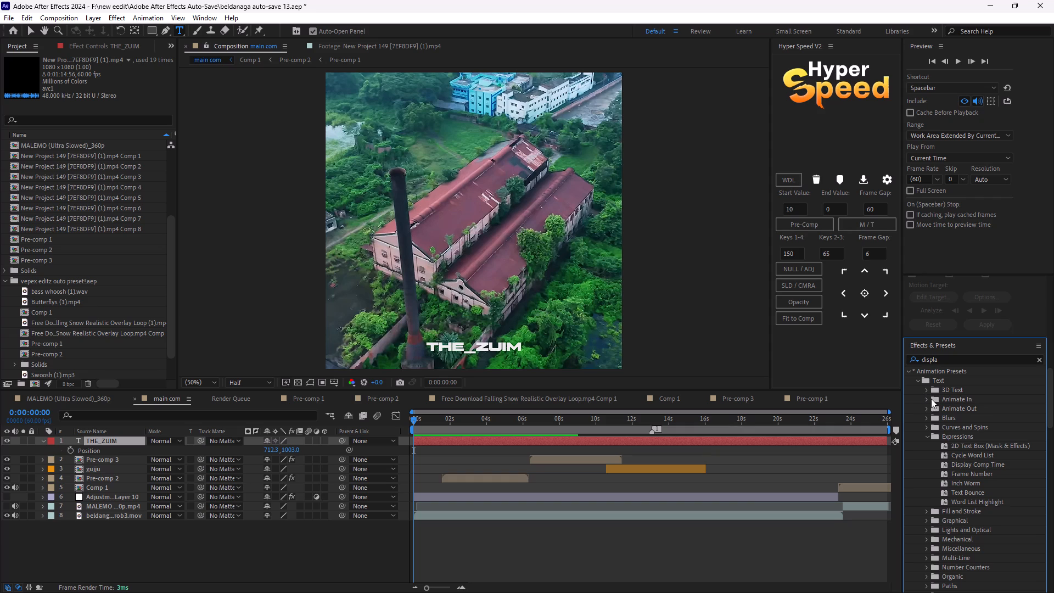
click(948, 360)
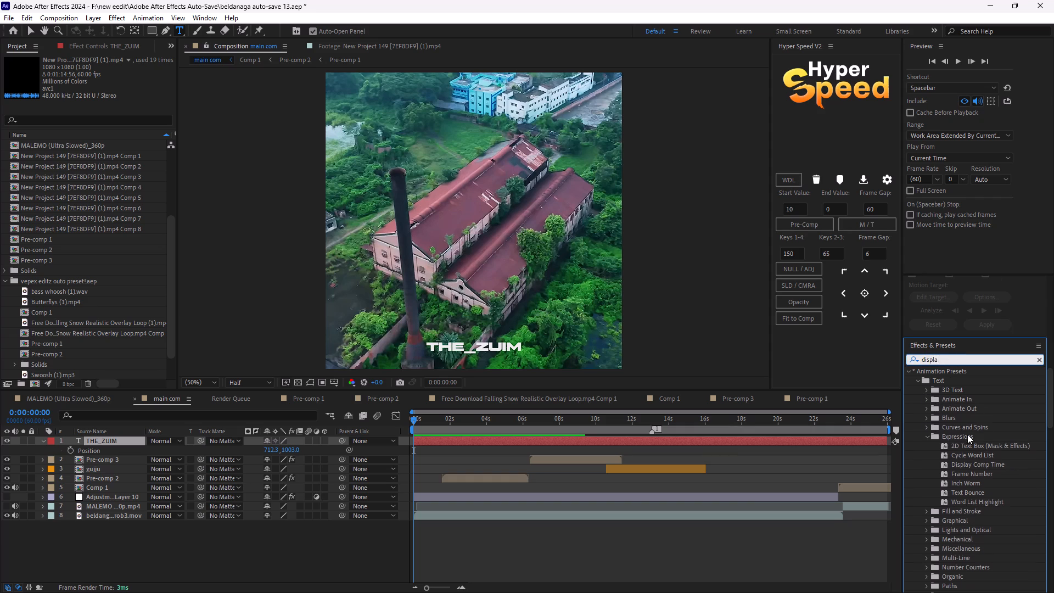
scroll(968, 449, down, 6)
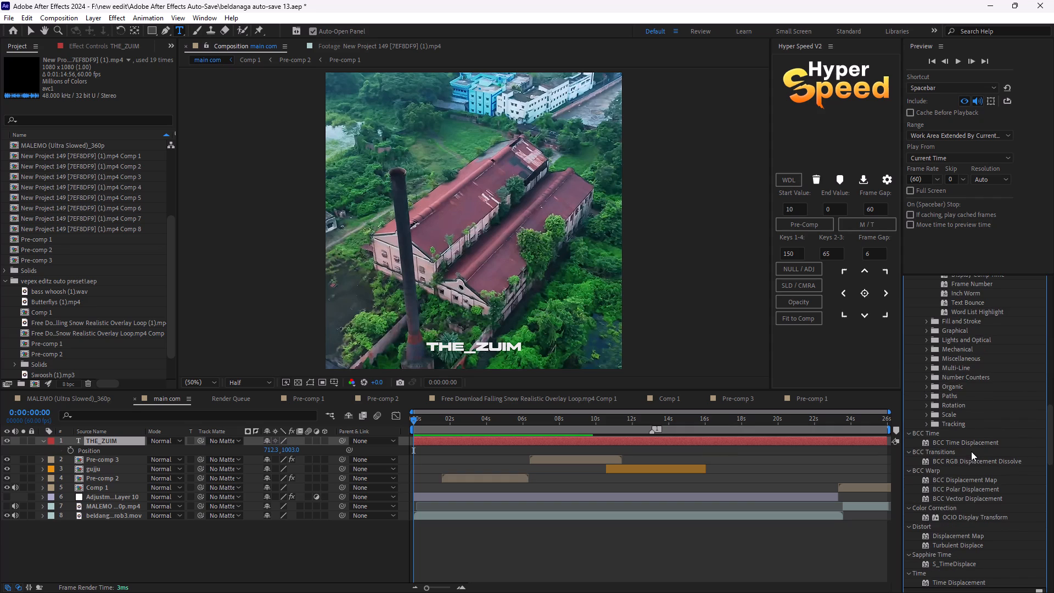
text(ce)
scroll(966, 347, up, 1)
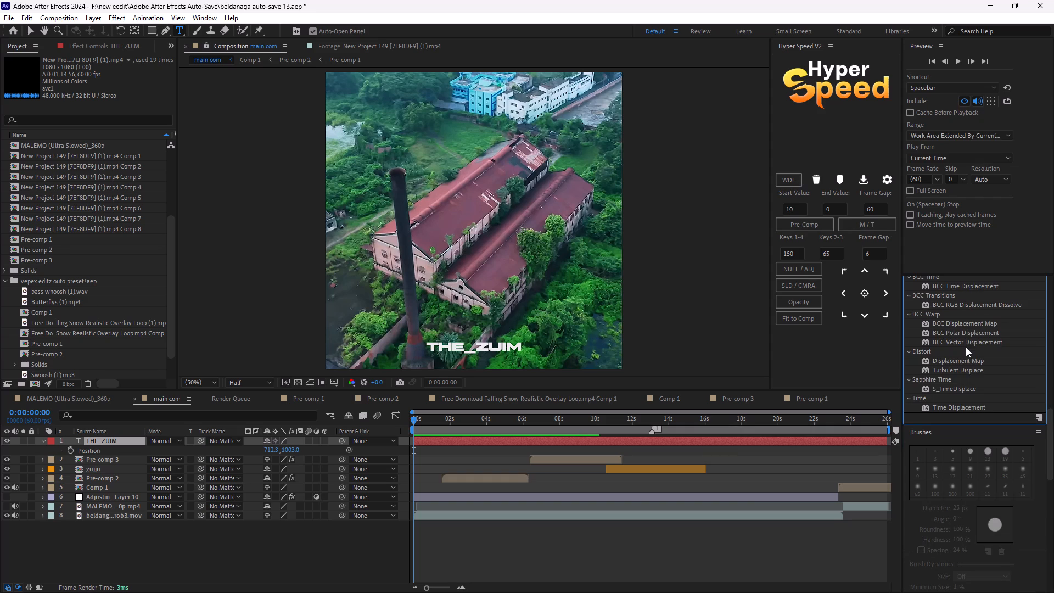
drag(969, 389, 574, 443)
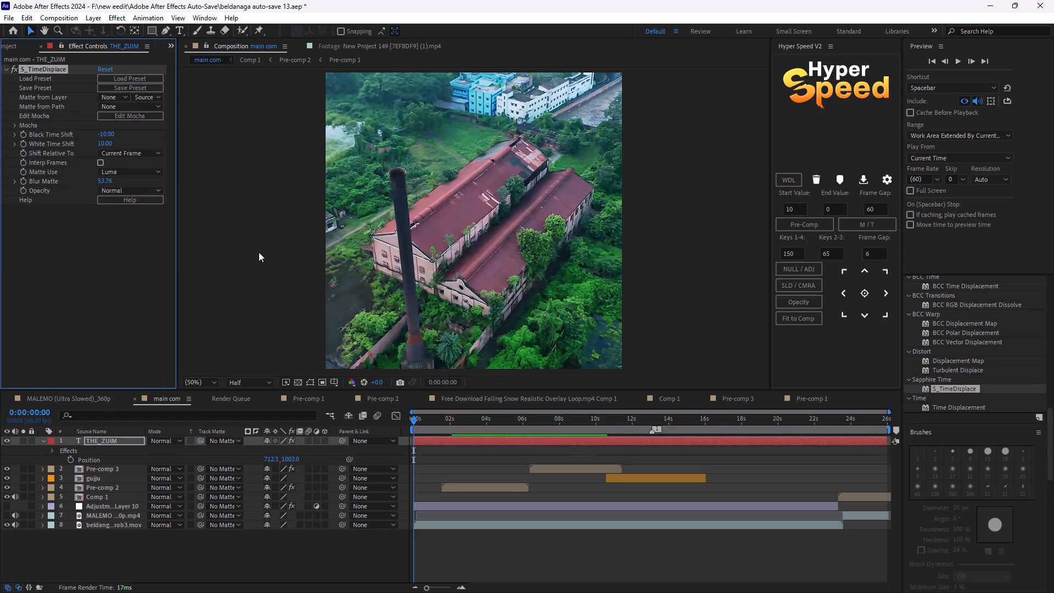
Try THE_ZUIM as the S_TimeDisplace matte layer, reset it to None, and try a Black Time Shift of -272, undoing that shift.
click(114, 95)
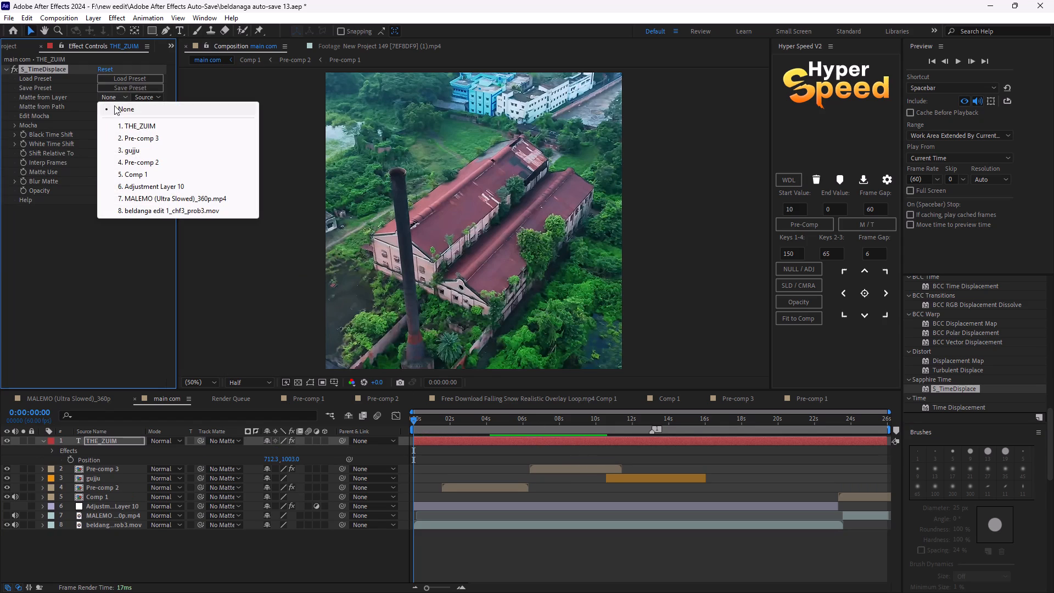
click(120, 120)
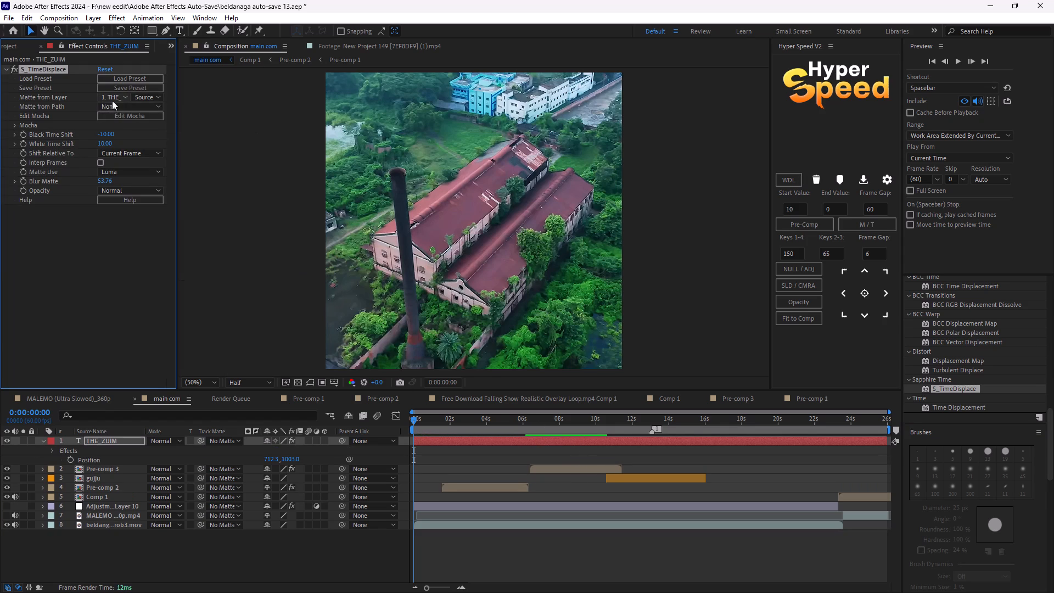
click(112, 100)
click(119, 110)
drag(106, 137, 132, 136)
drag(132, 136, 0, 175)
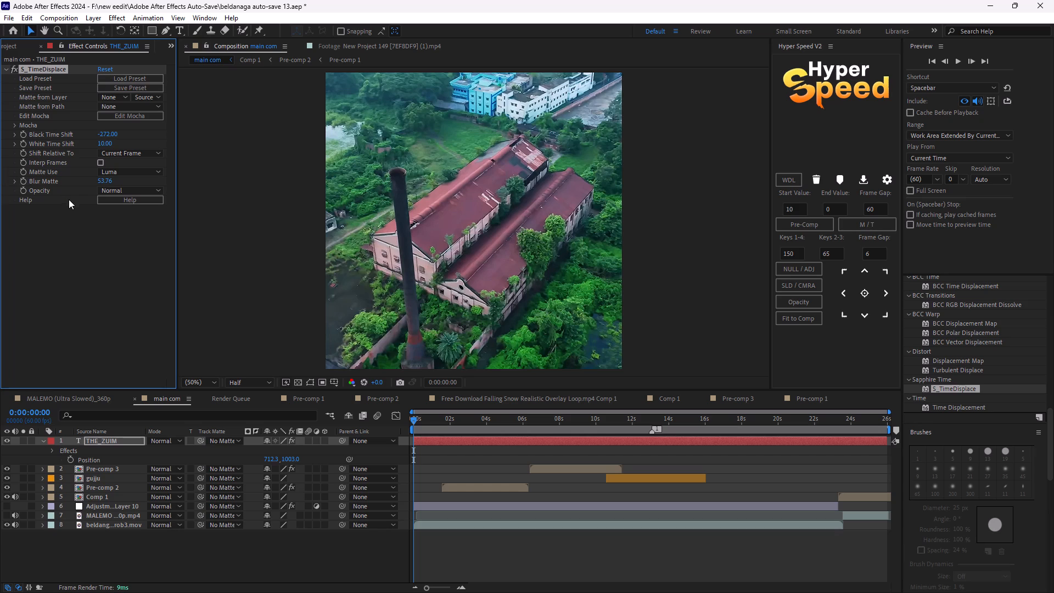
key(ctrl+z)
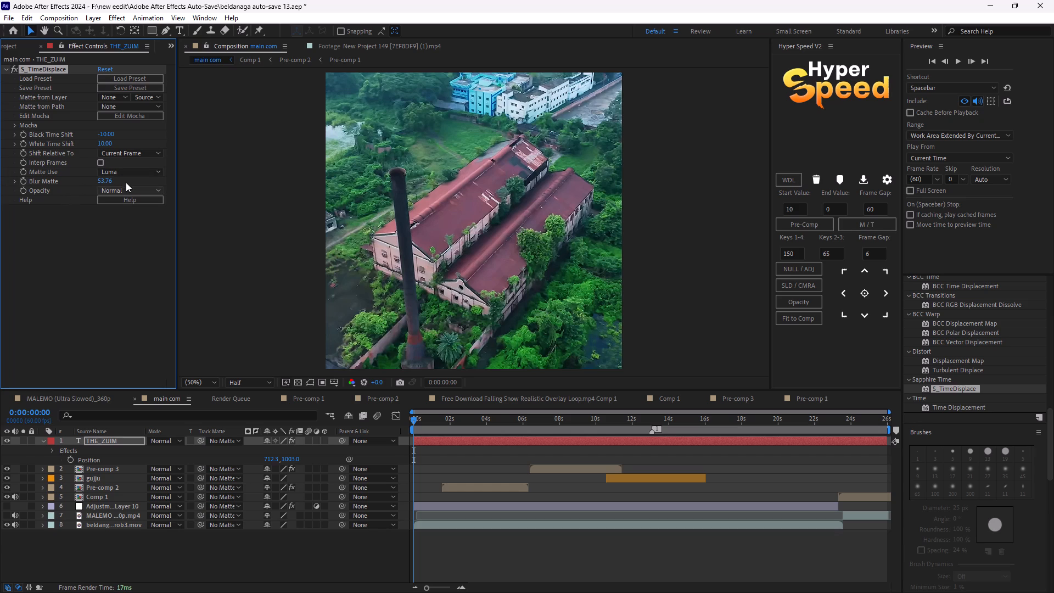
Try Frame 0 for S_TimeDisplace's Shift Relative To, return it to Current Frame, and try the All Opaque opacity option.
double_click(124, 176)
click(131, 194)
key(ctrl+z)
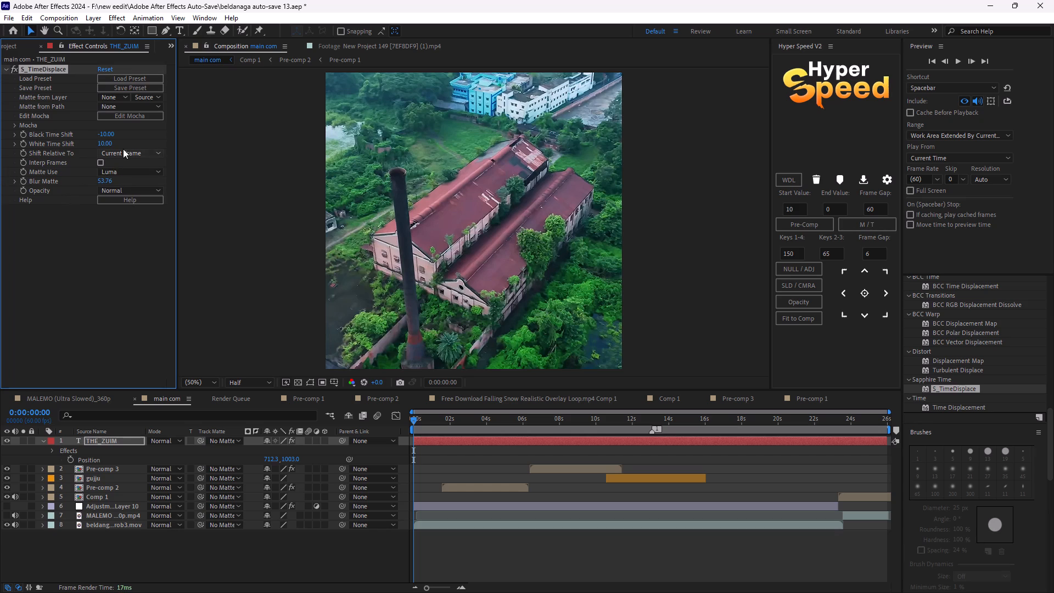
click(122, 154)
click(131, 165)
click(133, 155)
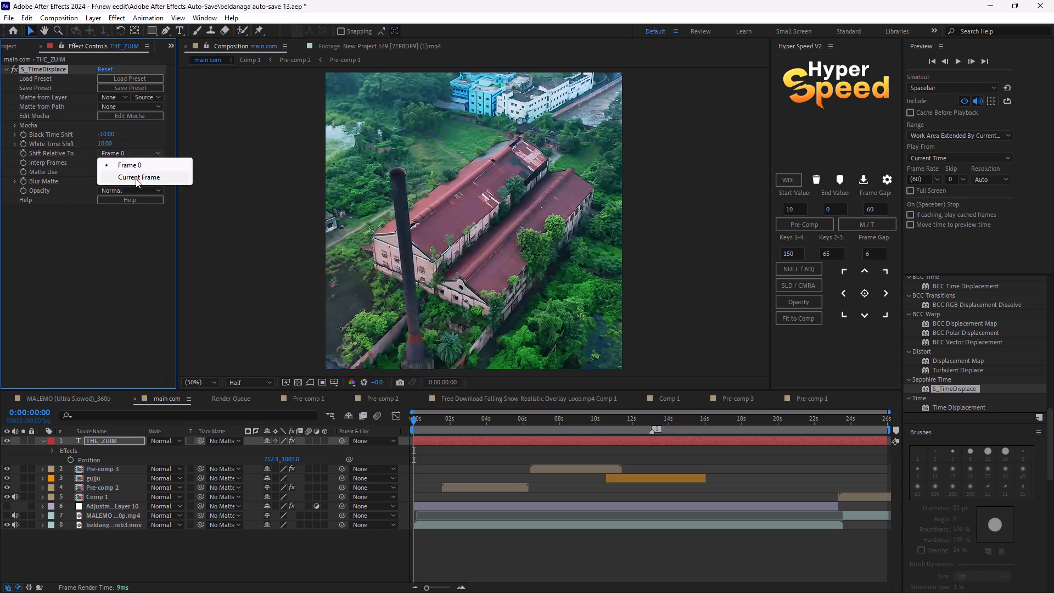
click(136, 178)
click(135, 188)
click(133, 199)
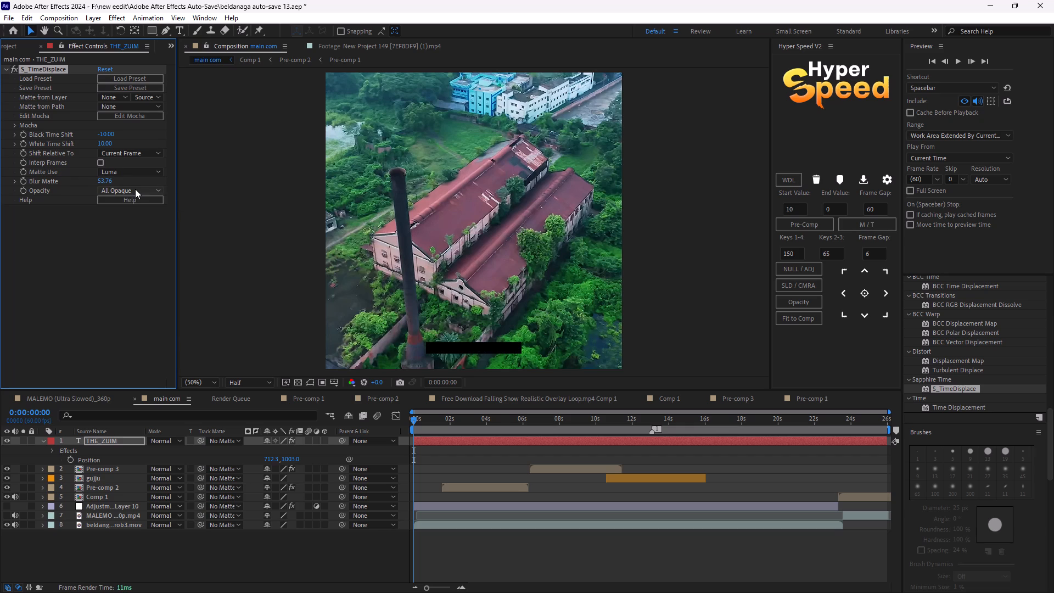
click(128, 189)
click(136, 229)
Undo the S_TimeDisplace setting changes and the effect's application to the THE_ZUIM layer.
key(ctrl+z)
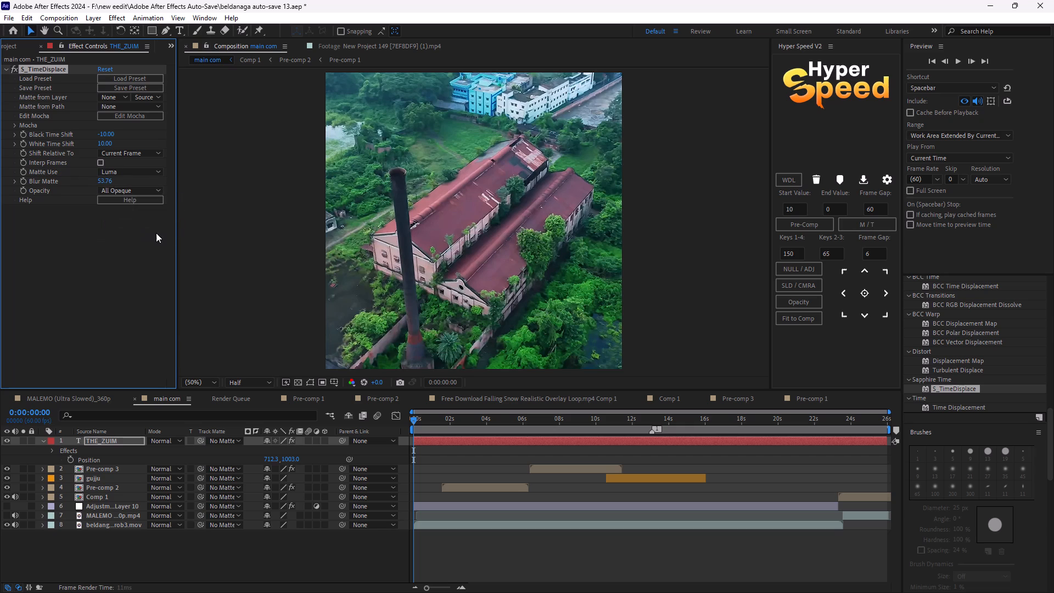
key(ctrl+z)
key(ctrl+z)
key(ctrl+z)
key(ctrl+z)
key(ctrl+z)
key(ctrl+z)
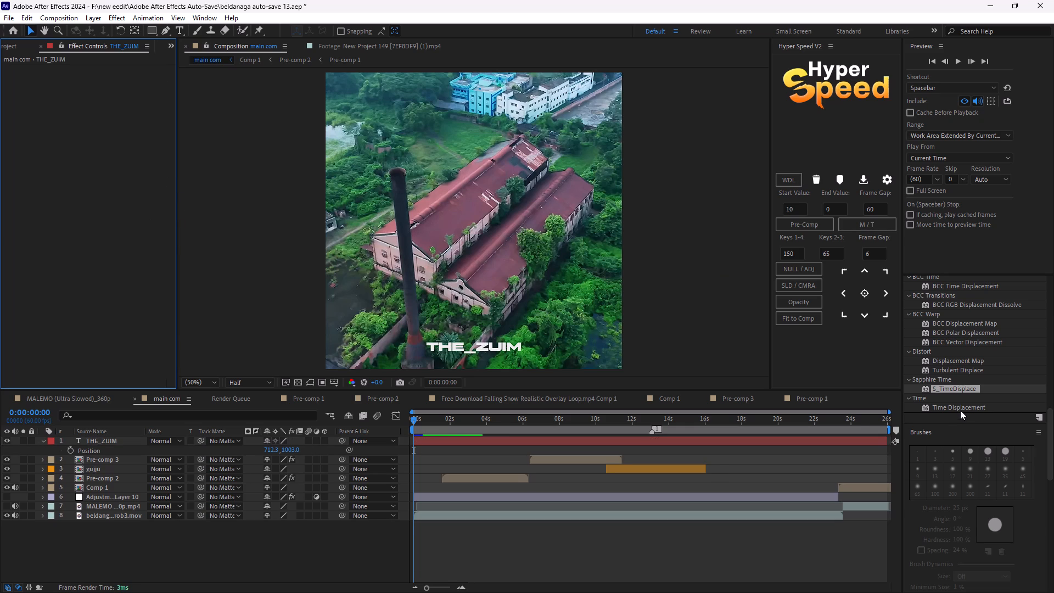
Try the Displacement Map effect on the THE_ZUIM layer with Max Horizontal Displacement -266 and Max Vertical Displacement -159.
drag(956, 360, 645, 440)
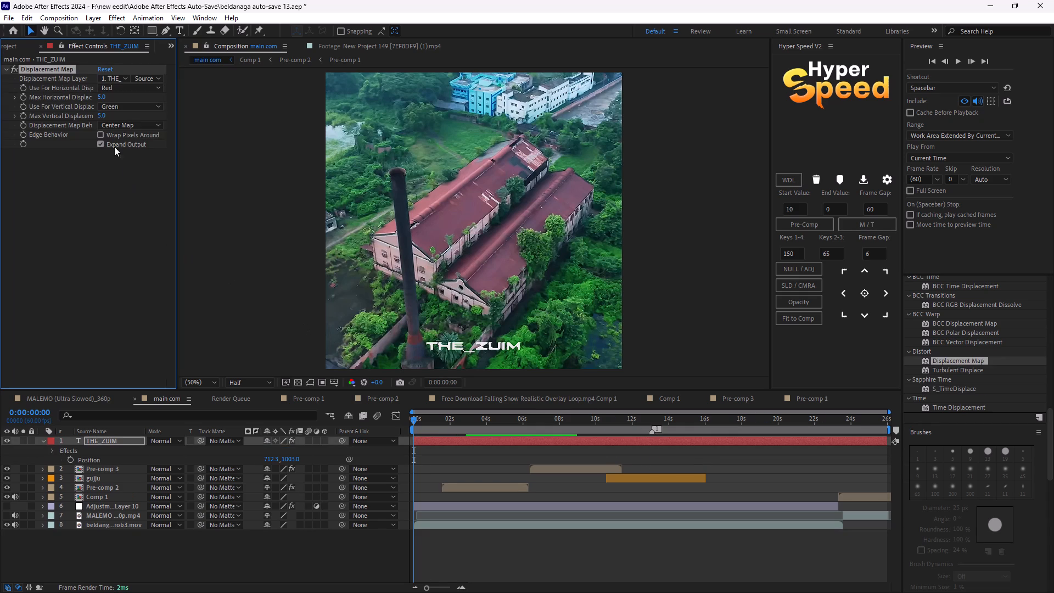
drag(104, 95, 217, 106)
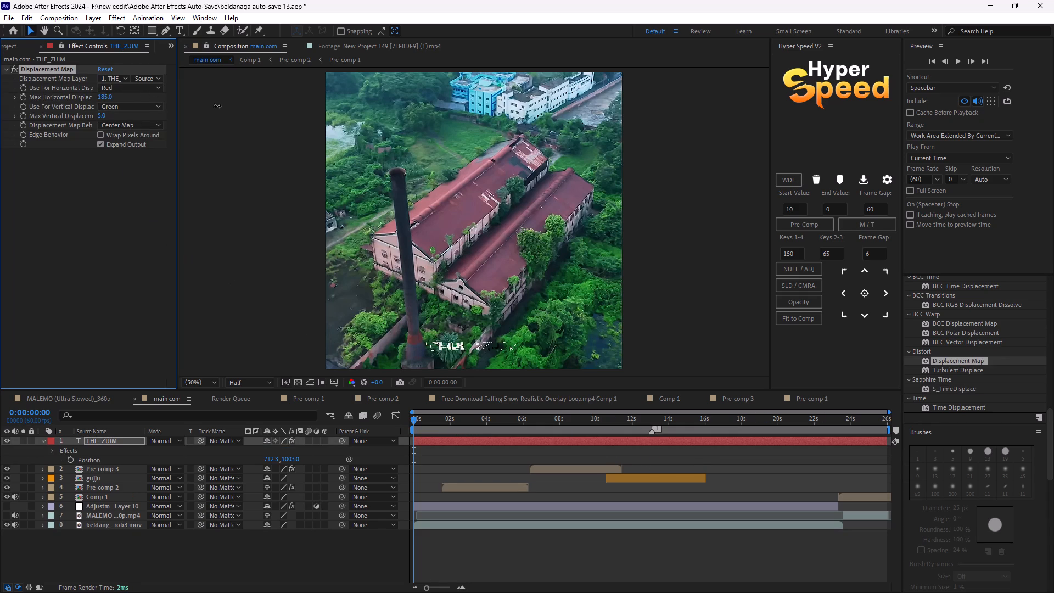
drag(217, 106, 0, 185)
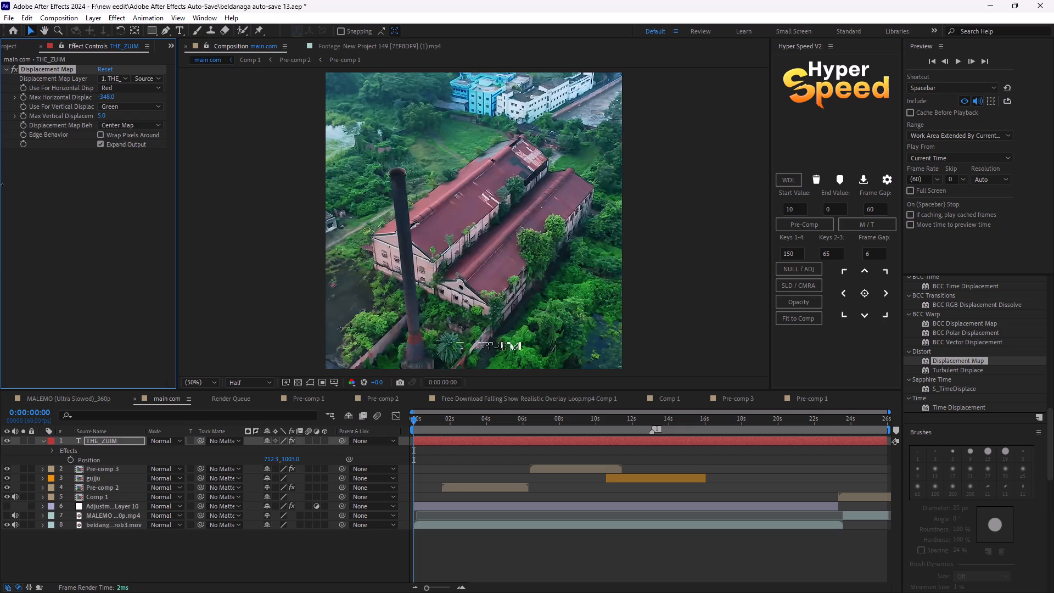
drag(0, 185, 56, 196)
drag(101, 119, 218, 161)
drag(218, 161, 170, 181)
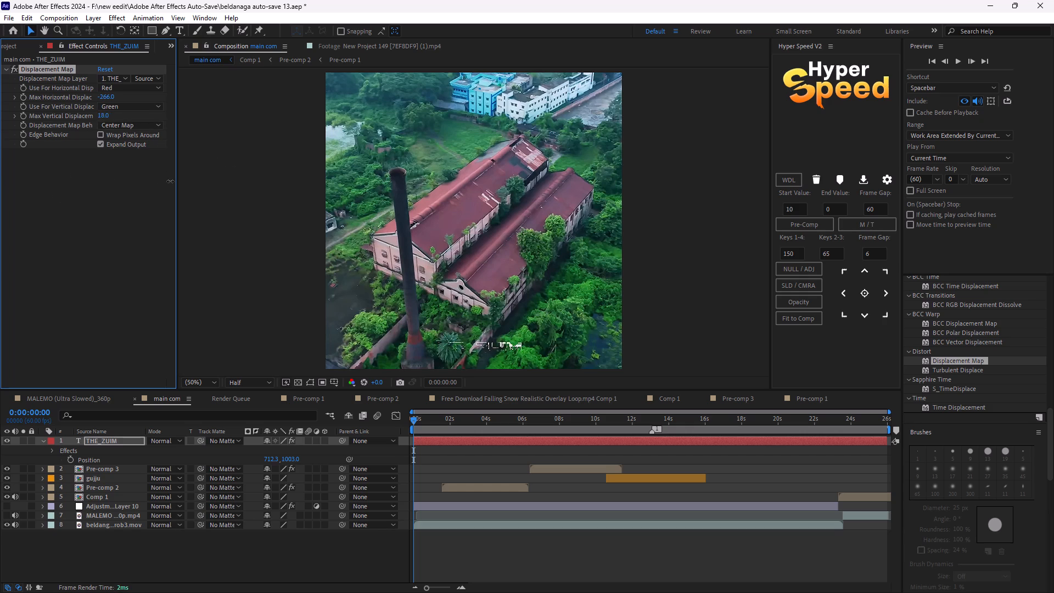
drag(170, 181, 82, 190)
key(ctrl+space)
Replace the Displacement Map effect on the THE_ZUIM layer with BCC Displacement Map.
scroll(949, 311, up, 8)
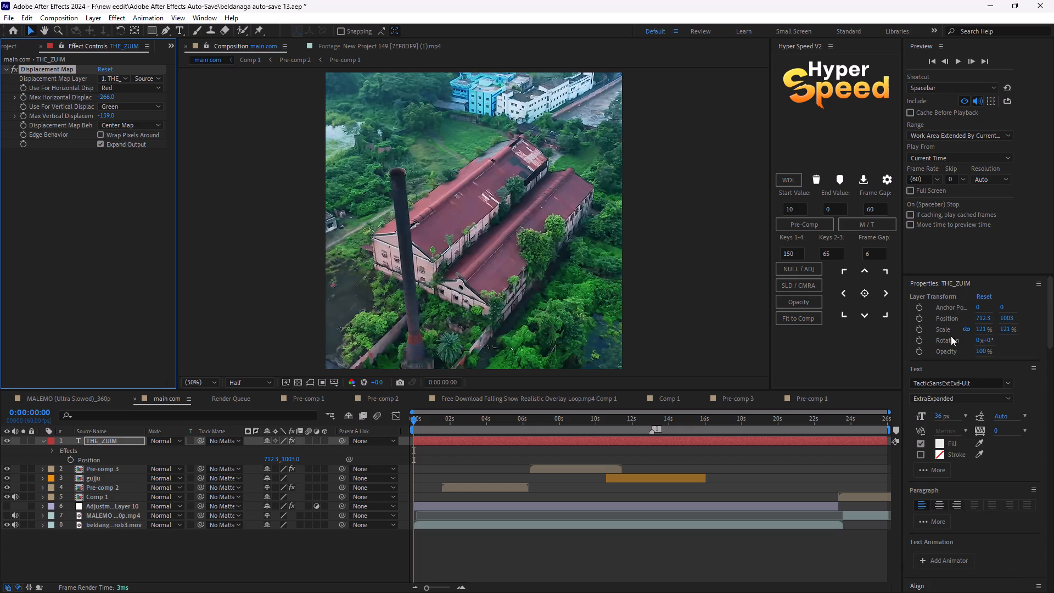
scroll(948, 451, down, 5)
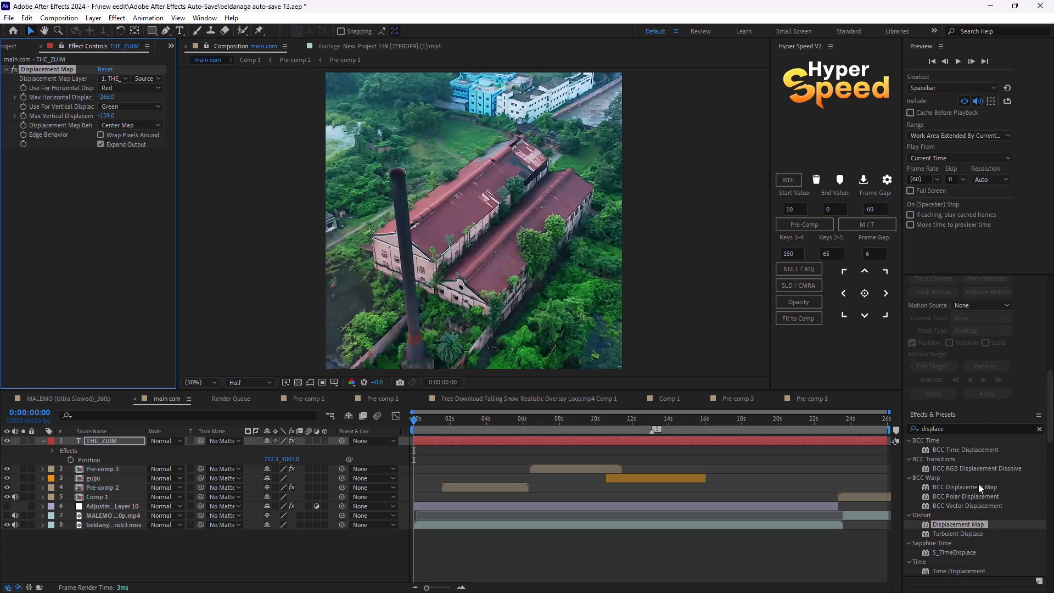
drag(976, 484, 969, 495)
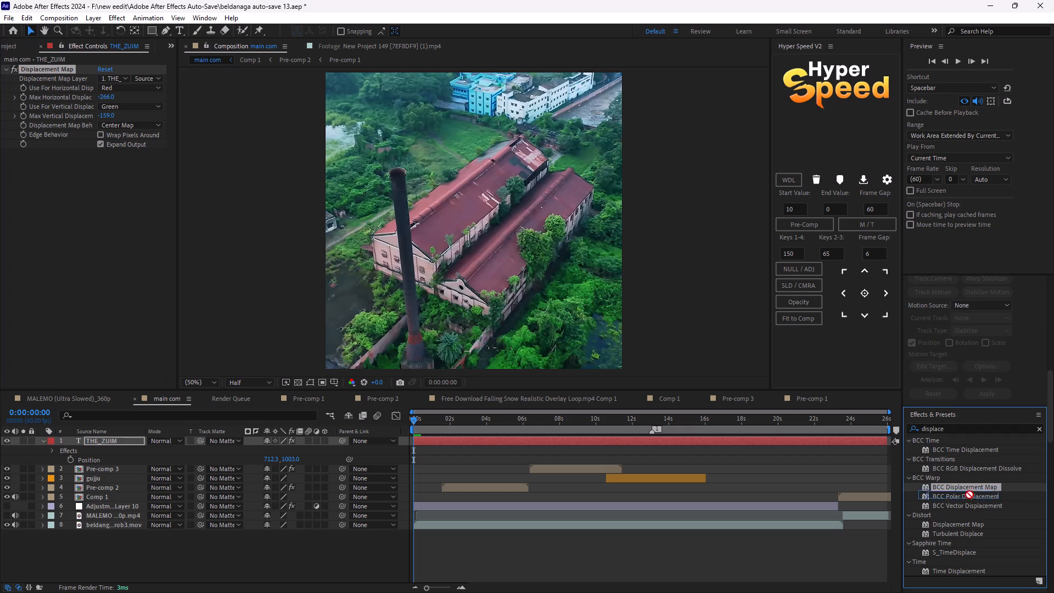
drag(969, 495, 674, 441)
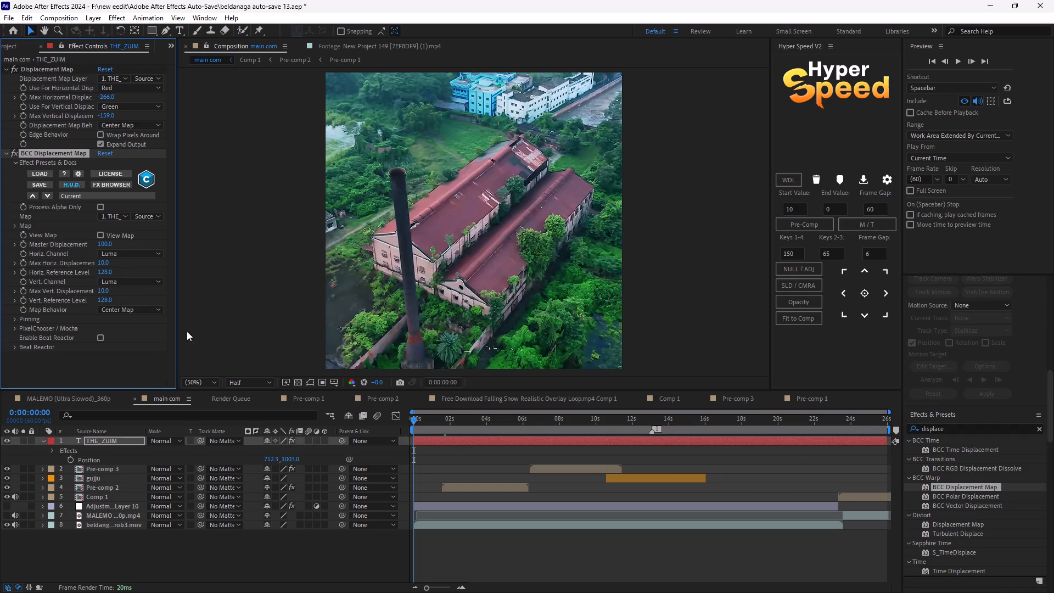
click(40, 72)
key(Delete)
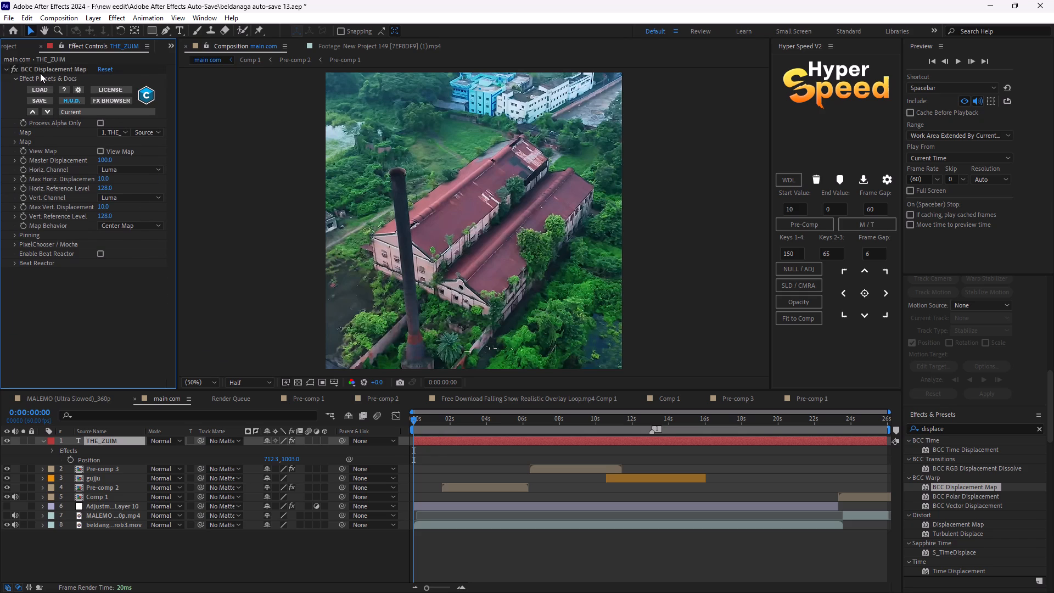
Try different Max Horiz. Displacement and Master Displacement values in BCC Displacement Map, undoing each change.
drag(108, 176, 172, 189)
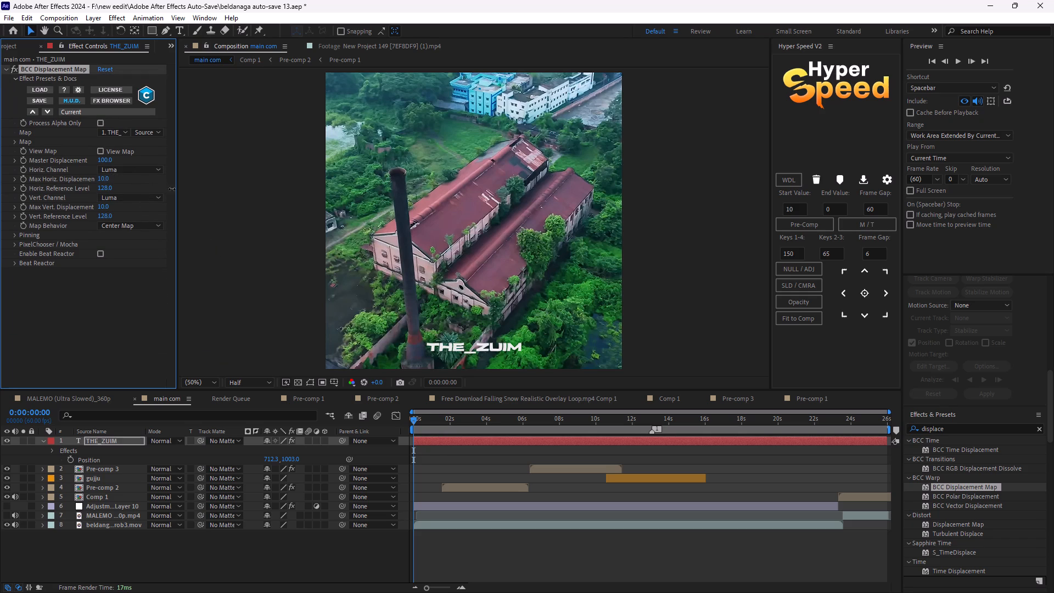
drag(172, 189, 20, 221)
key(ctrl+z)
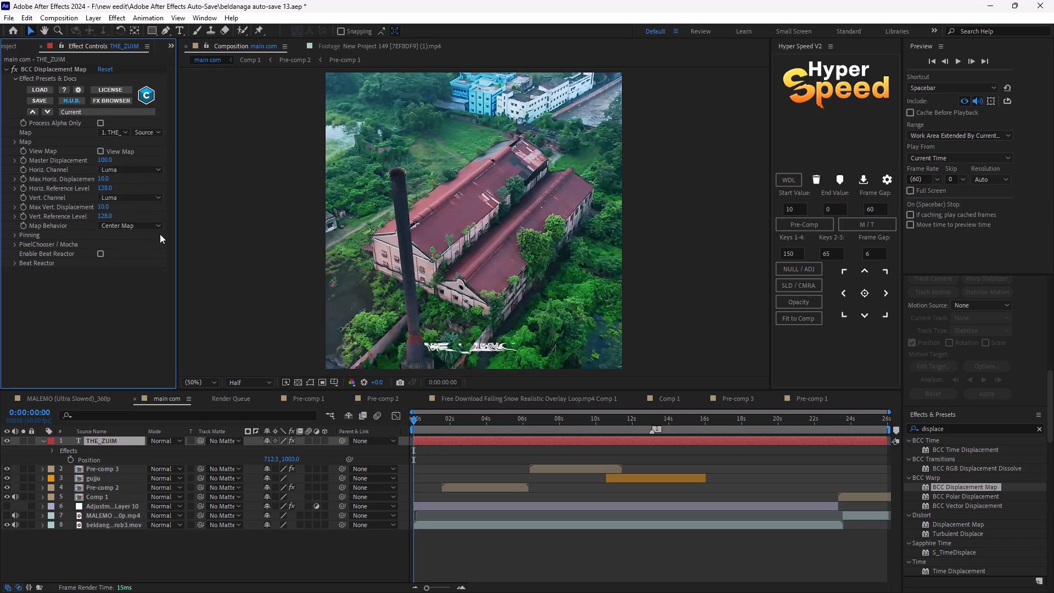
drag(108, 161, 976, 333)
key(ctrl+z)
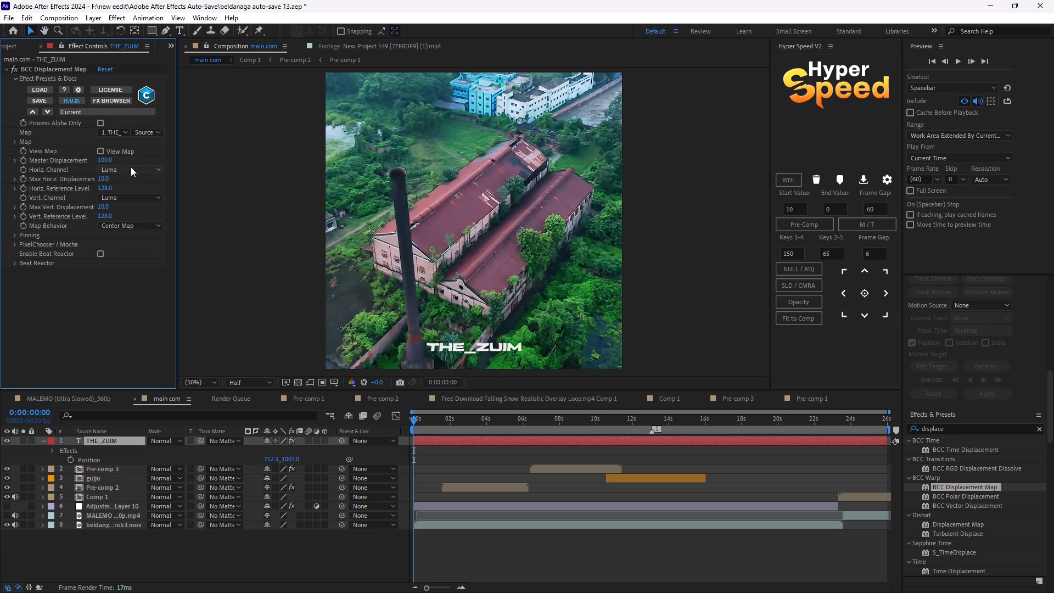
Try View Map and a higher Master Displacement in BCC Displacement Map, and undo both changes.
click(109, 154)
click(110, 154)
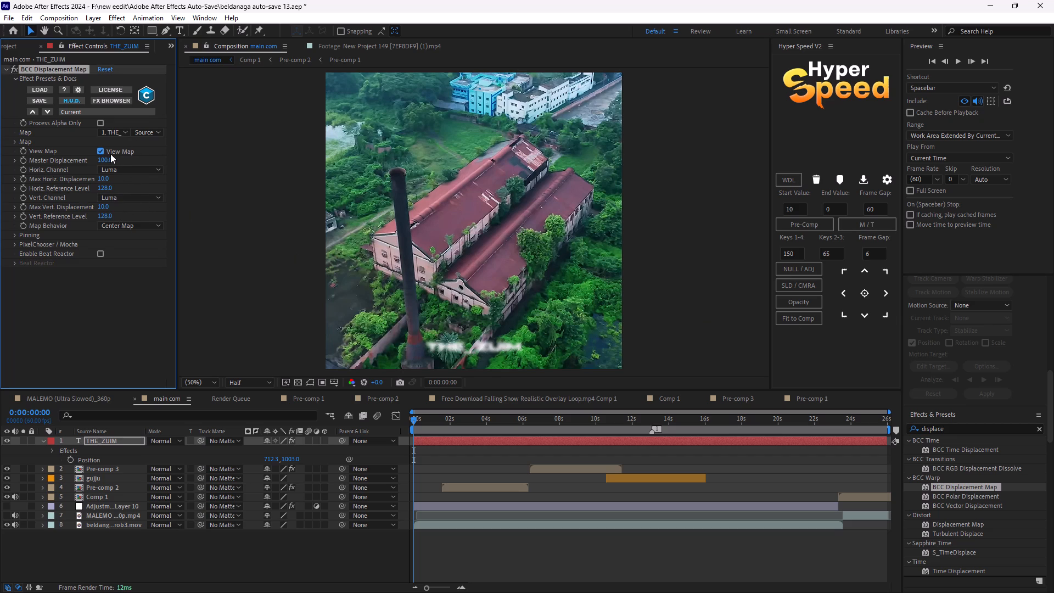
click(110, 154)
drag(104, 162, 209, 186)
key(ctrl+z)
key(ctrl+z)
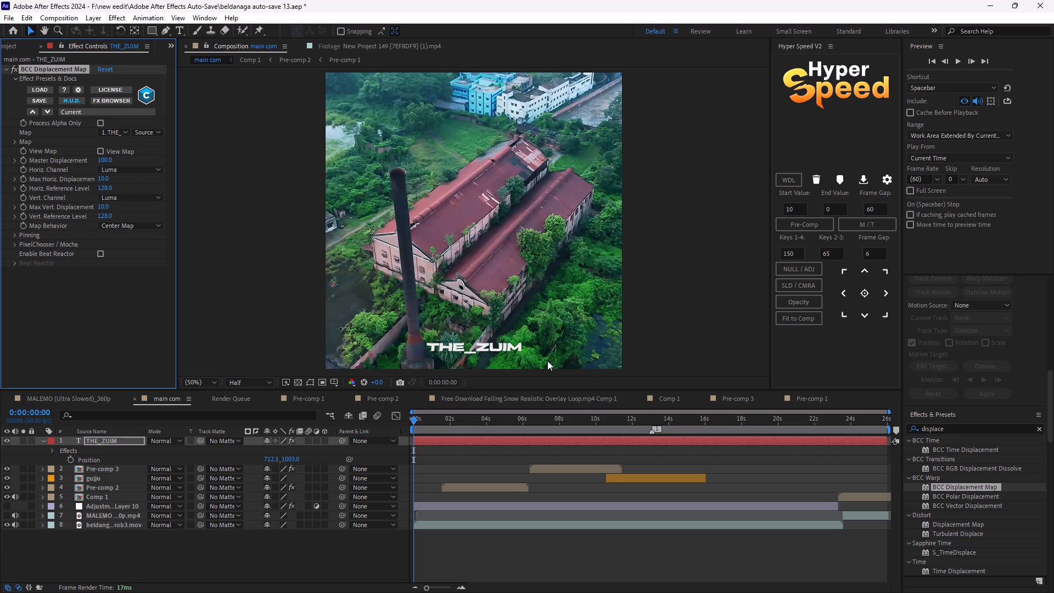